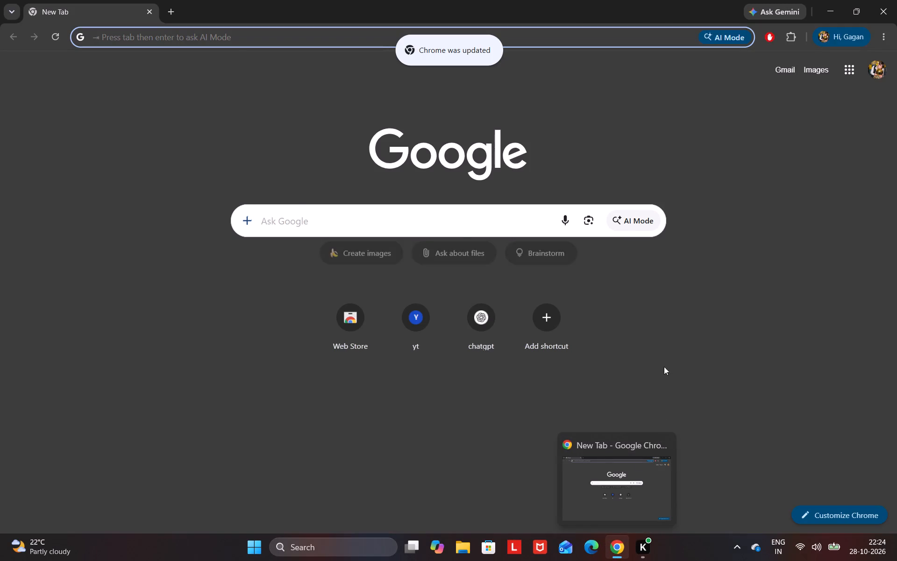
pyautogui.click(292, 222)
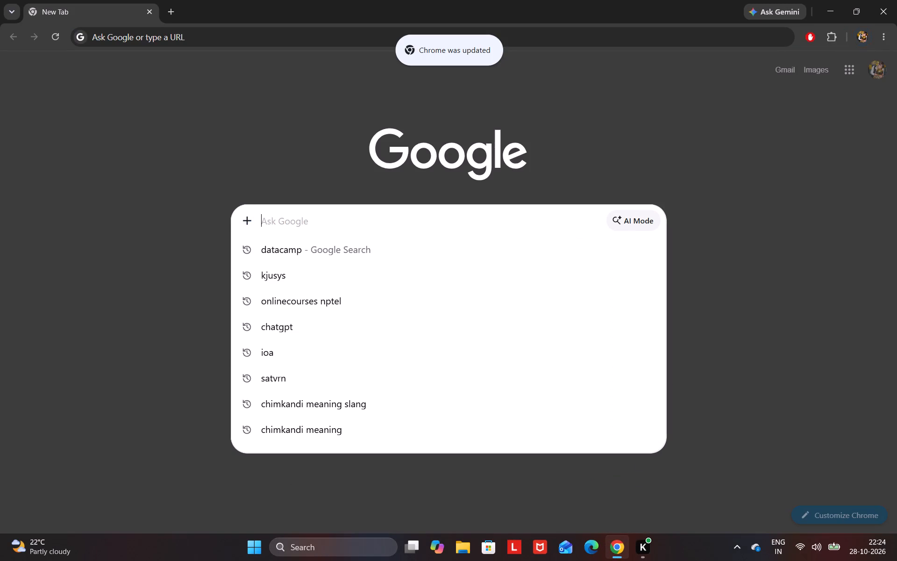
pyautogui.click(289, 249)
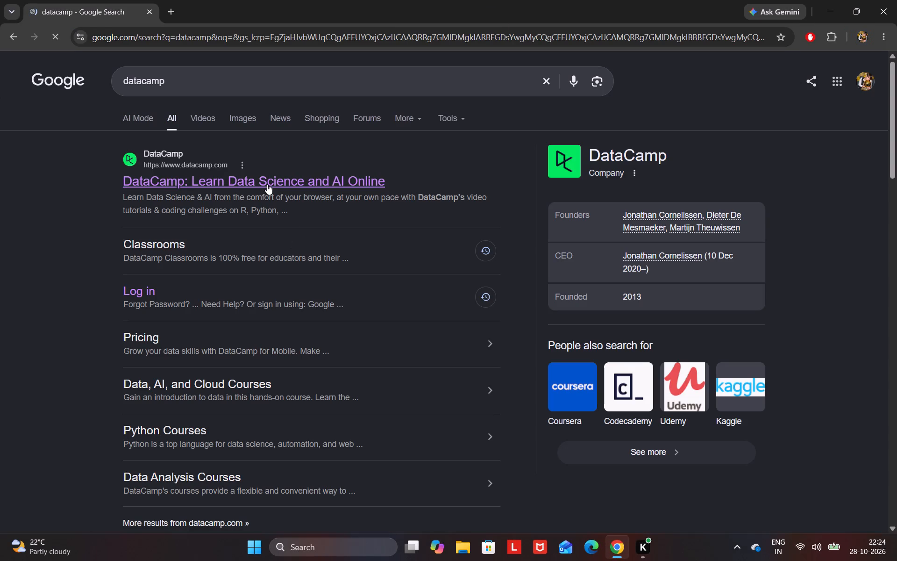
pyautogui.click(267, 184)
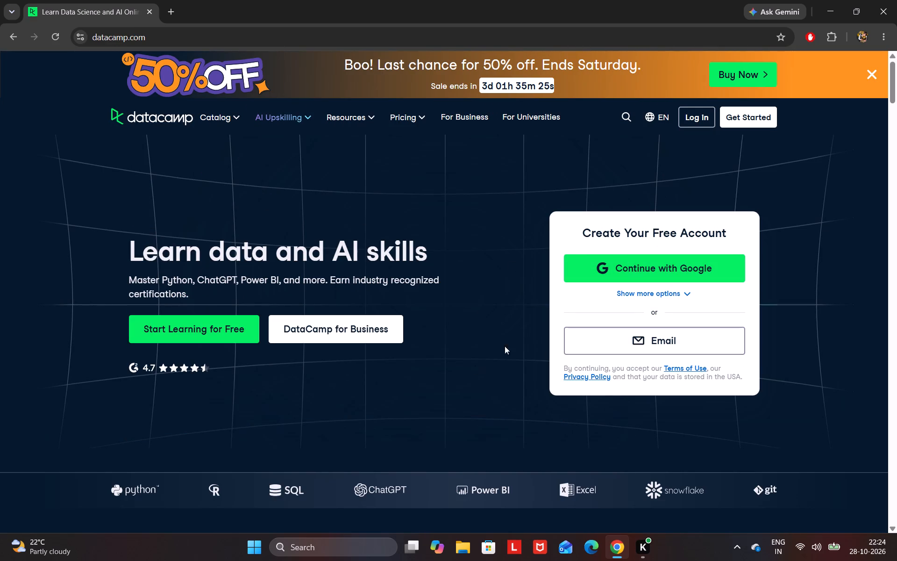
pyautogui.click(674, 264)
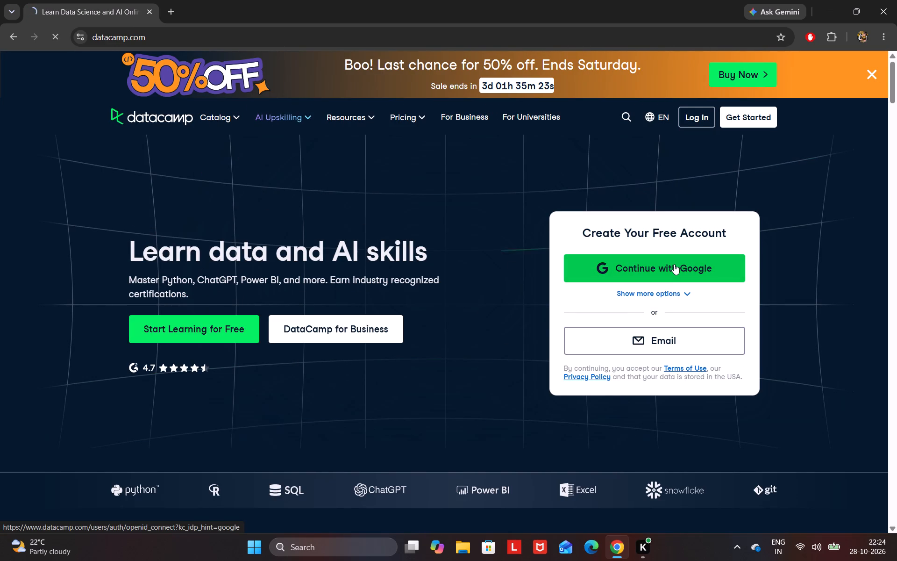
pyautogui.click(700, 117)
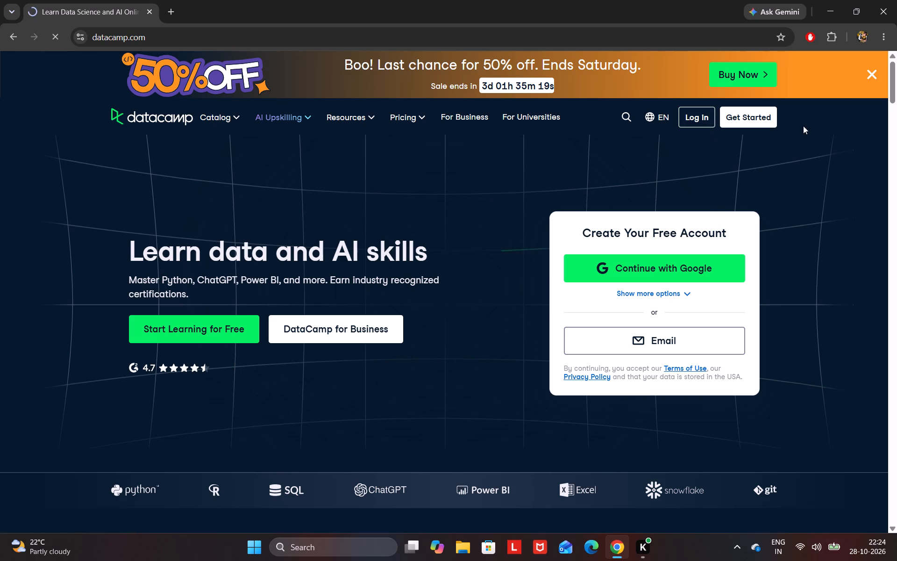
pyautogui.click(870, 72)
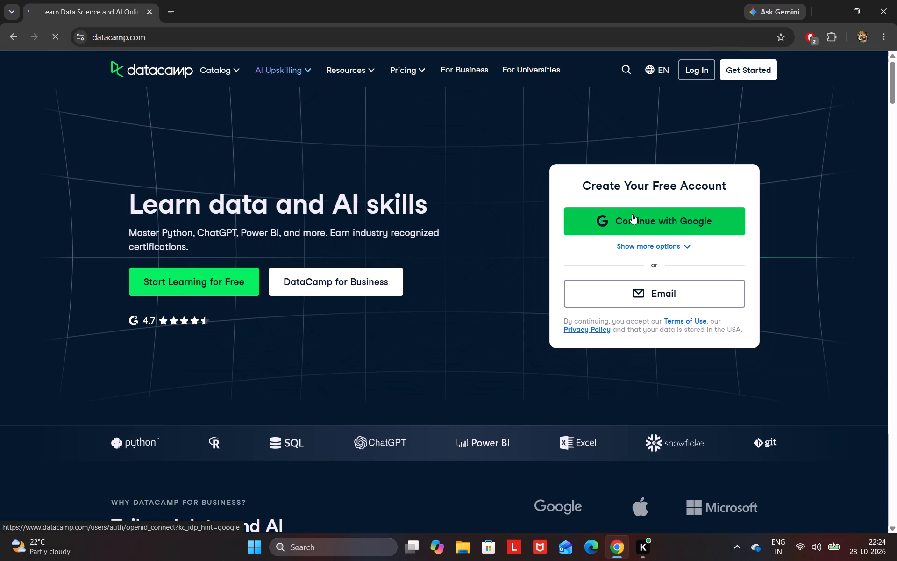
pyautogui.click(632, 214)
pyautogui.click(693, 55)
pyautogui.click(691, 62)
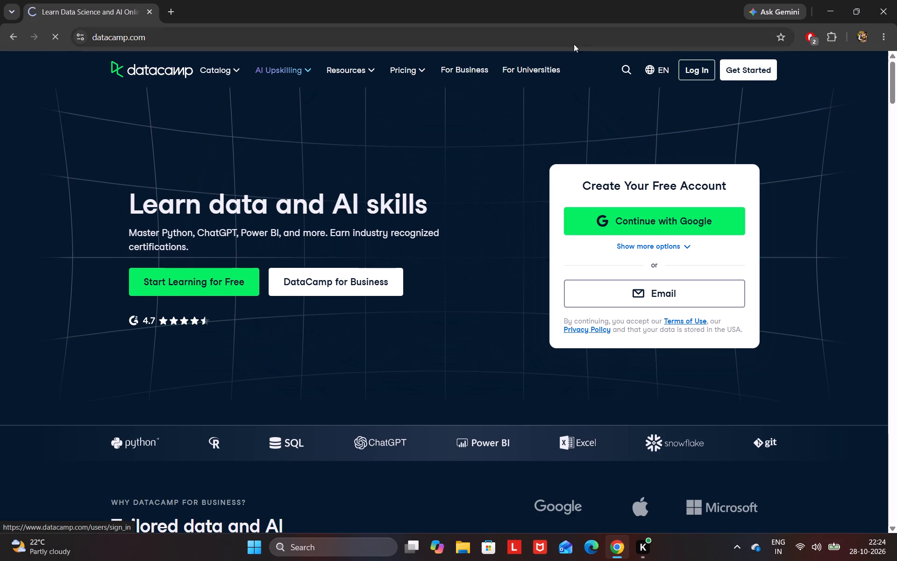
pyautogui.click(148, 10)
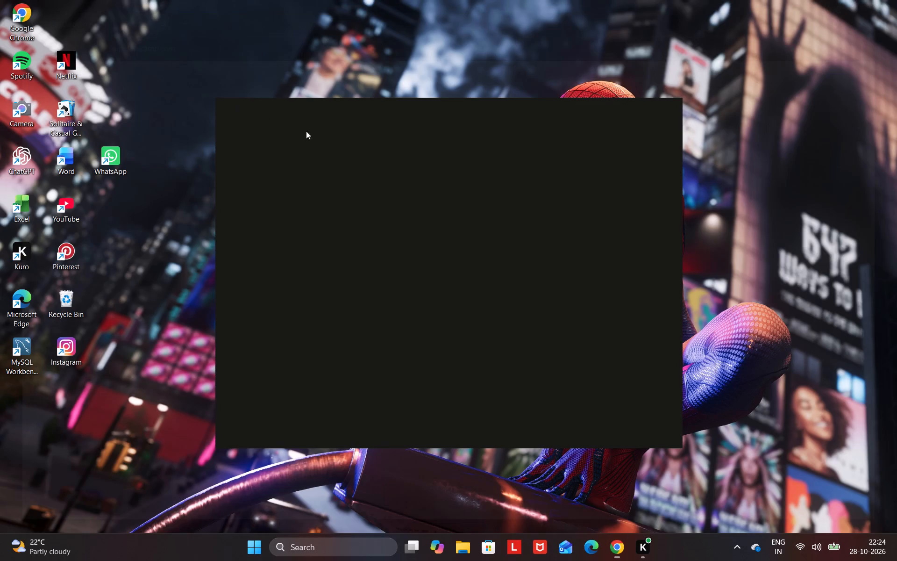
# Open Google Chrome, go to the DataCamp website from a "datacamp" search and log in to the account.
pyautogui.doubleClick(621, 555)
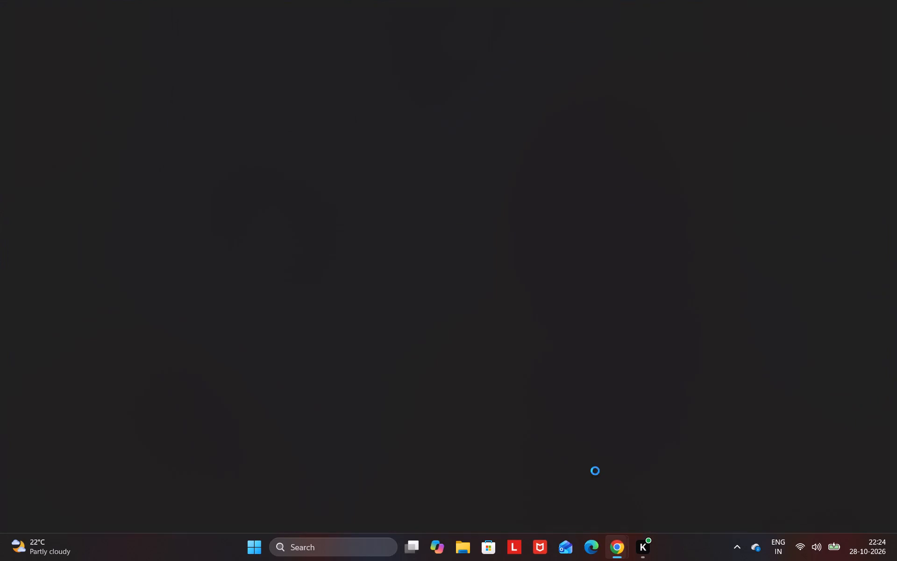
pyautogui.click(341, 221)
pyautogui.click(351, 251)
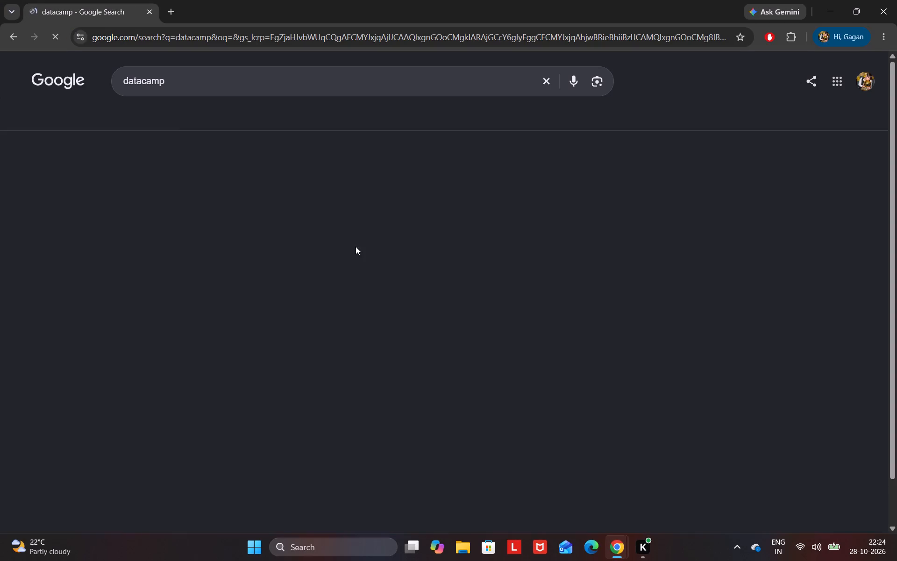
pyautogui.click(344, 185)
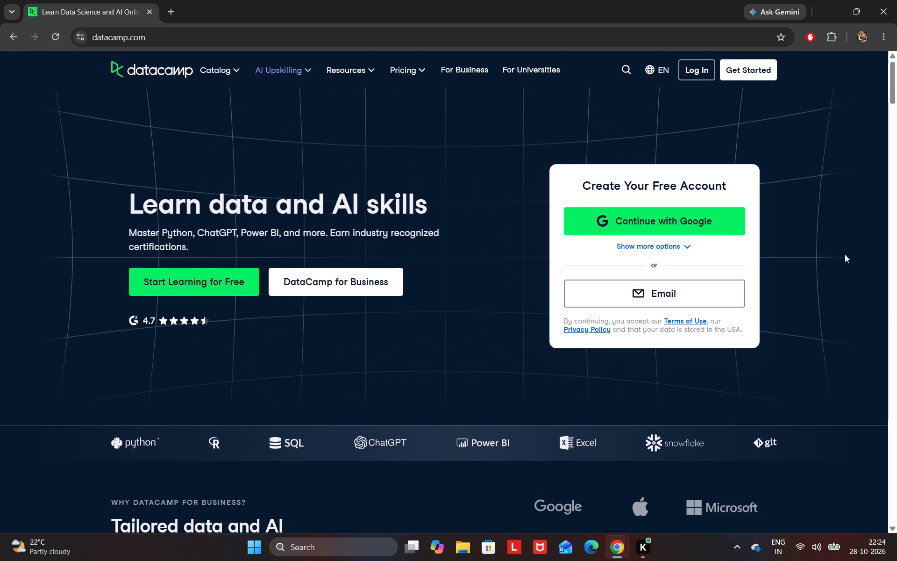
pyautogui.click(696, 74)
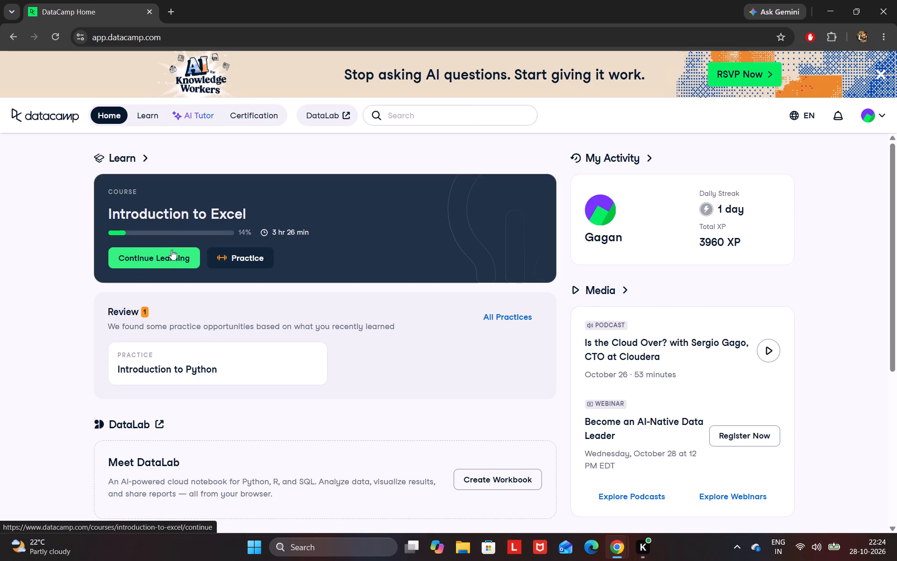
# Continue learning the Introduction to Excel course from the DataCamp home page.
pyautogui.click(171, 250)
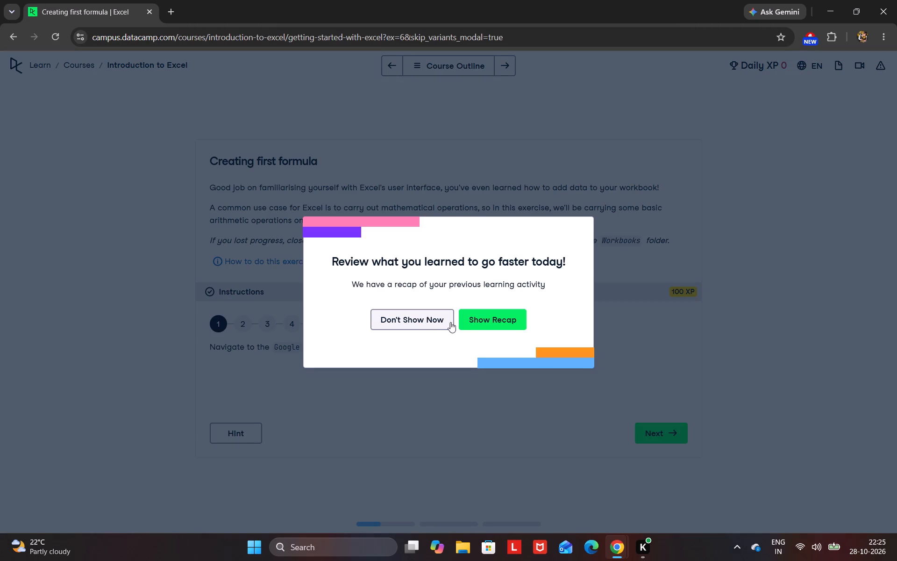
# Show the recap of previous learning activity, read through its key points on Excel and dismiss it.
pyautogui.click(476, 316)
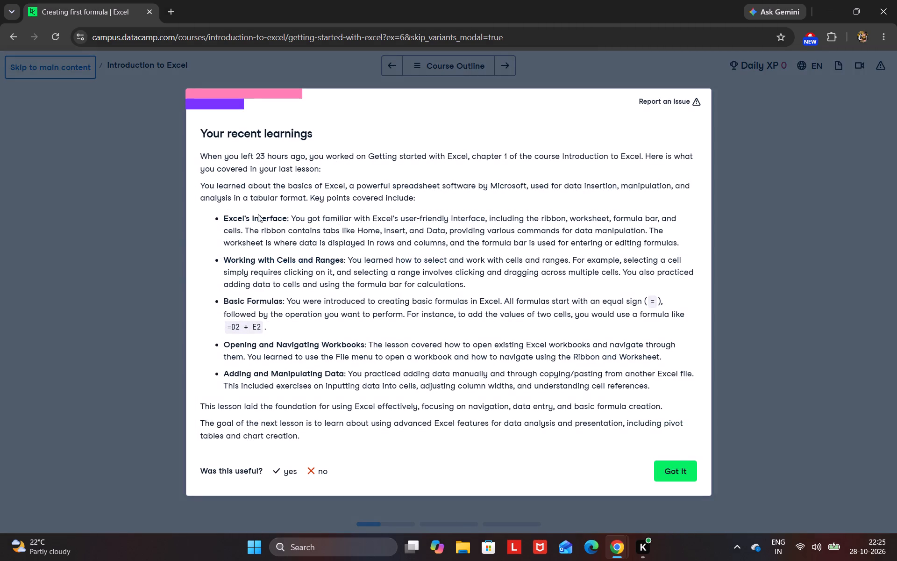
pyautogui.scroll(-1, 256, 217)
pyautogui.scroll(-1, 336, 332)
pyautogui.scroll(-1, 462, 313)
pyautogui.scroll(-1, 277, 357)
pyautogui.scroll(-1, 321, 365)
pyautogui.scroll(2, 362, 357)
pyautogui.scroll(-3, 362, 357)
pyautogui.click(668, 475)
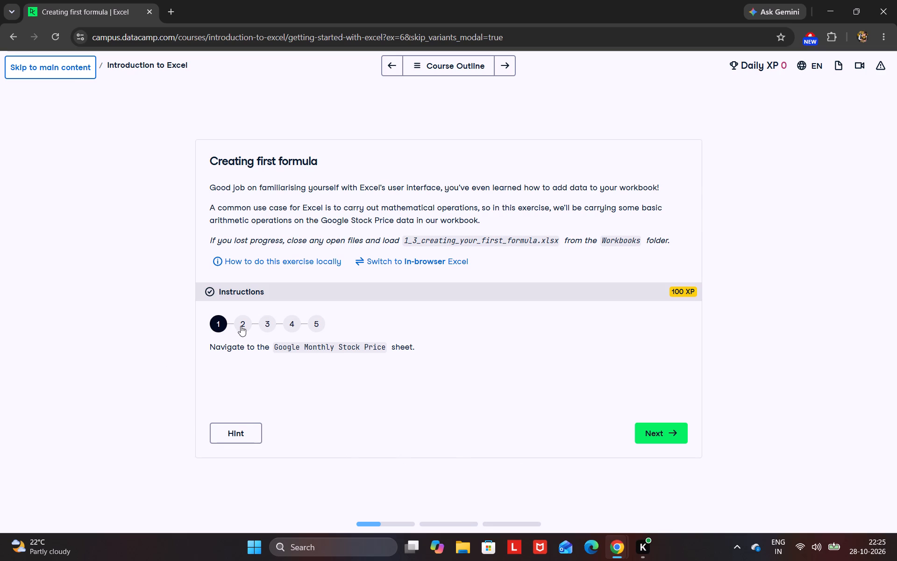
# Look at instruction 2 of the Creating first formula exercise and return to instruction 1.
pyautogui.click(241, 326)
pyautogui.click(218, 328)
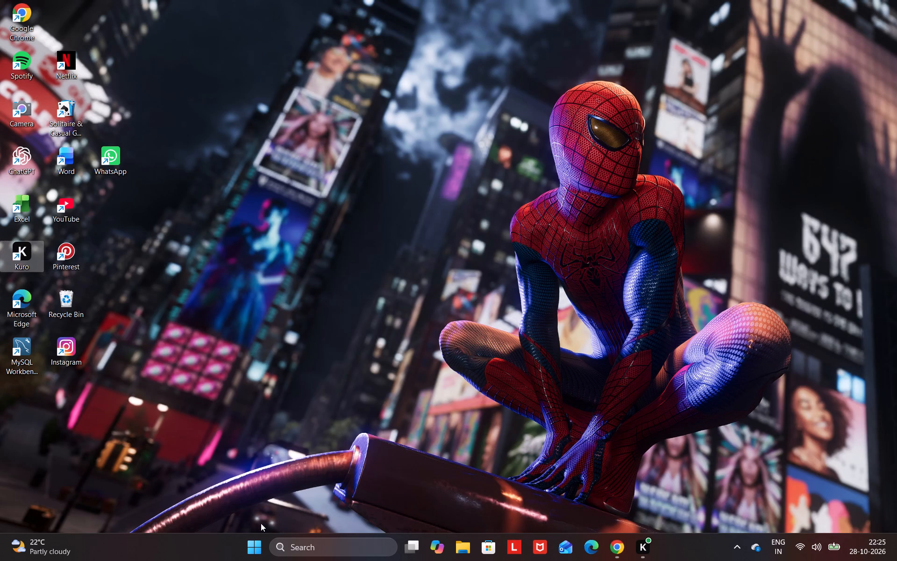
# Launch Excel from the desktop and get through the privacy prompts, declining personalized Microsoft offers.
pyautogui.click(262, 540)
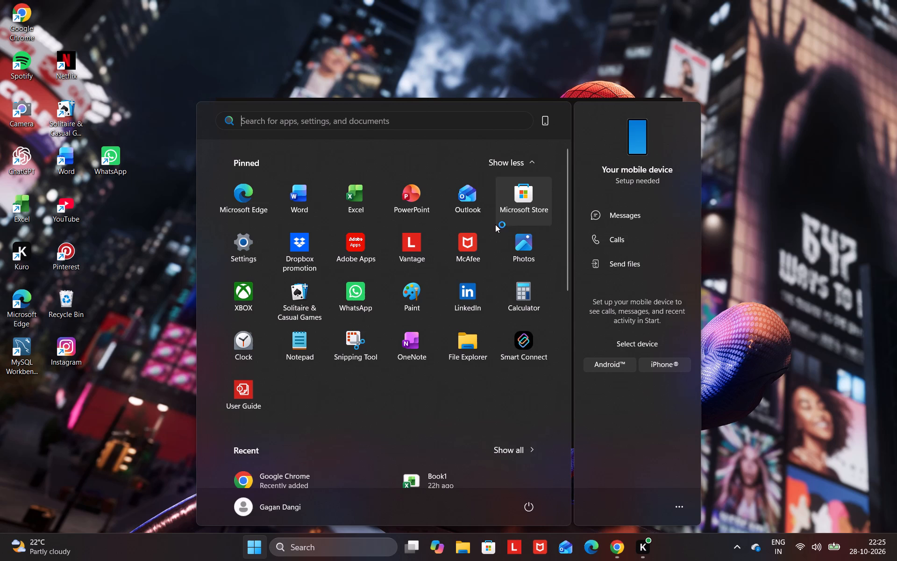
pyautogui.doubleClick(350, 187)
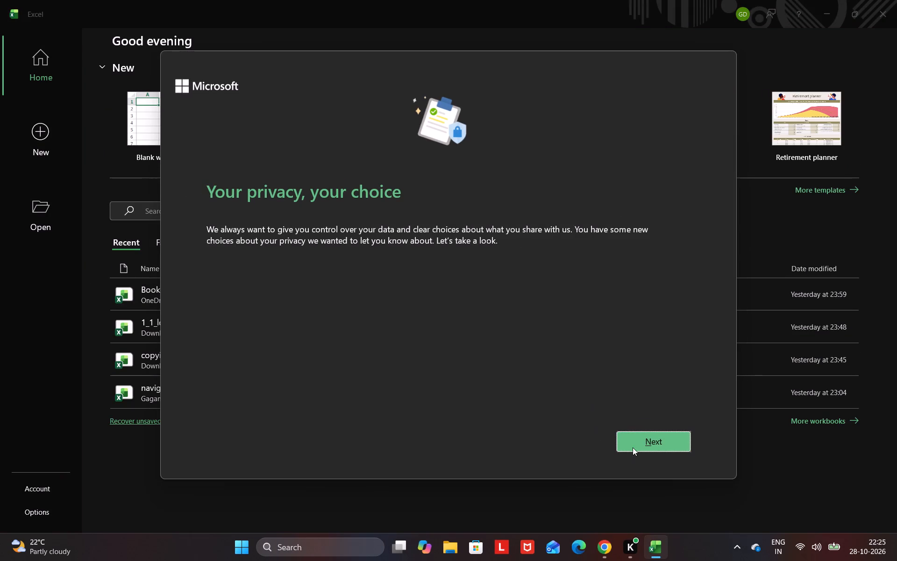
pyautogui.click(633, 447)
pyautogui.click(598, 439)
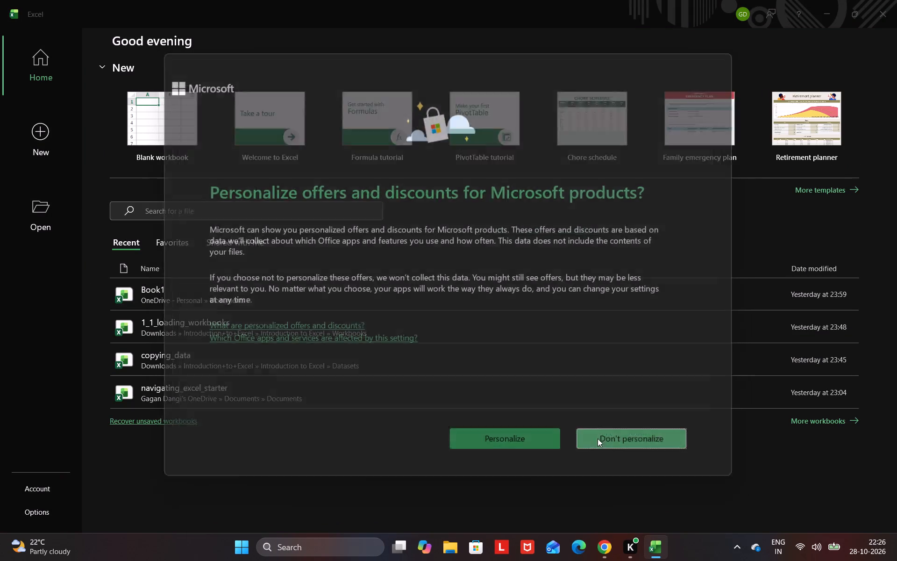
pyautogui.click(651, 451)
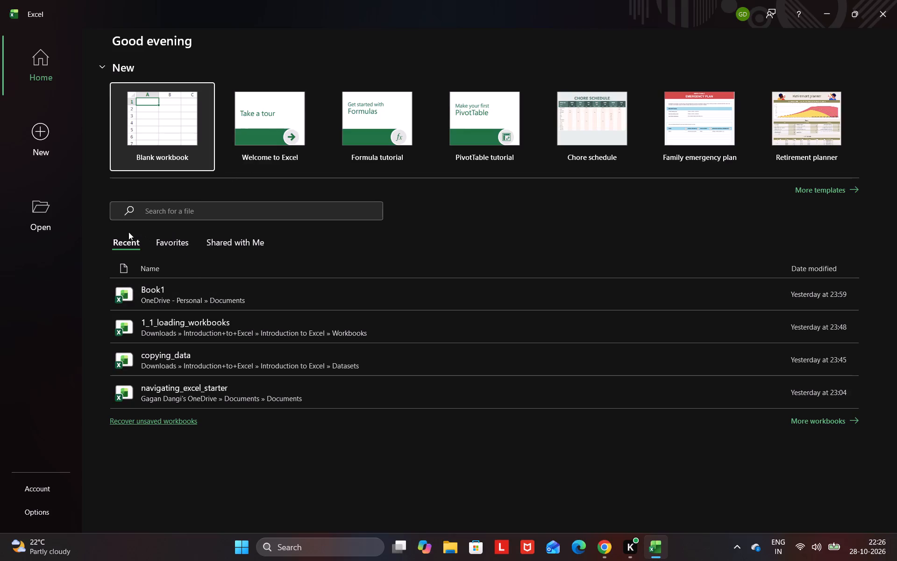
# Open the recent workbook Book1 to inspect its MANUAL INPUT and PASTED DATA sheets, closing it when done.
pyautogui.click(28, 211)
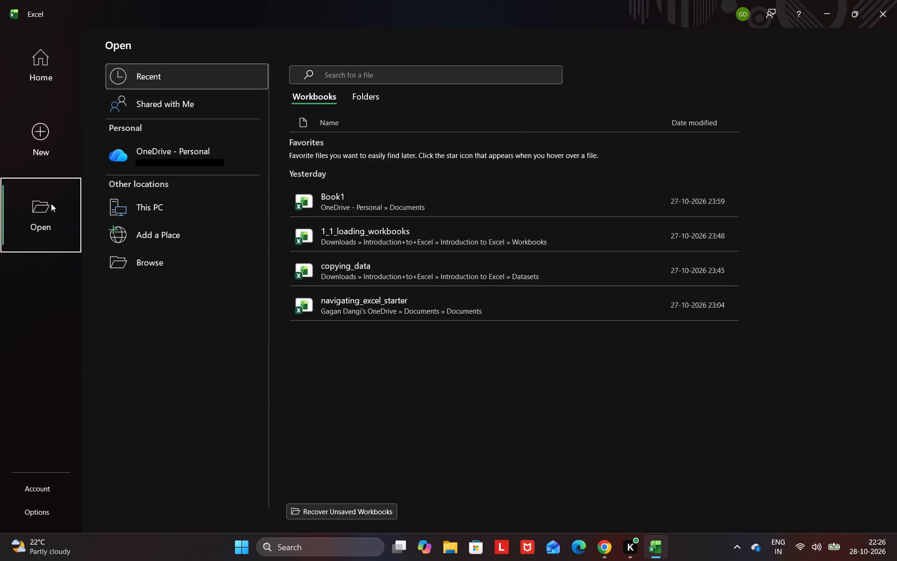
pyautogui.doubleClick(363, 204)
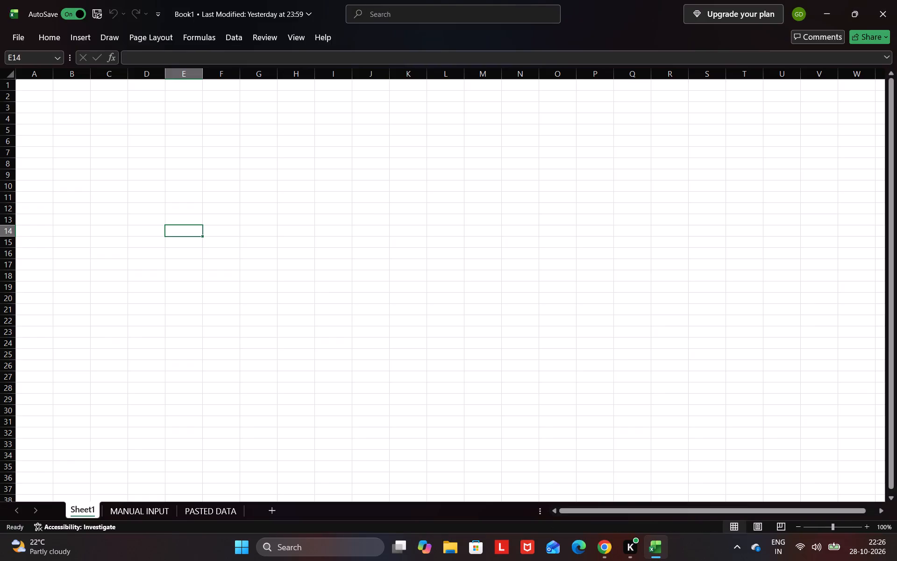
pyautogui.click(154, 506)
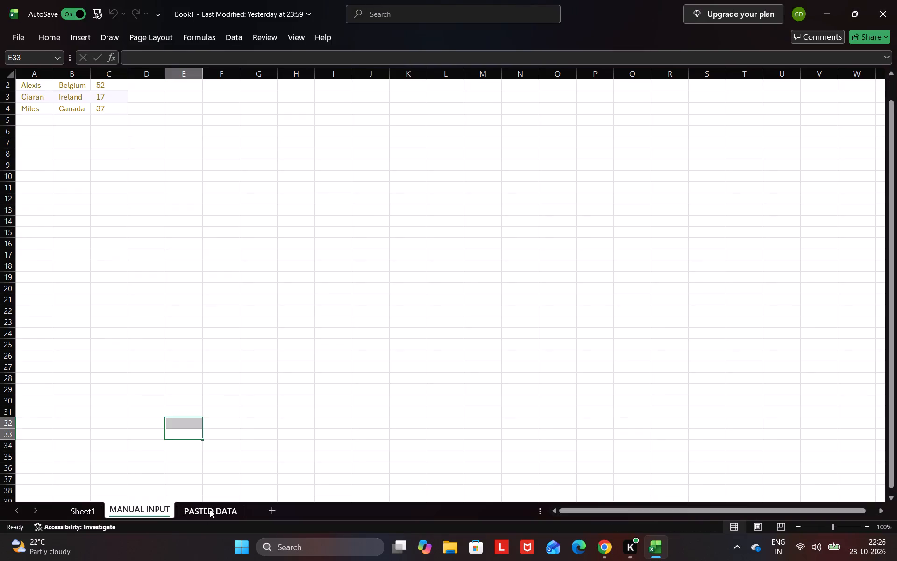
pyautogui.click(210, 510)
pyautogui.scroll(-2, 232, 489)
pyautogui.scroll(3, 232, 489)
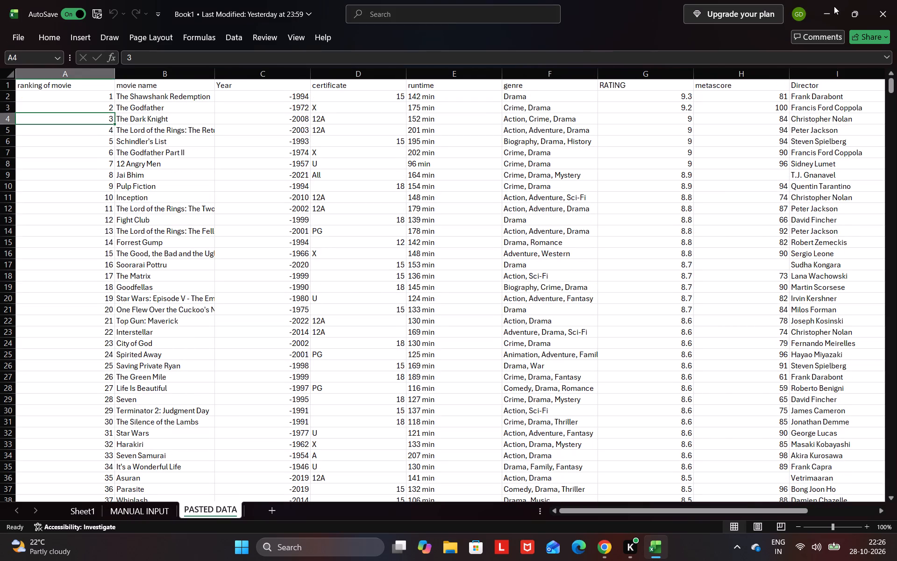
pyautogui.click(15, 514)
pyautogui.doubleClick(16, 511)
pyautogui.click(878, 15)
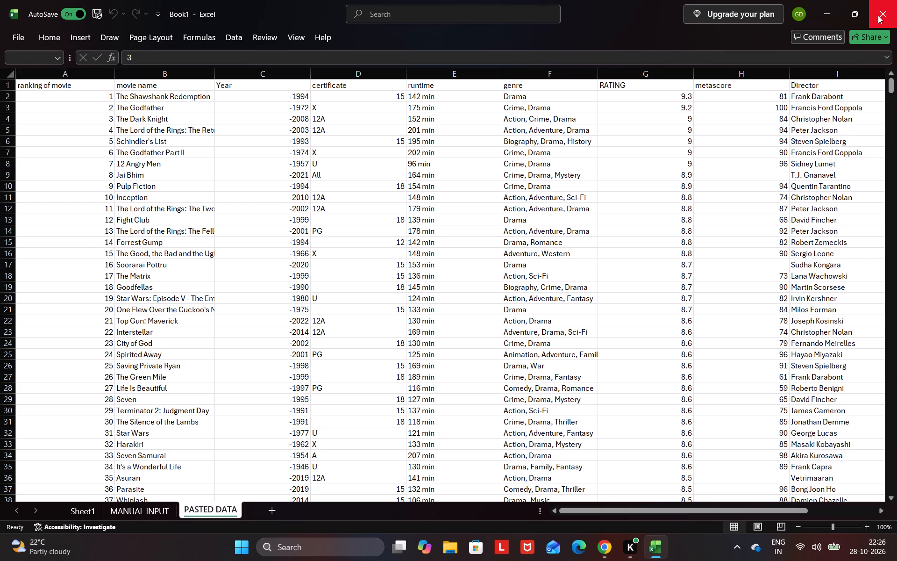
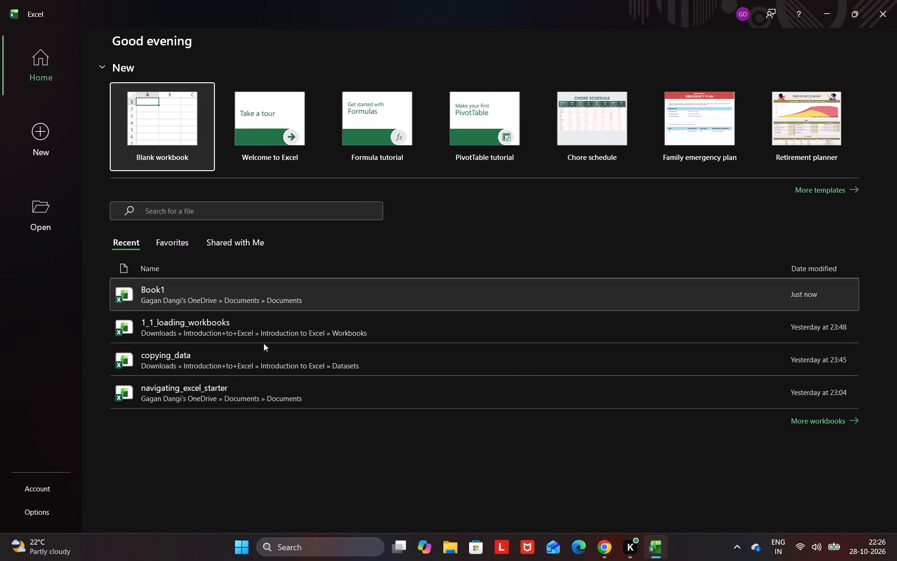
# Open the recent workbook 1_1_loading_workbooks and look through the rows of its Google Monthly Stock Price sheet.
pyautogui.click(264, 334)
pyautogui.moveTo(266, 335); pyautogui.dragTo(262, 343)
pyautogui.scroll(2, 257, 317)
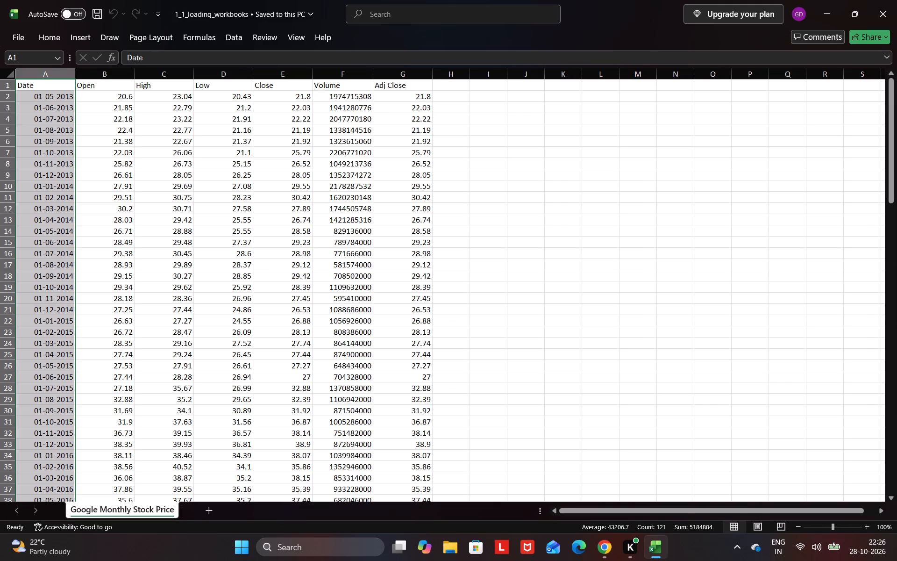
pyautogui.scroll(-4, 257, 317)
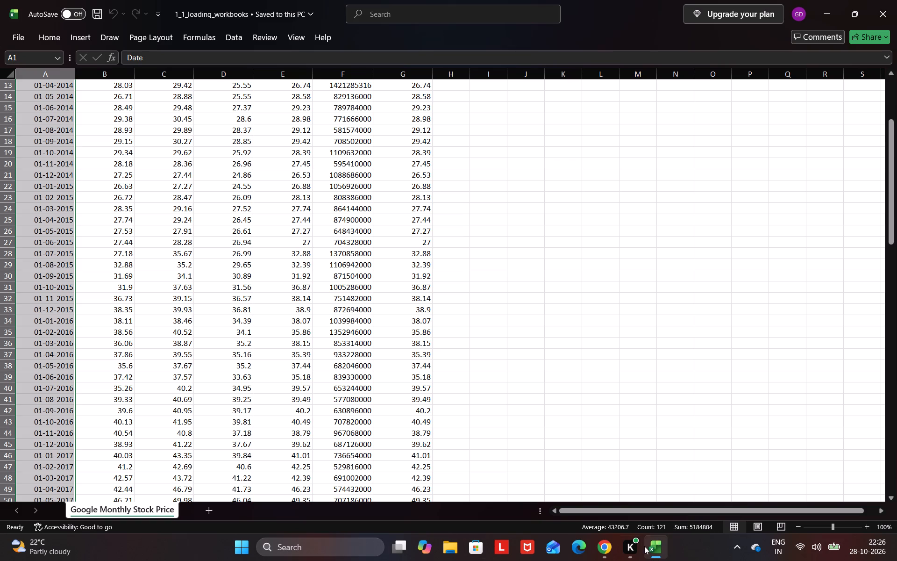
# Switch to Chrome, close the blank New Tab window and show instruction 2 of the Creating first formula exercise.
pyautogui.click(604, 548)
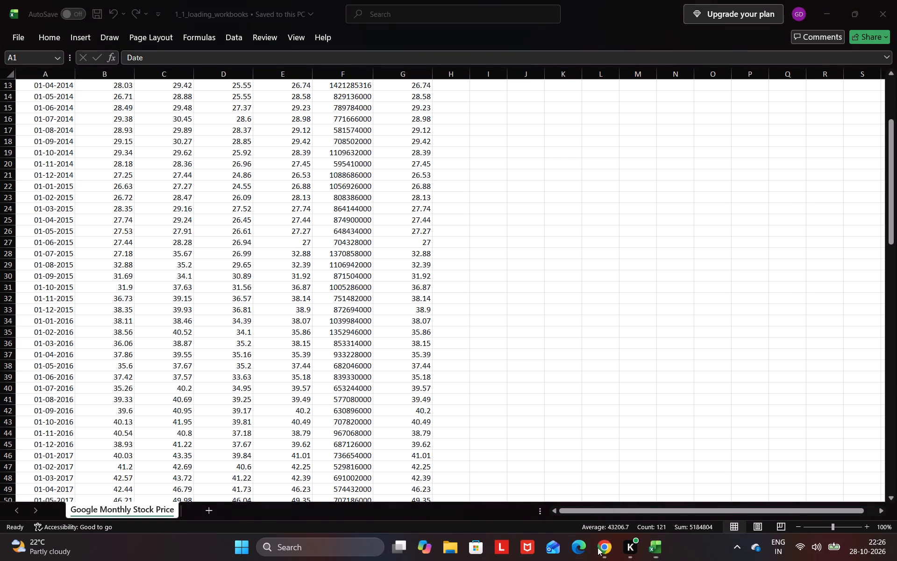
pyautogui.click(605, 548)
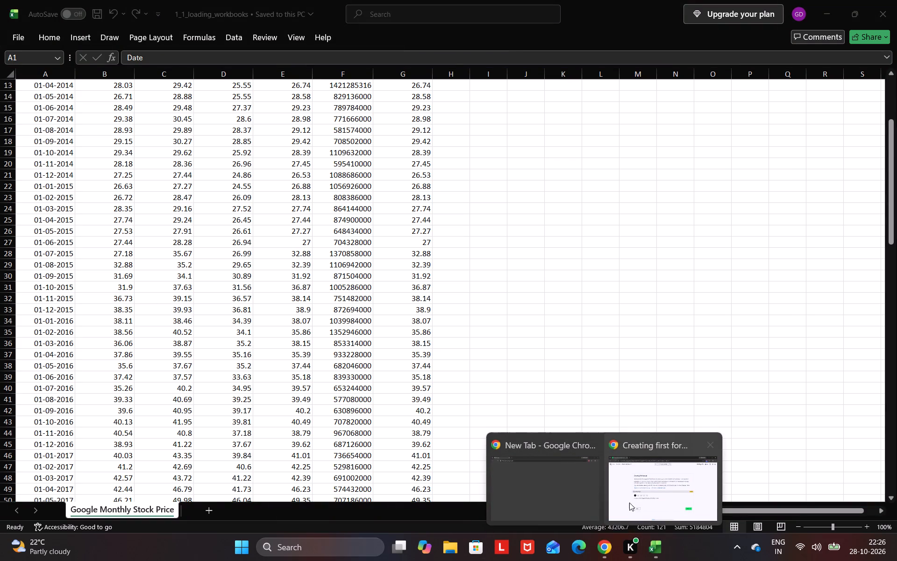
pyautogui.click(594, 439)
pyautogui.click(610, 476)
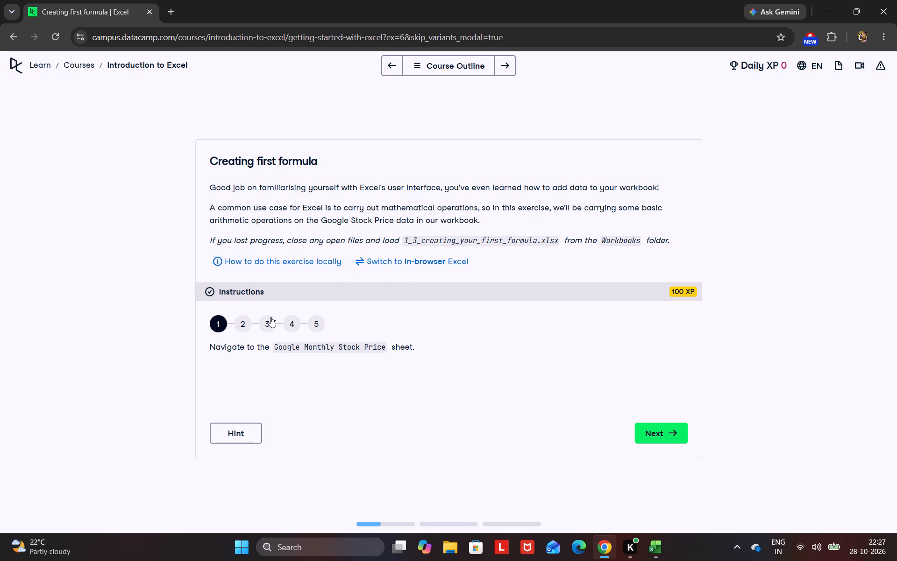
pyautogui.click(244, 326)
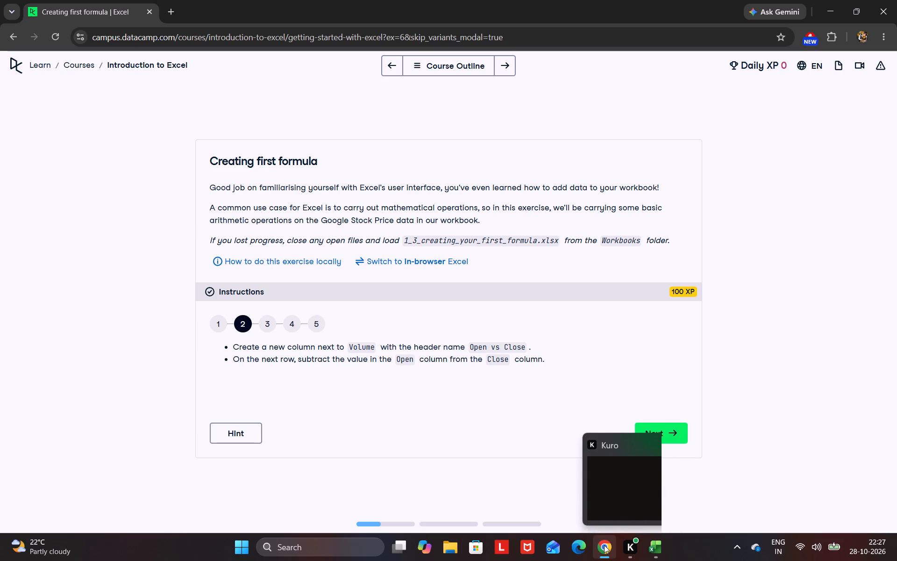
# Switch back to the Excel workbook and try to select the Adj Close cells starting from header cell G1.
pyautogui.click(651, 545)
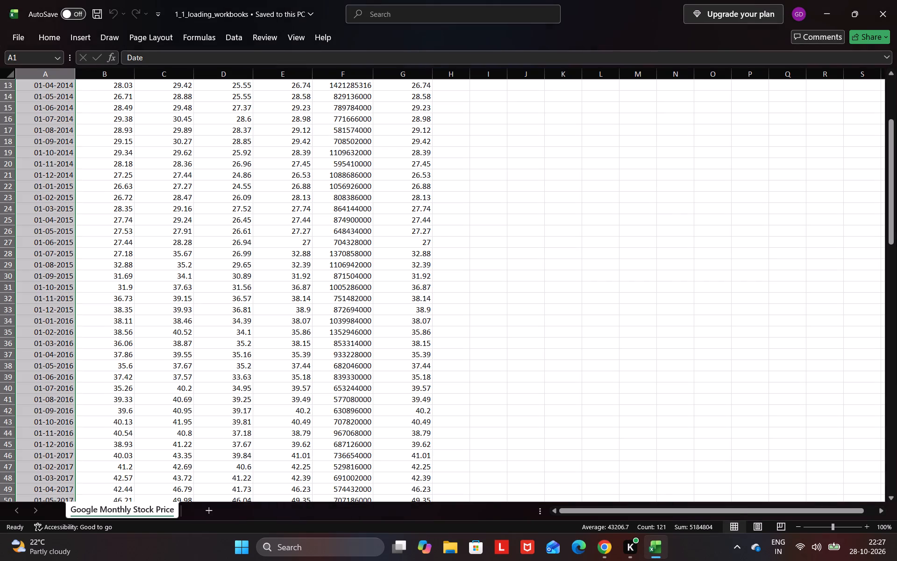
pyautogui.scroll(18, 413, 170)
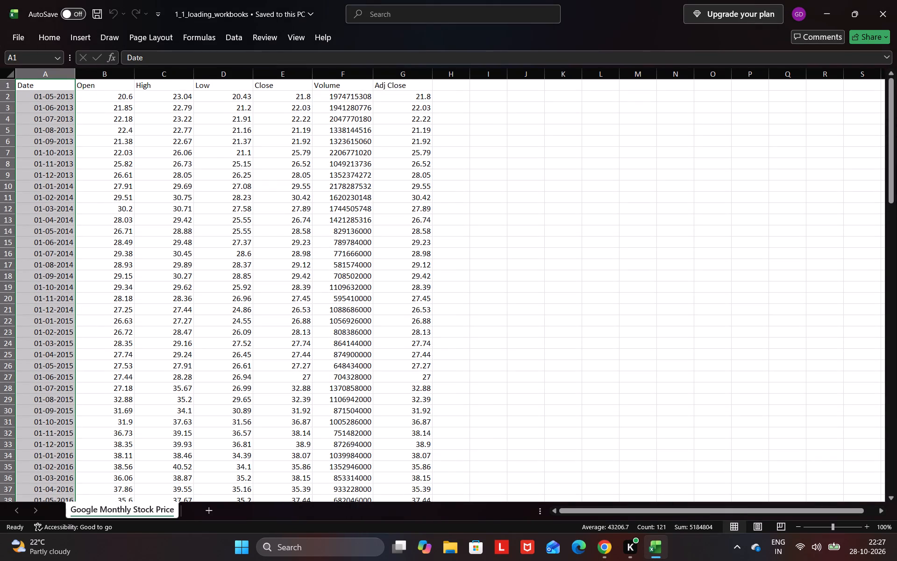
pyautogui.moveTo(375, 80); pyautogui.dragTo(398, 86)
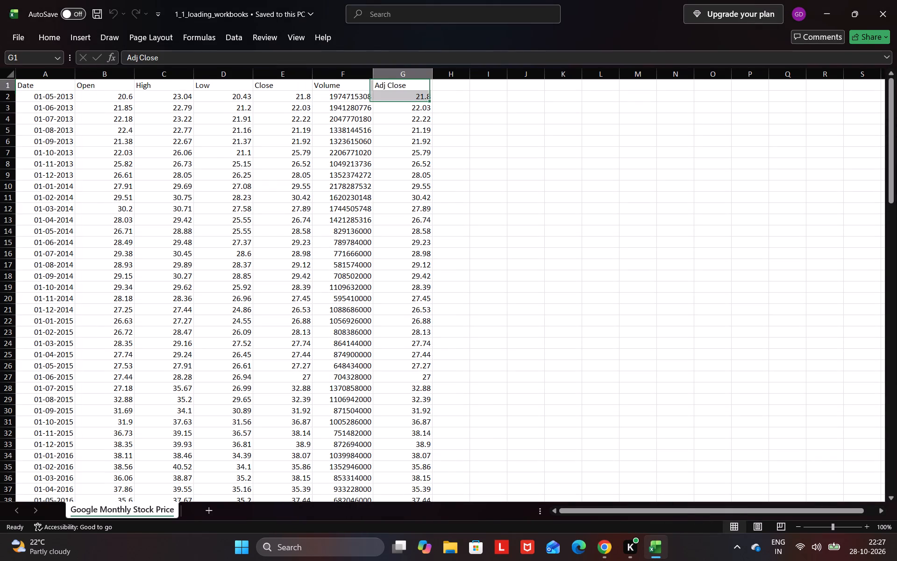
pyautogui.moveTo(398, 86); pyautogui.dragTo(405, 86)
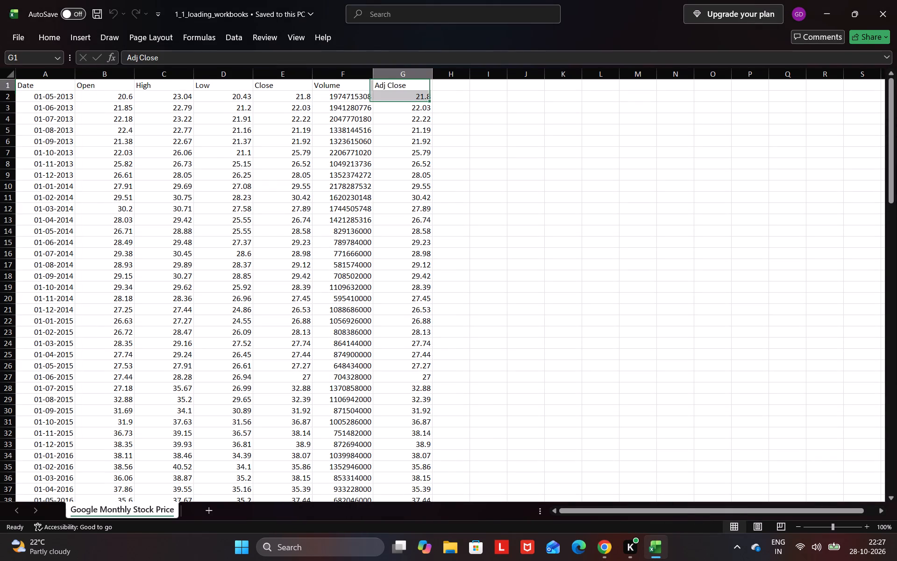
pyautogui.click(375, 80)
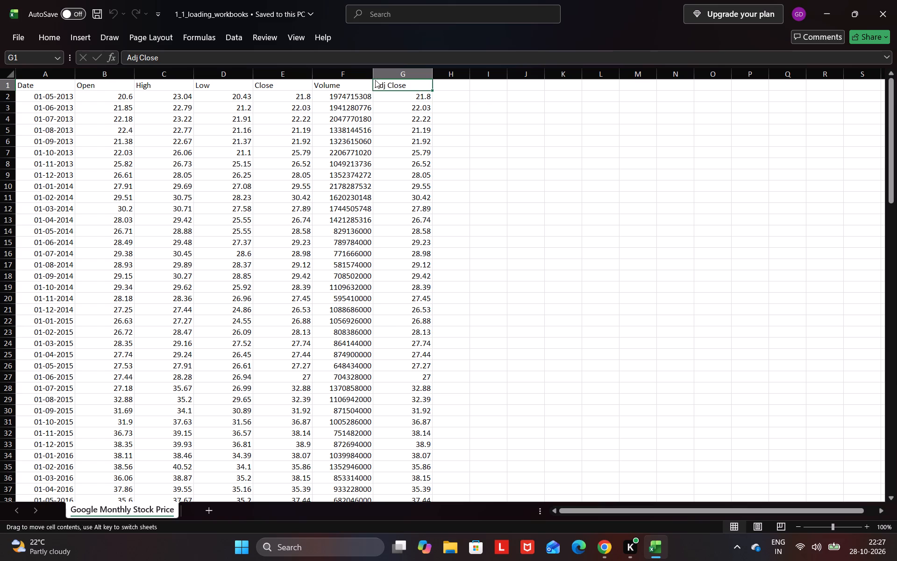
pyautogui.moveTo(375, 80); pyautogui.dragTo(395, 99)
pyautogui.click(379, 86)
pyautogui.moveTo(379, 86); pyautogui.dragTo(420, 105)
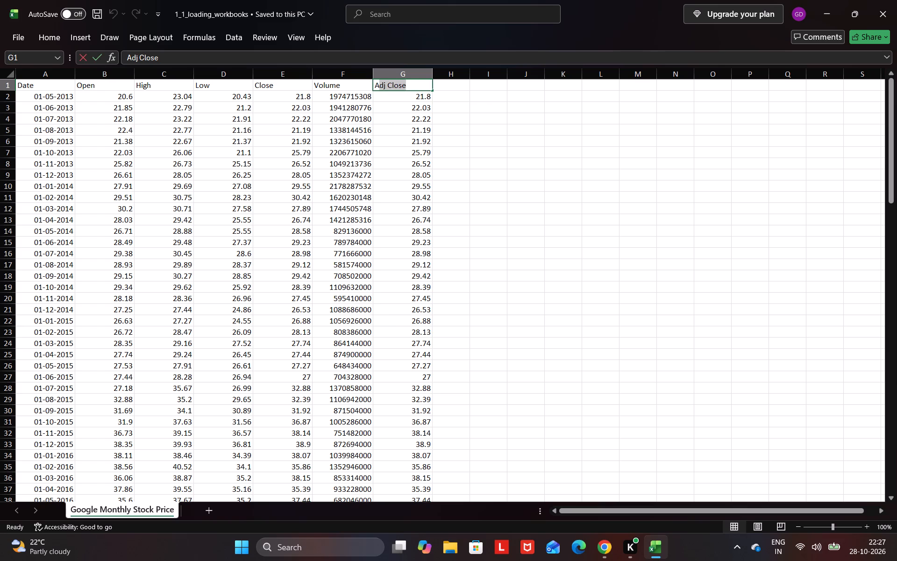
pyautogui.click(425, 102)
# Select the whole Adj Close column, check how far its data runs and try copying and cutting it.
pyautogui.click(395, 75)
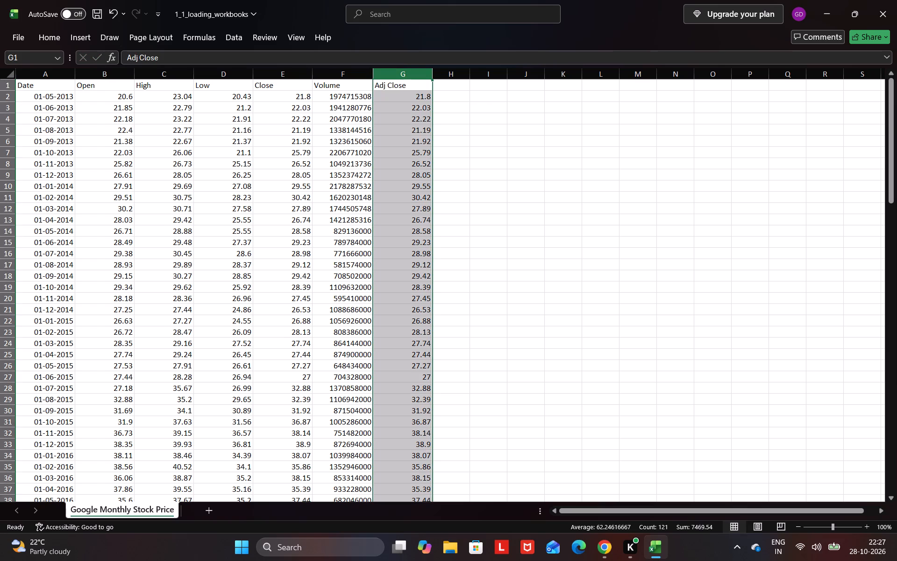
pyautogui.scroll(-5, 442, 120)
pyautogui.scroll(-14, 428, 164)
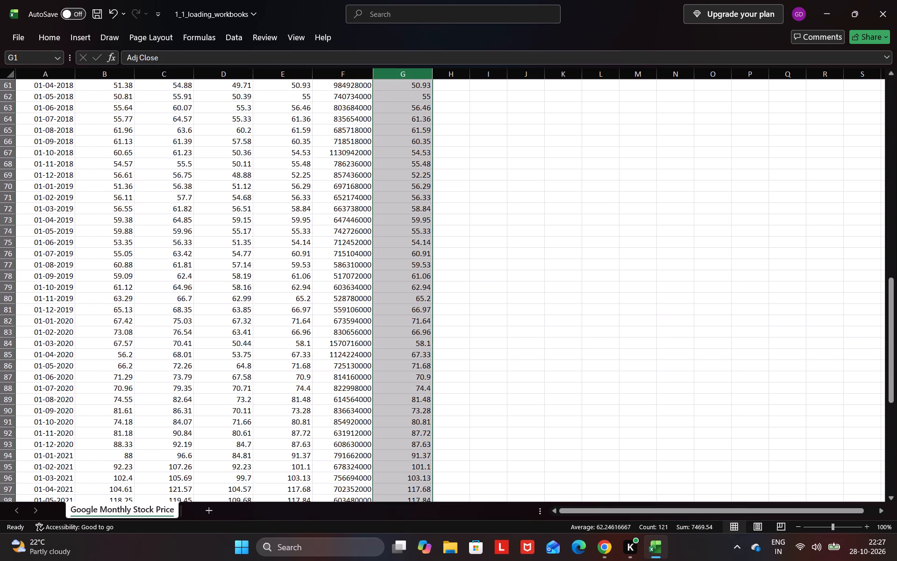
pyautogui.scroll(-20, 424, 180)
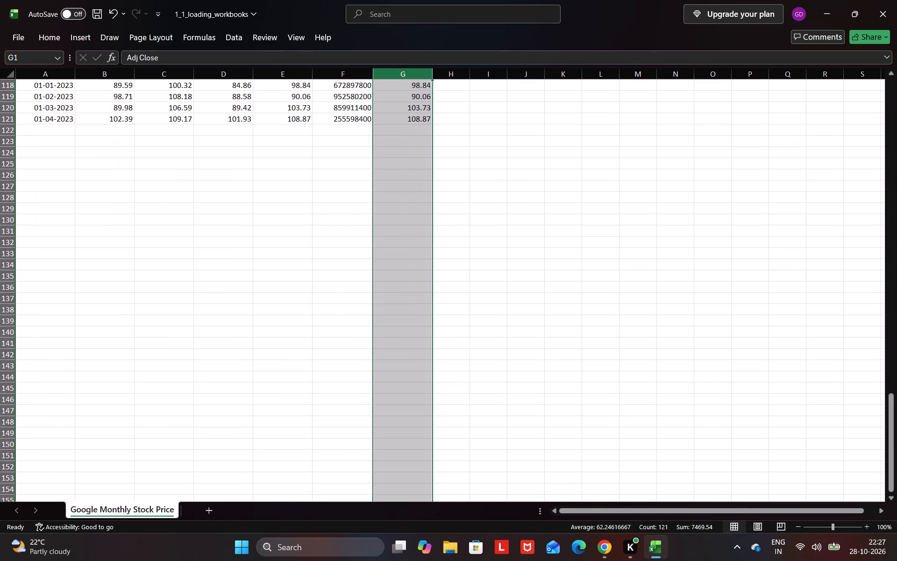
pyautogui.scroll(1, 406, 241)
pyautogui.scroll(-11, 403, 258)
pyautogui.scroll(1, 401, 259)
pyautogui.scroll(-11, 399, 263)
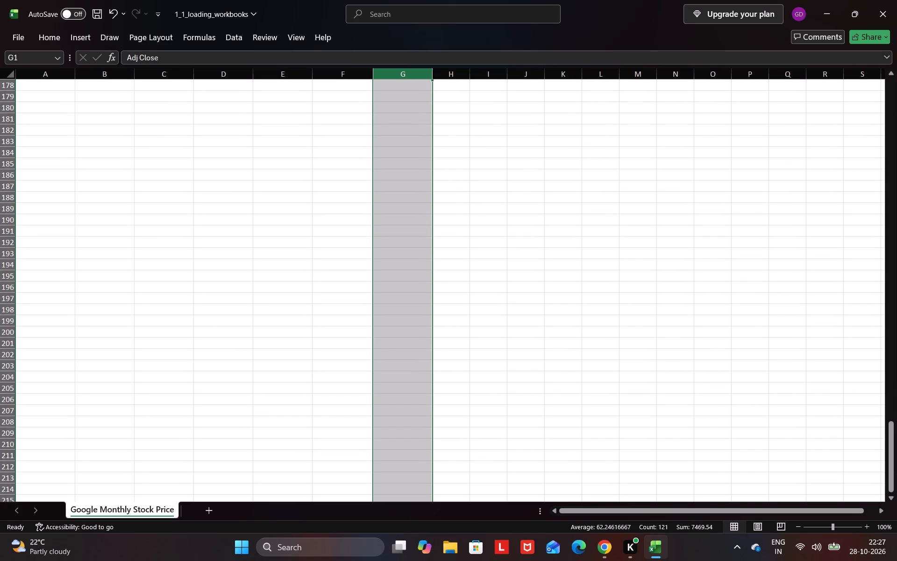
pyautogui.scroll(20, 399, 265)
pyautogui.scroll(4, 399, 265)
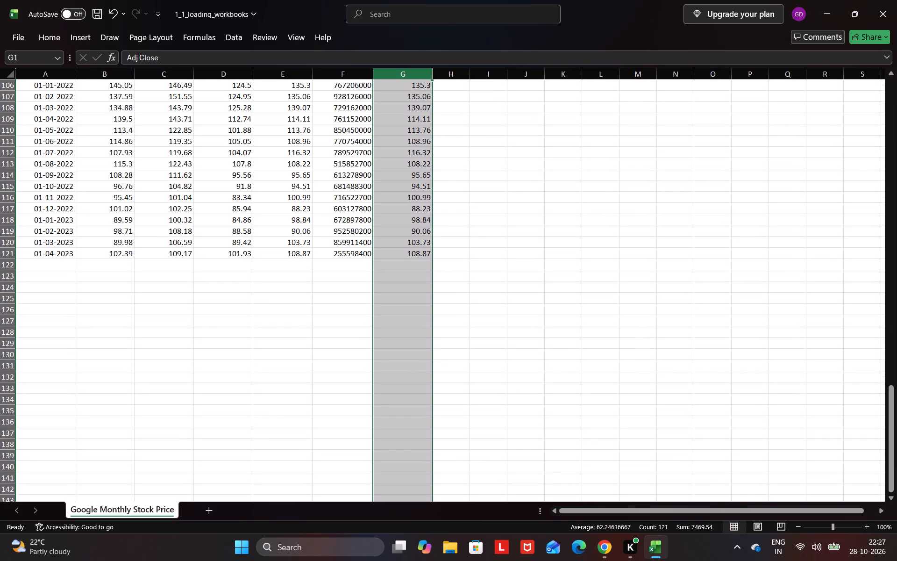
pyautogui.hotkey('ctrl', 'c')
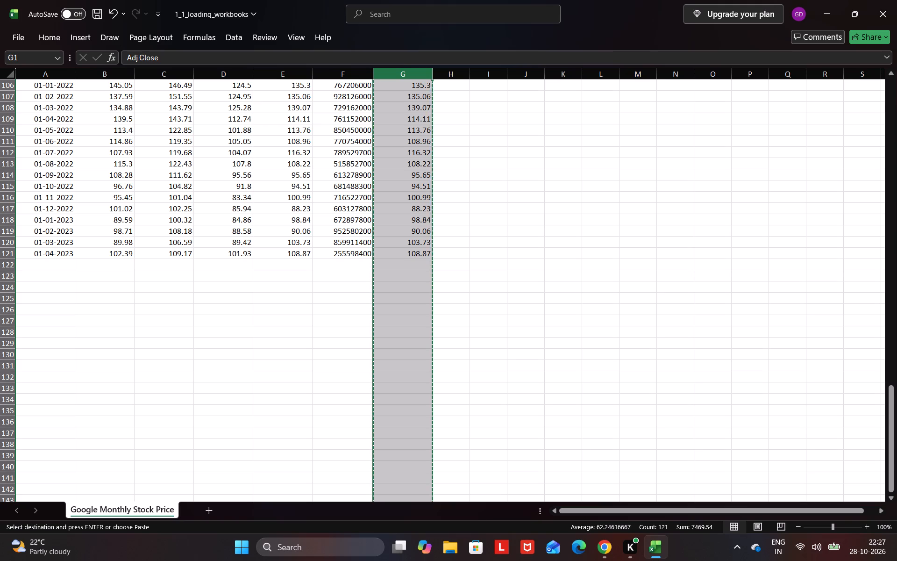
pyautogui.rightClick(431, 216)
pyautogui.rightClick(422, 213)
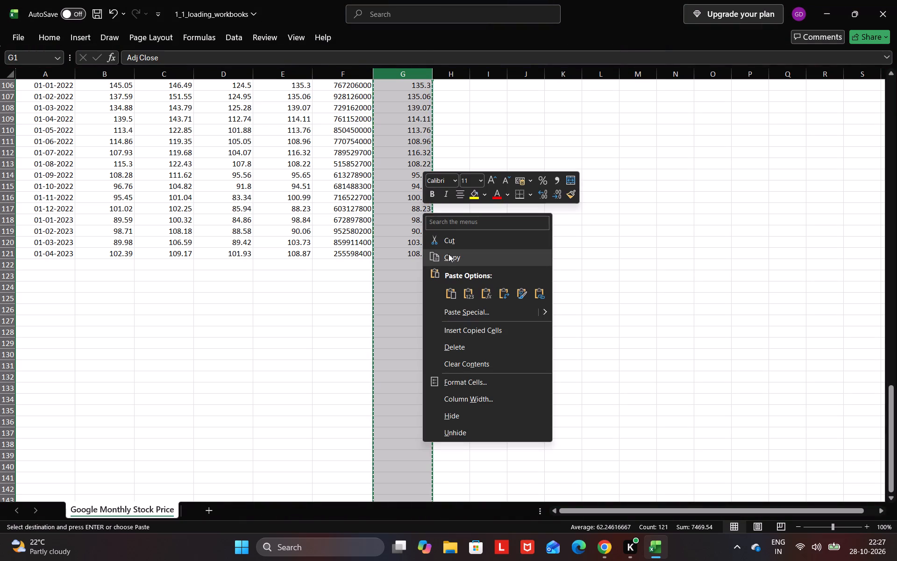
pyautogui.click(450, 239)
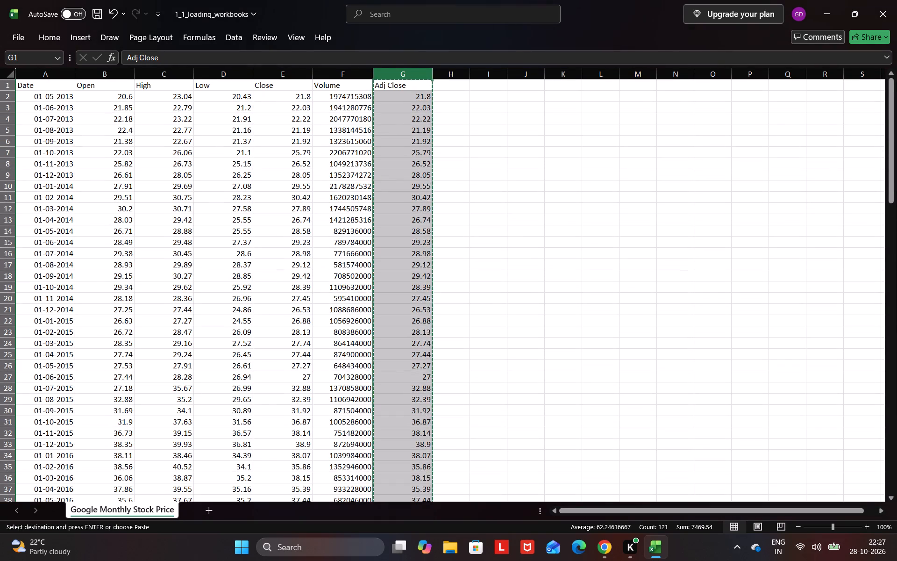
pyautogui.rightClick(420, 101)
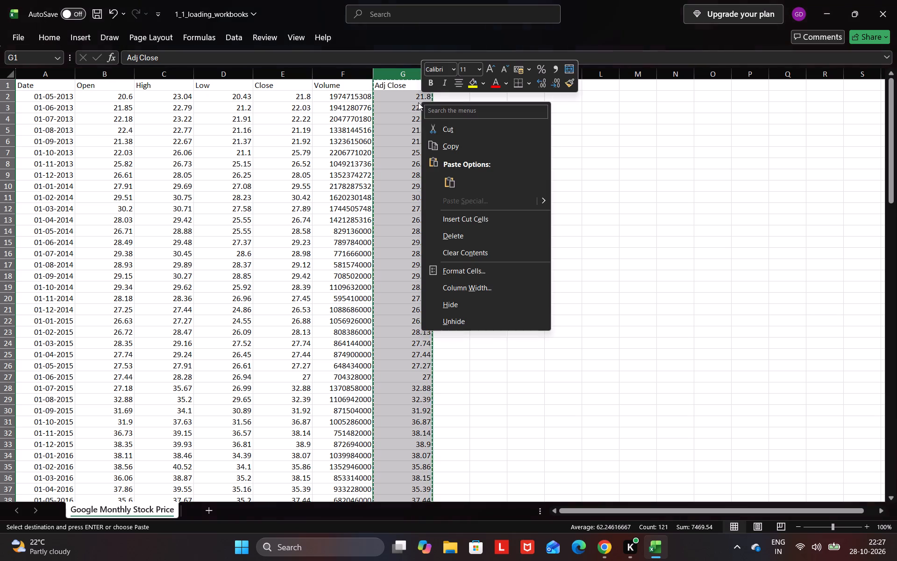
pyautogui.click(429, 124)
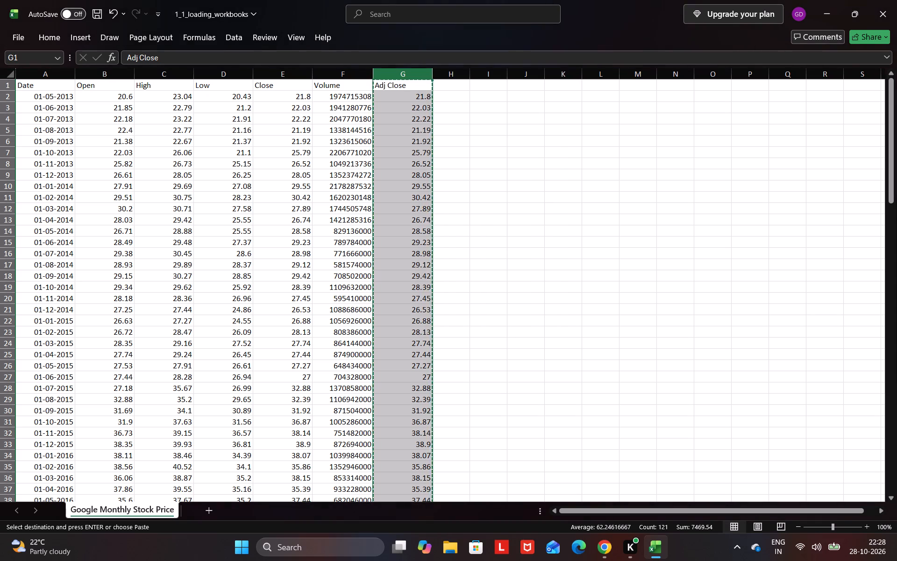
# Clear the Adj Close header from cell G1.
pyautogui.press('BackSpace')
pyautogui.click(420, 103)
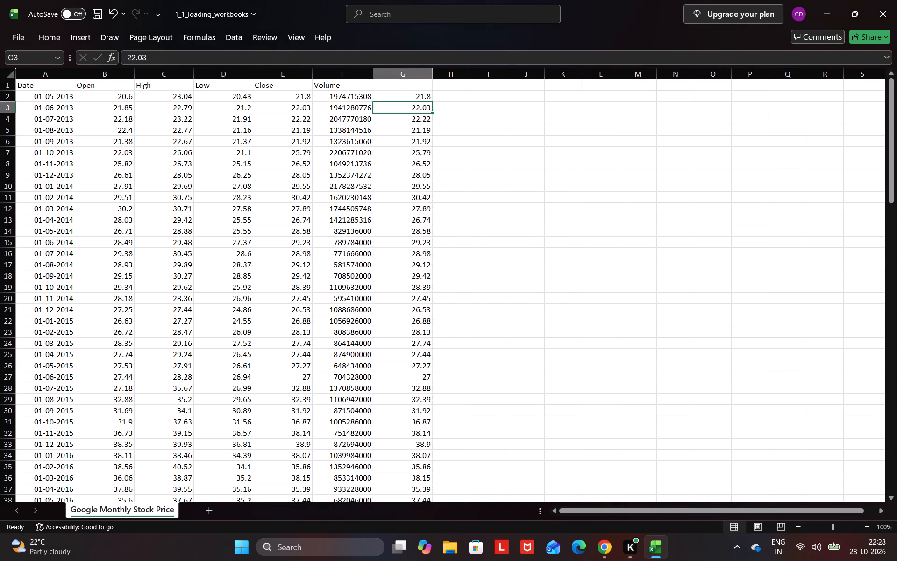
# Move the value in G2 onto G6, replacing the data already there.
pyautogui.doubleClick(425, 93)
pyautogui.click(386, 98)
pyautogui.moveTo(386, 98); pyautogui.dragTo(387, 103)
pyautogui.moveTo(433, 98); pyautogui.dragTo(424, 118)
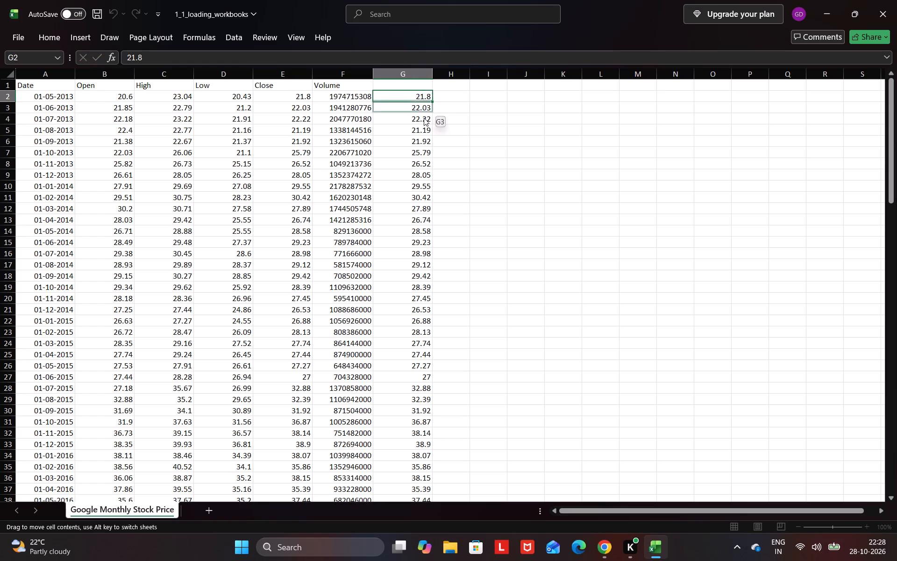
pyautogui.moveTo(424, 118); pyautogui.dragTo(421, 137)
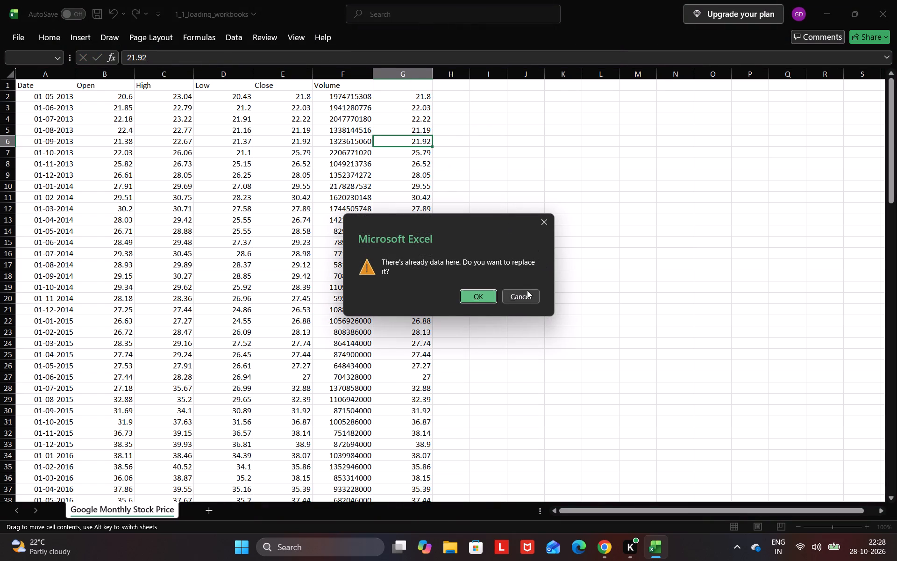
pyautogui.click(484, 299)
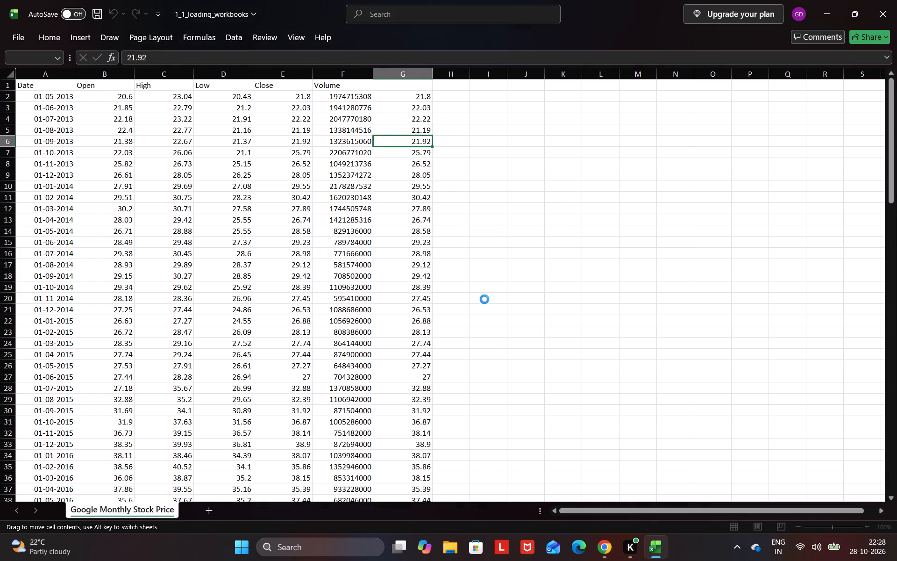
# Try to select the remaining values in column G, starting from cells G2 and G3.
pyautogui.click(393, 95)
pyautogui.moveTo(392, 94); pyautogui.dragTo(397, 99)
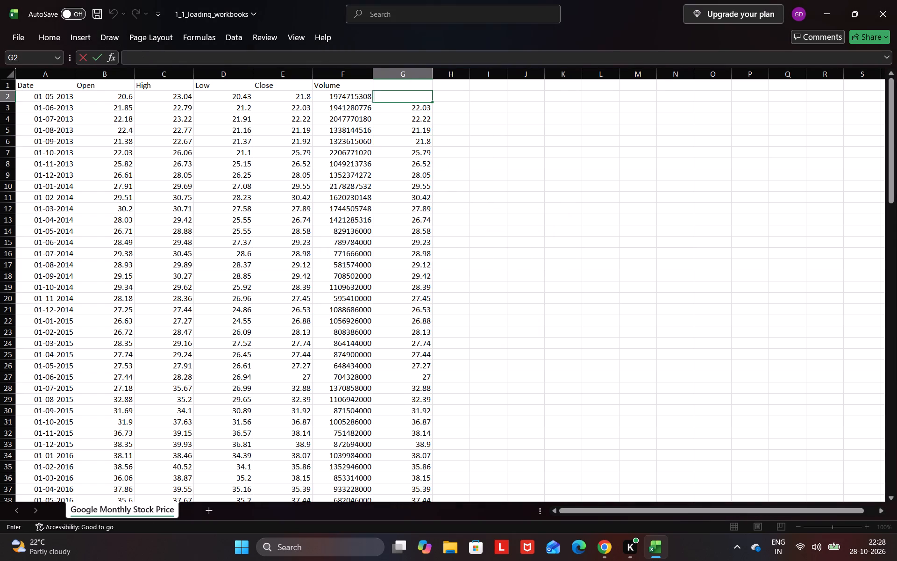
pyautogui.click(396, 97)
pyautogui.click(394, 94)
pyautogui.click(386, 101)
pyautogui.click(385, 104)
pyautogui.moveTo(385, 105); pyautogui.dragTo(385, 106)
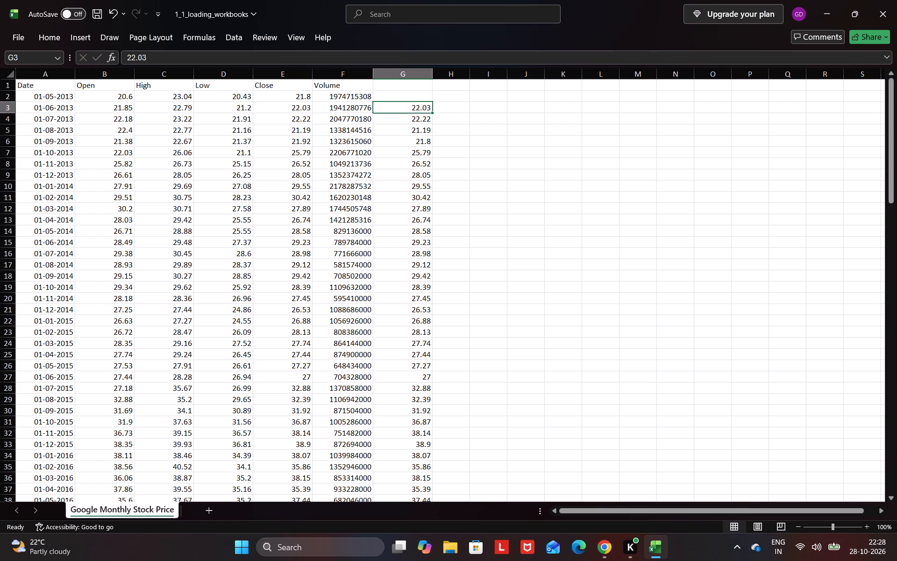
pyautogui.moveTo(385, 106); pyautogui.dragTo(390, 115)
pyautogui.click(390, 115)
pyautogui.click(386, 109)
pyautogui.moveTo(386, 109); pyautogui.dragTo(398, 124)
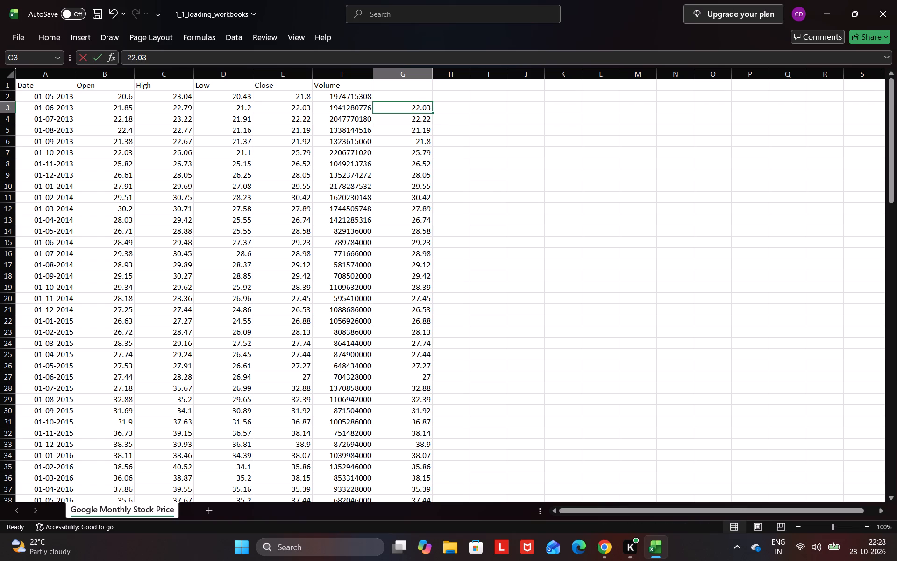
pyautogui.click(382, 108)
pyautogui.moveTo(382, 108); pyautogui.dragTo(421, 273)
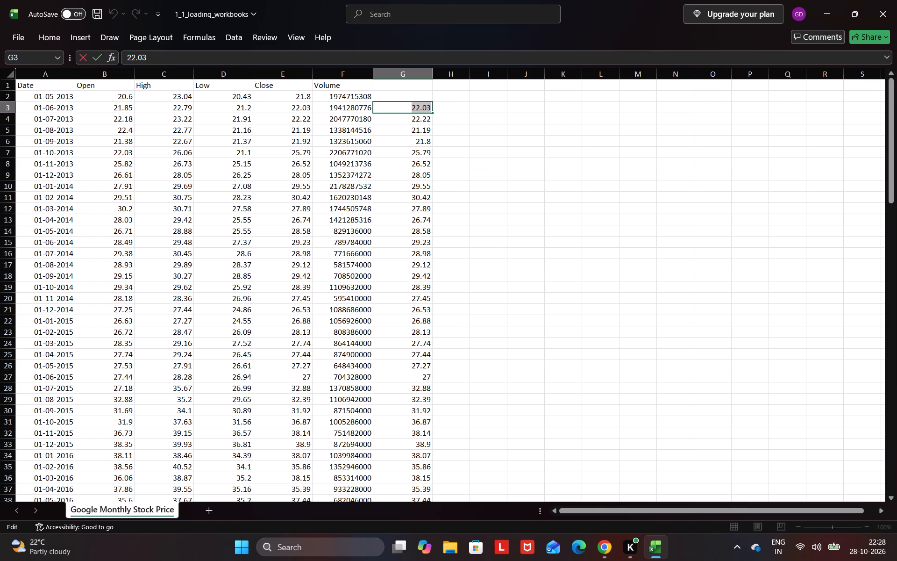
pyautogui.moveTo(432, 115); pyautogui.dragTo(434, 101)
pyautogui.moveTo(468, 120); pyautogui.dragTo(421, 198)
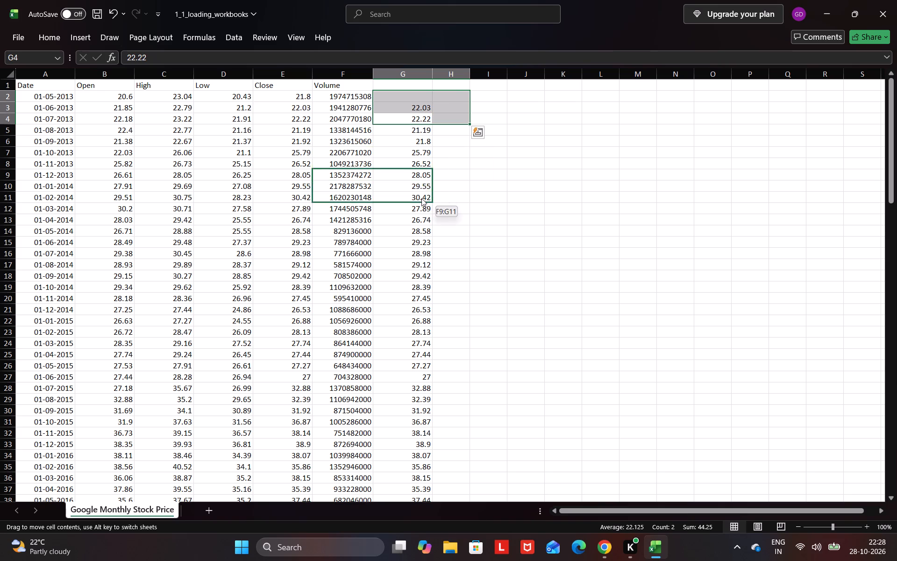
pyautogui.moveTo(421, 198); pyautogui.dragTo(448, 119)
# Fill the value in G3 down column G to row 122, past the end of the data.
pyautogui.click(433, 107)
pyautogui.moveTo(424, 103); pyautogui.dragTo(419, 103)
pyautogui.click(415, 103)
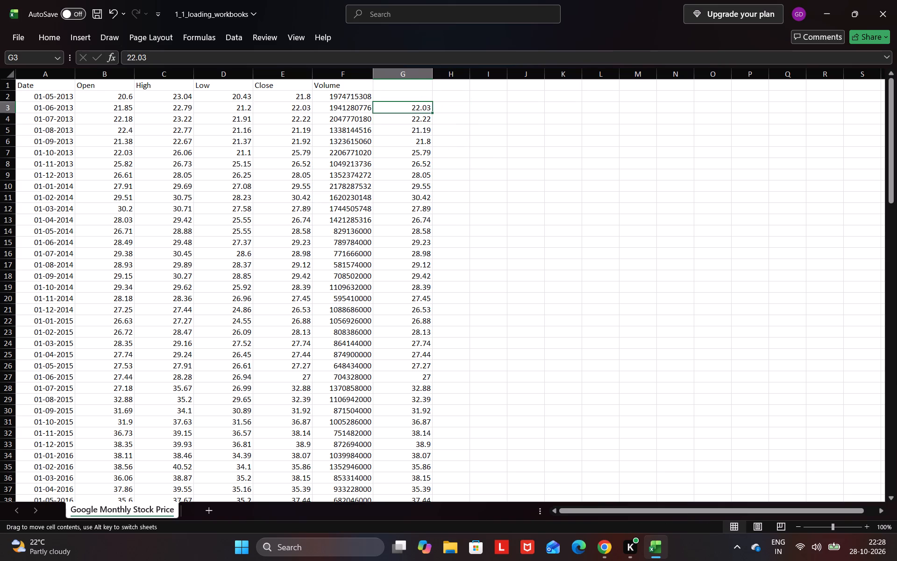
pyautogui.moveTo(432, 114); pyautogui.dragTo(404, 540)
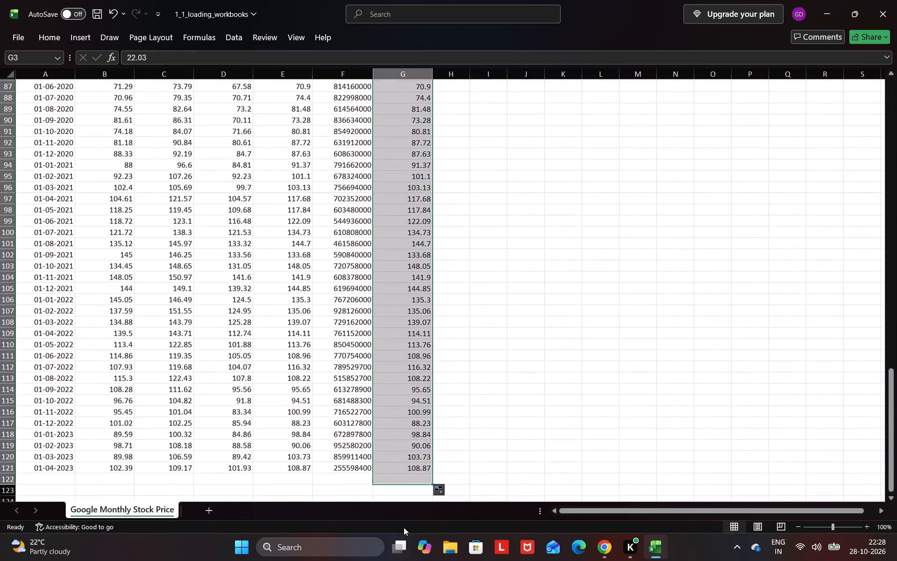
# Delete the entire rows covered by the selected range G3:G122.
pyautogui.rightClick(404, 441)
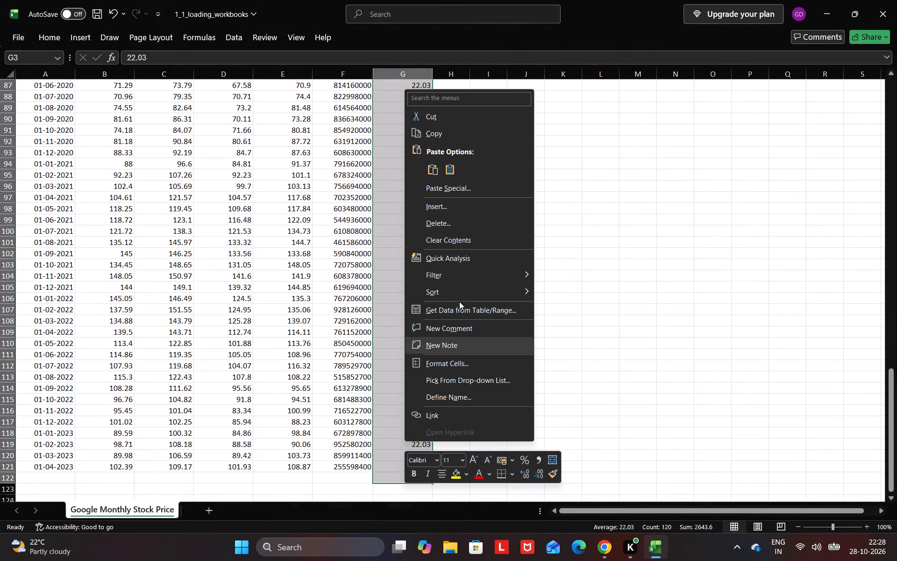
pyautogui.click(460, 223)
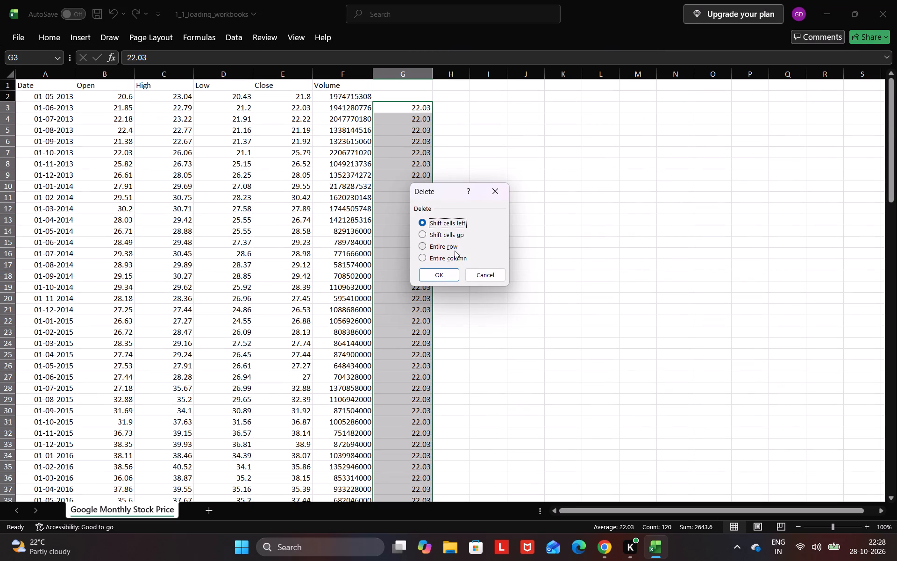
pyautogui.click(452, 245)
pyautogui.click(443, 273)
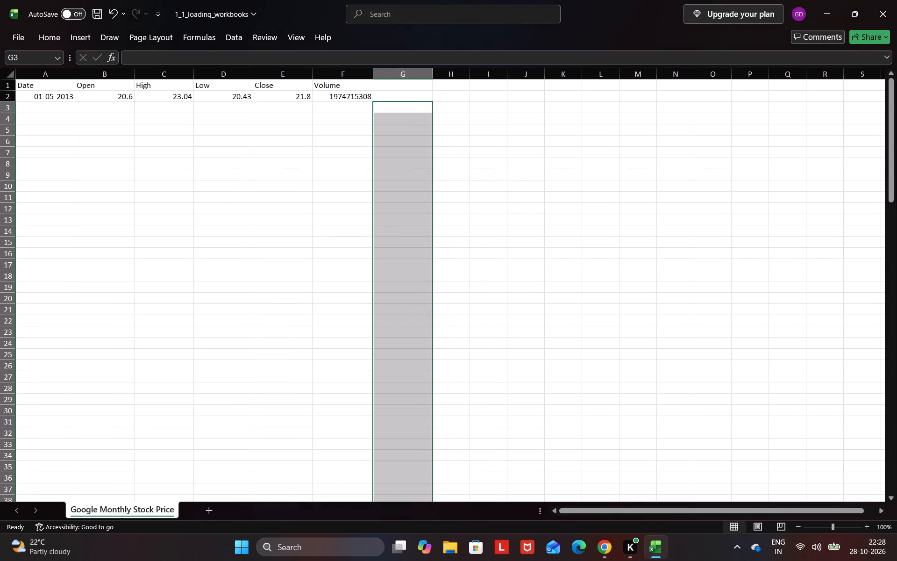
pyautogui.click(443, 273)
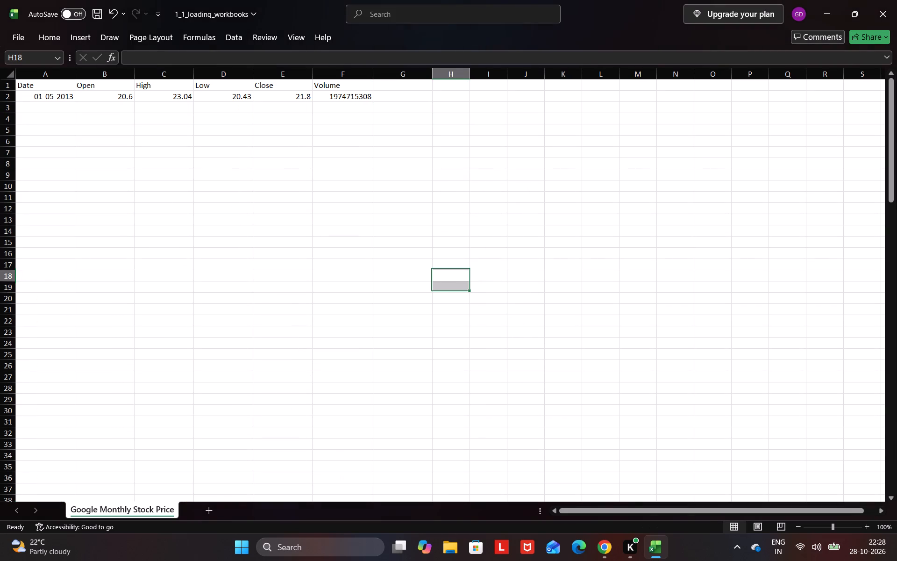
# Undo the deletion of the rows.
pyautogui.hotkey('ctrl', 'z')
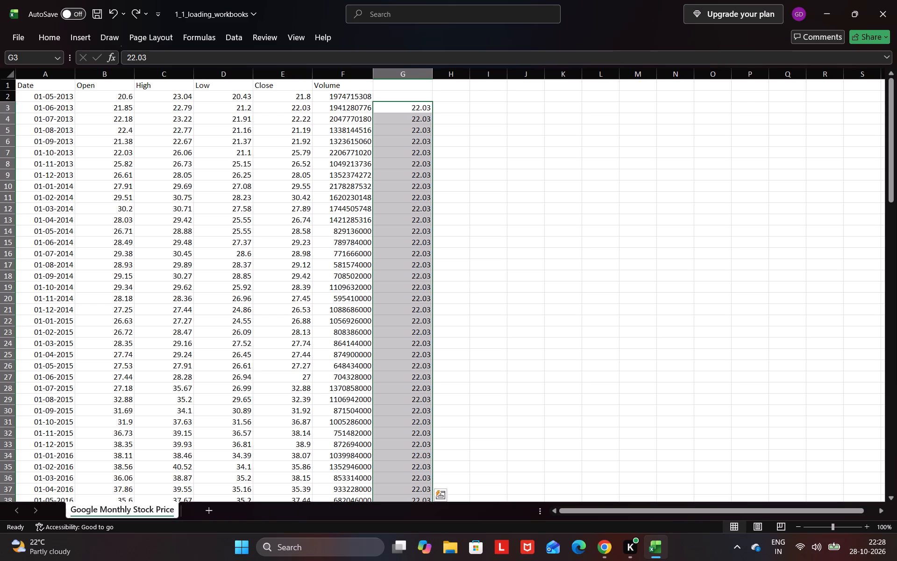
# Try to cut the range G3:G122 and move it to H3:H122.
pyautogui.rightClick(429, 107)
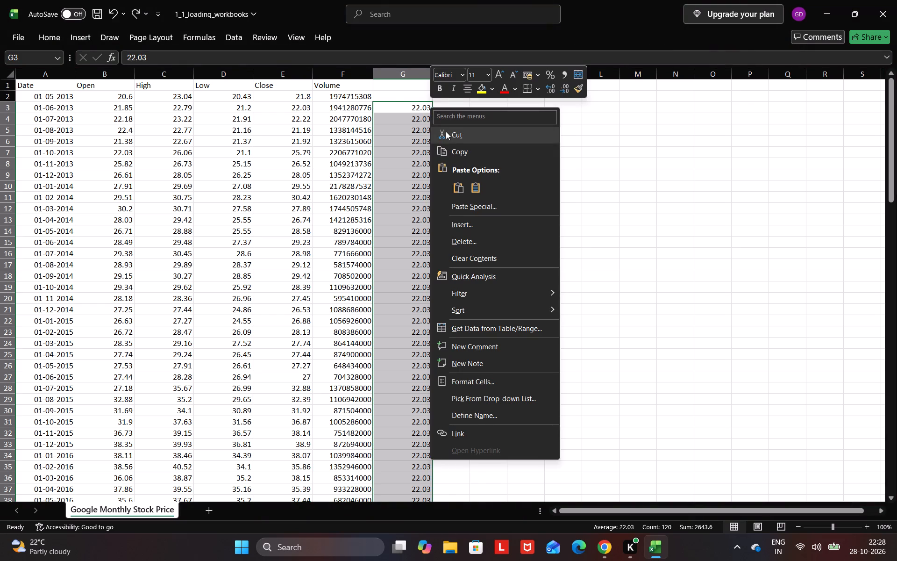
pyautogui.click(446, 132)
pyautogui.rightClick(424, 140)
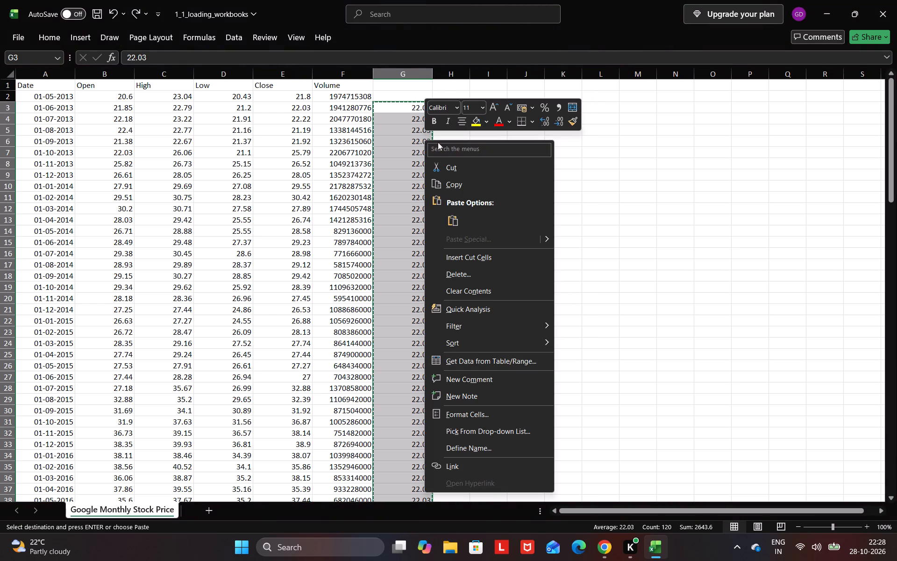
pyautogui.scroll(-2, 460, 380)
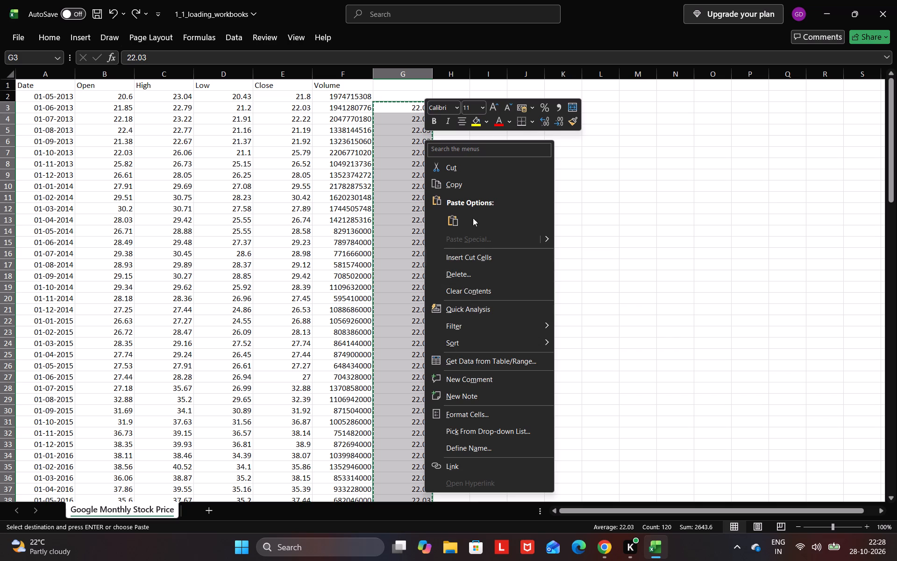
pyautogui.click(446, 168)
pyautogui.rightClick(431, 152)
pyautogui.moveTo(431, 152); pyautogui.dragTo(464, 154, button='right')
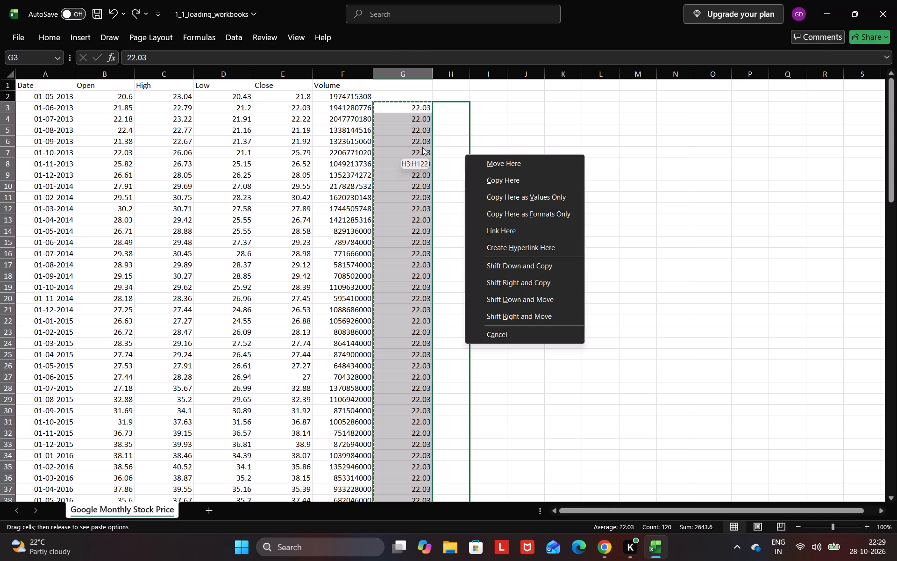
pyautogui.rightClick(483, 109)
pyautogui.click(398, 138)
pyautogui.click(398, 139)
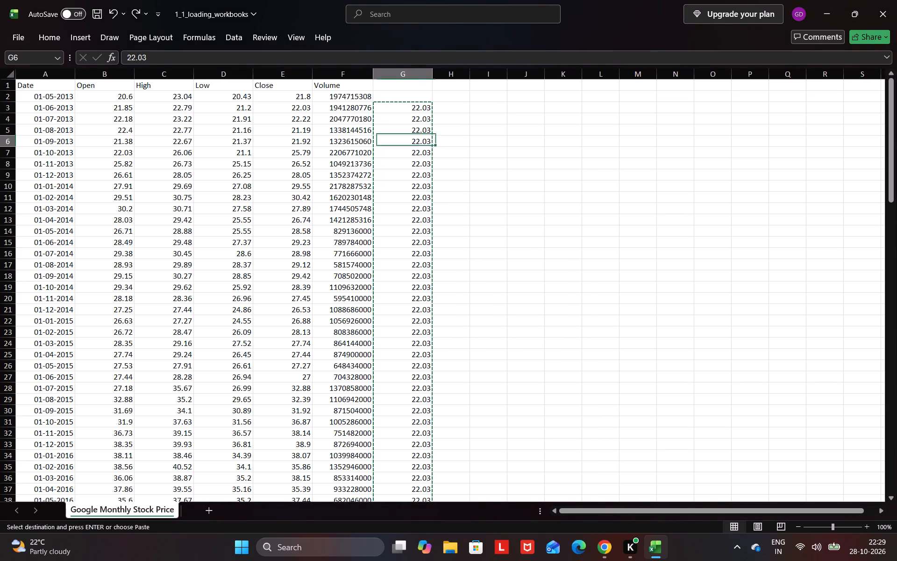
# Undo the column G edits back through the fill, the moved G2 value and the cleared Adj Close header.
pyautogui.hotkey('ctrl', 'z')
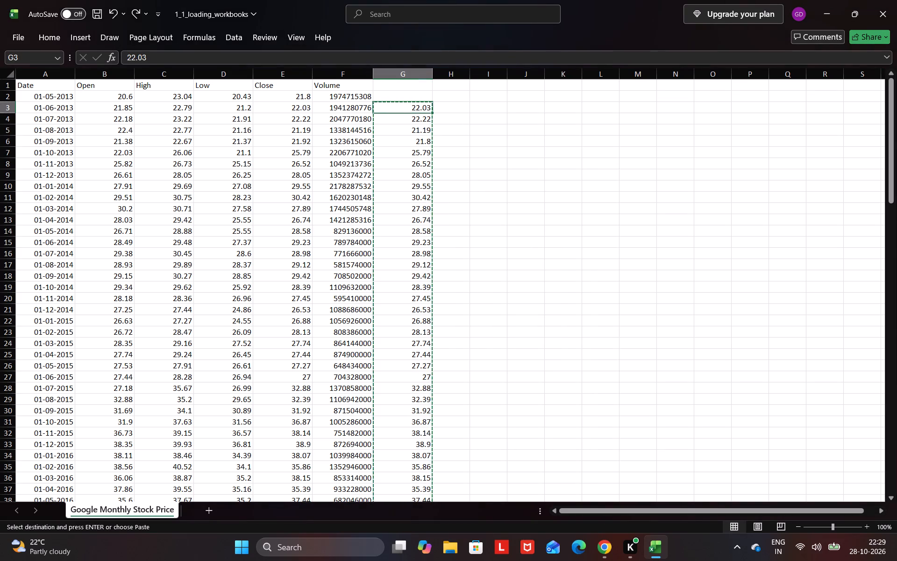
pyautogui.hotkey('ctrl', 'z')
pyautogui.hotkey('ctrl', 'z')
pyautogui.hotkey('ctrl', 'z')
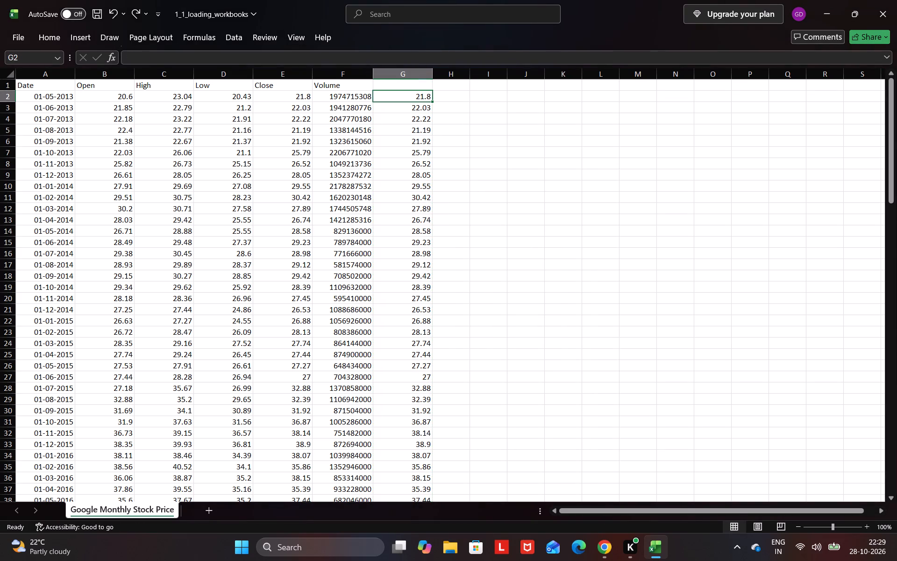
pyautogui.hotkey('ctrl', 'z')
pyautogui.hotkey('ctrl', 'z')
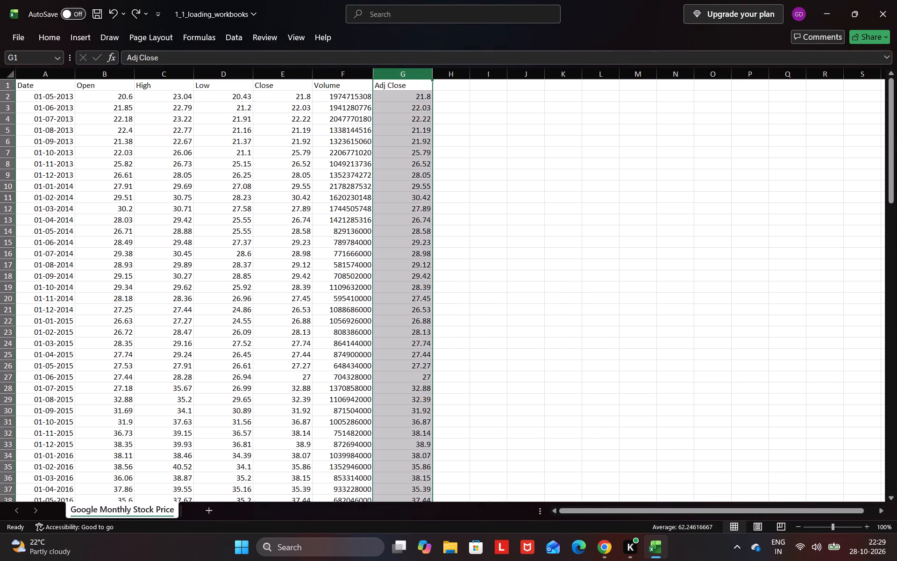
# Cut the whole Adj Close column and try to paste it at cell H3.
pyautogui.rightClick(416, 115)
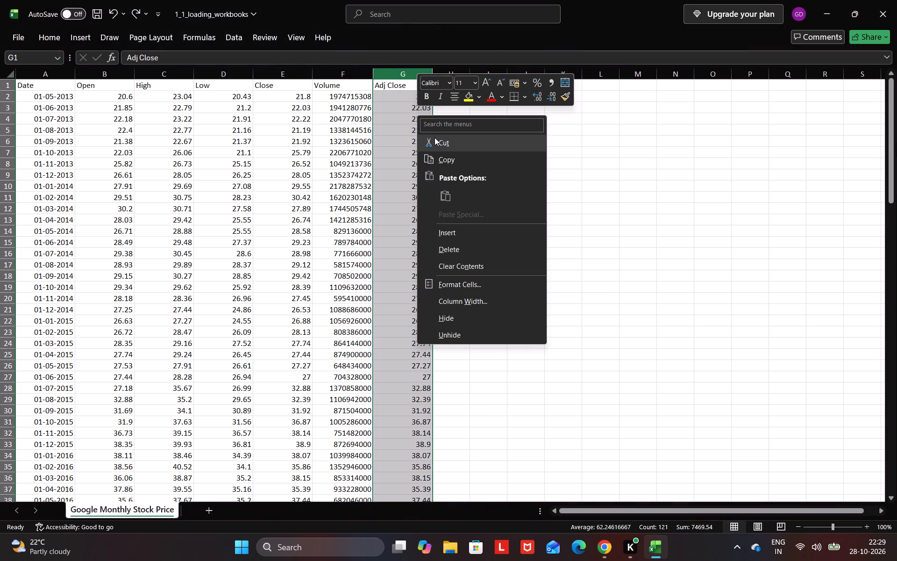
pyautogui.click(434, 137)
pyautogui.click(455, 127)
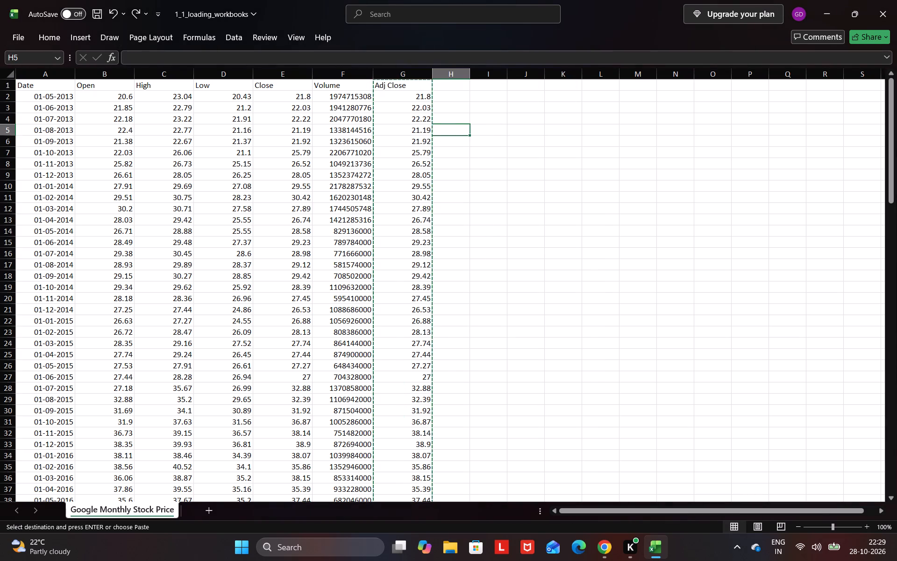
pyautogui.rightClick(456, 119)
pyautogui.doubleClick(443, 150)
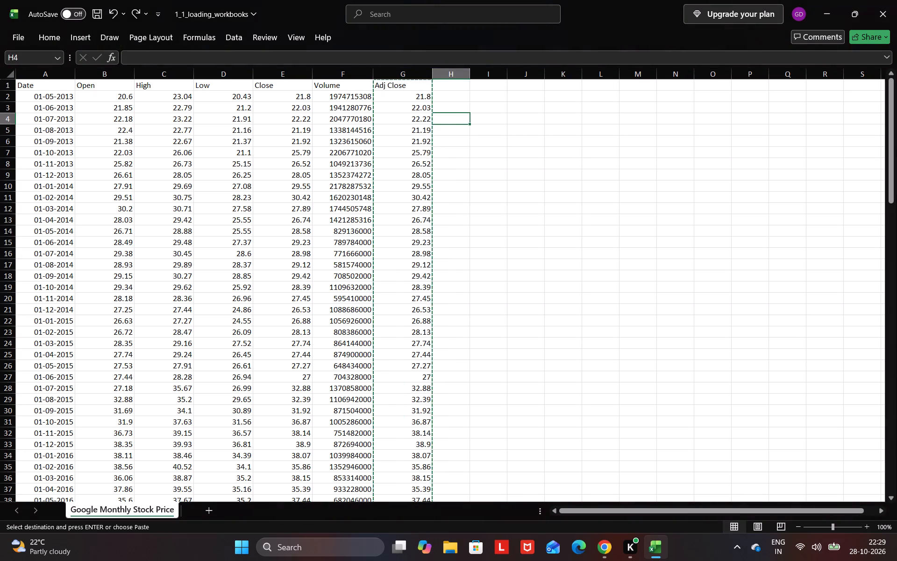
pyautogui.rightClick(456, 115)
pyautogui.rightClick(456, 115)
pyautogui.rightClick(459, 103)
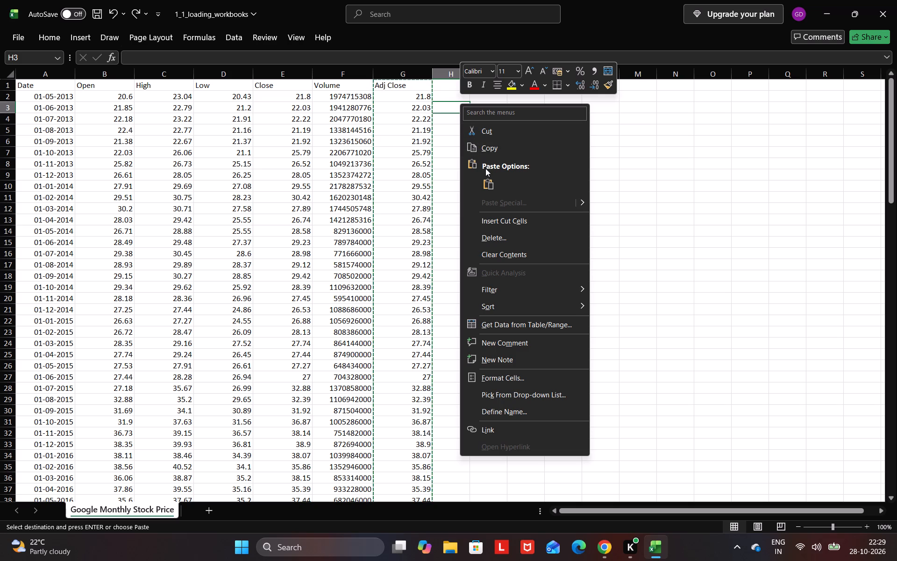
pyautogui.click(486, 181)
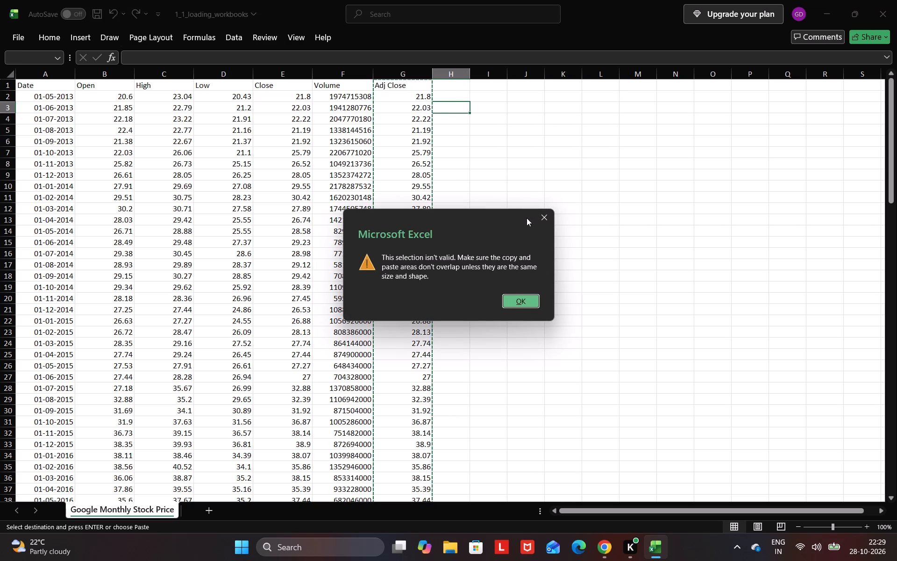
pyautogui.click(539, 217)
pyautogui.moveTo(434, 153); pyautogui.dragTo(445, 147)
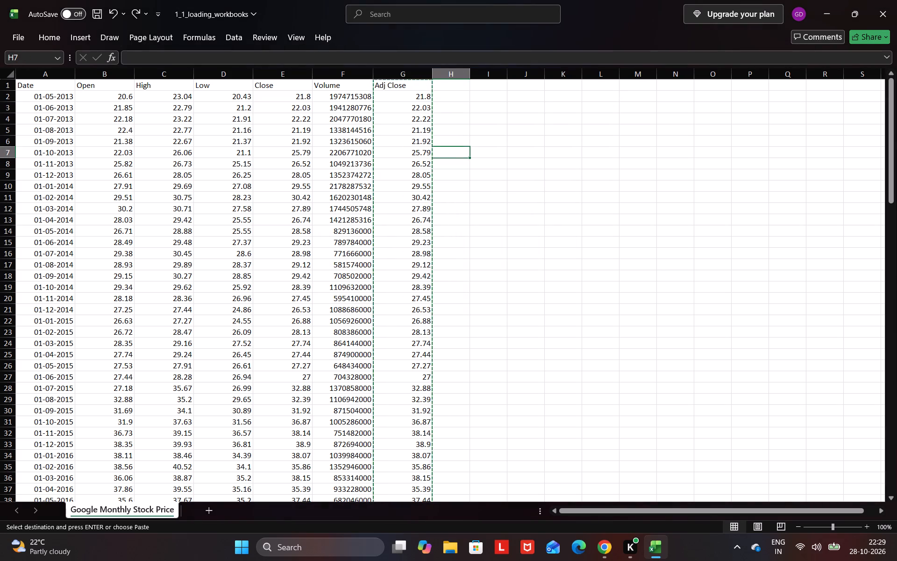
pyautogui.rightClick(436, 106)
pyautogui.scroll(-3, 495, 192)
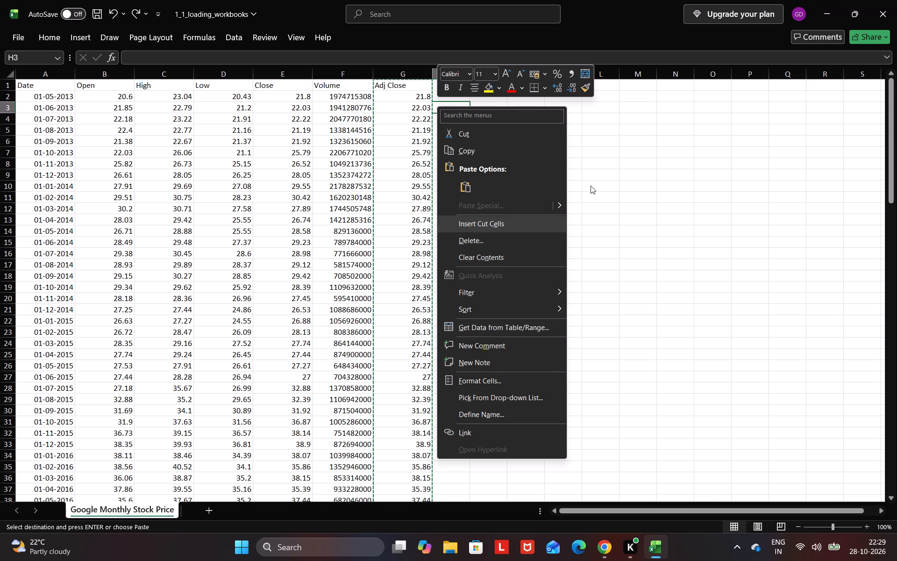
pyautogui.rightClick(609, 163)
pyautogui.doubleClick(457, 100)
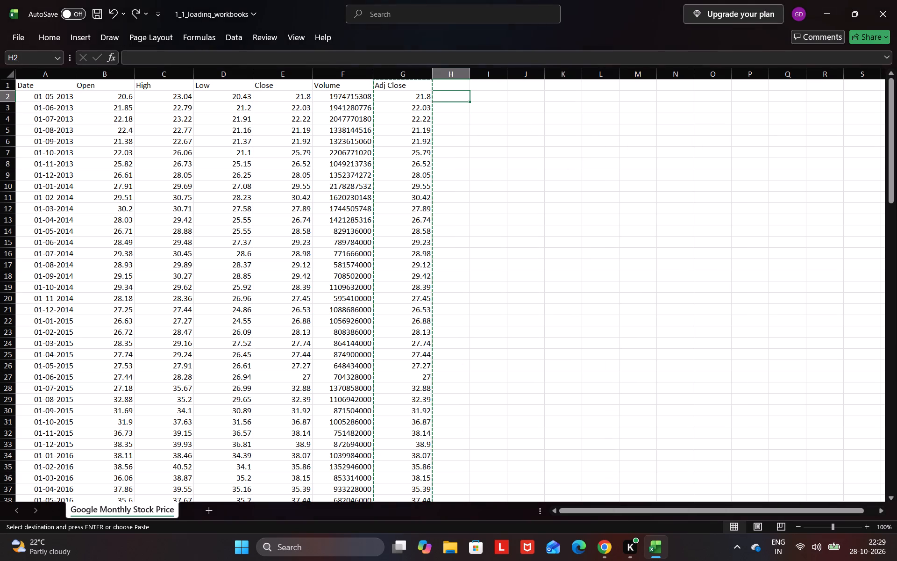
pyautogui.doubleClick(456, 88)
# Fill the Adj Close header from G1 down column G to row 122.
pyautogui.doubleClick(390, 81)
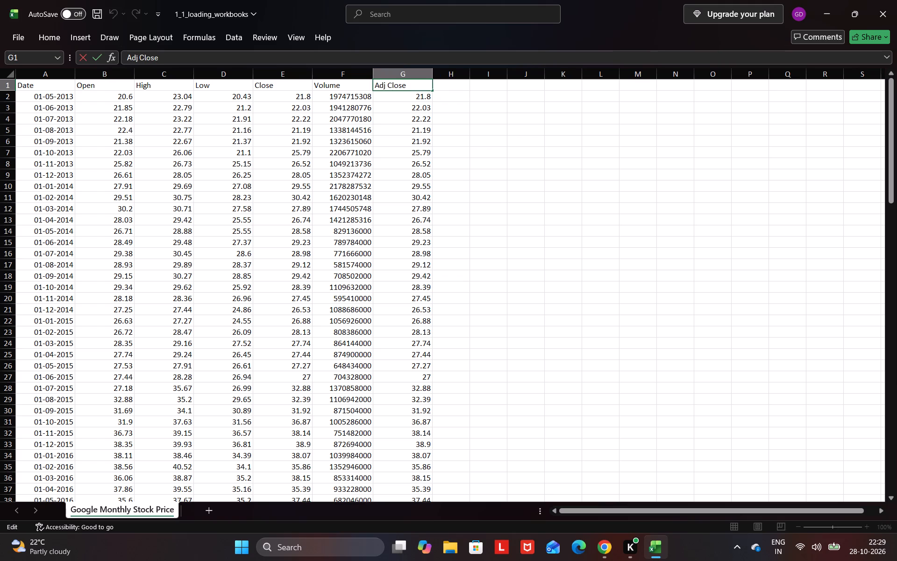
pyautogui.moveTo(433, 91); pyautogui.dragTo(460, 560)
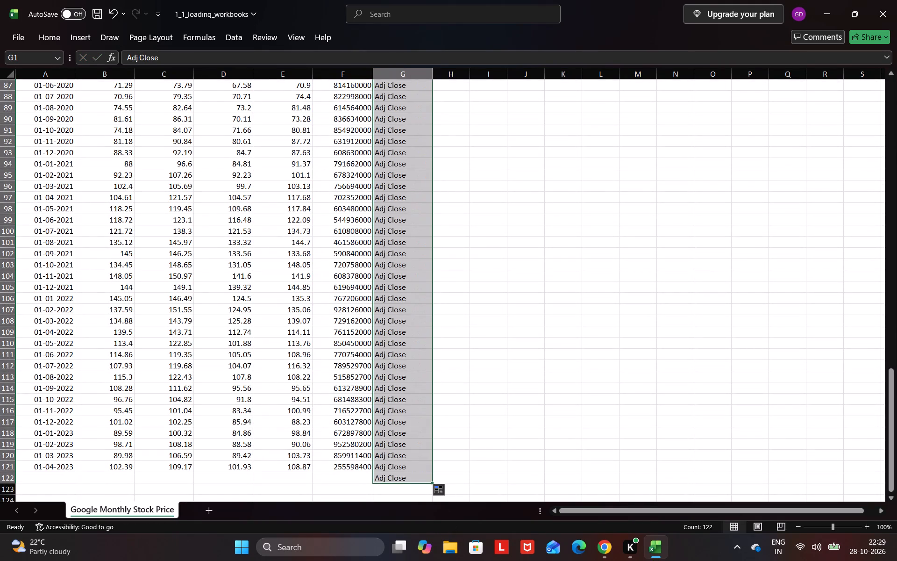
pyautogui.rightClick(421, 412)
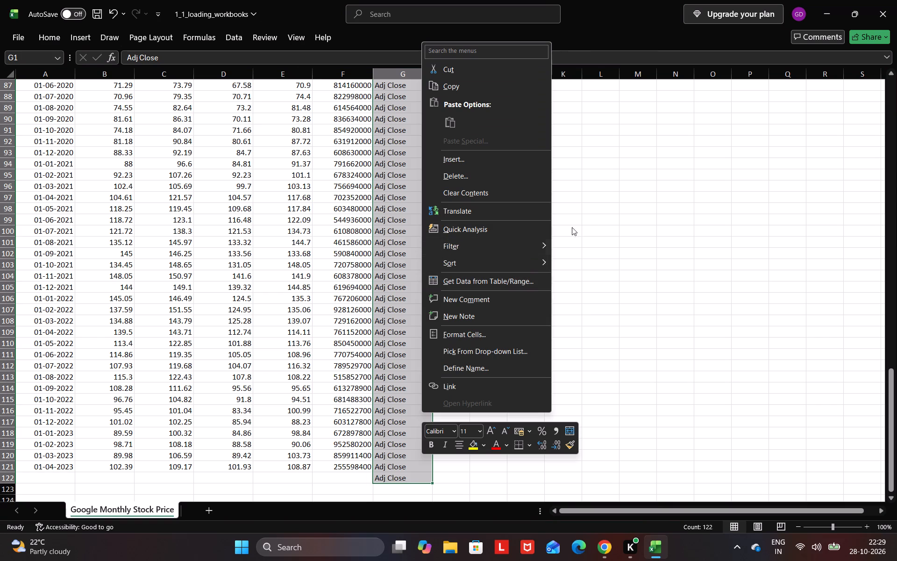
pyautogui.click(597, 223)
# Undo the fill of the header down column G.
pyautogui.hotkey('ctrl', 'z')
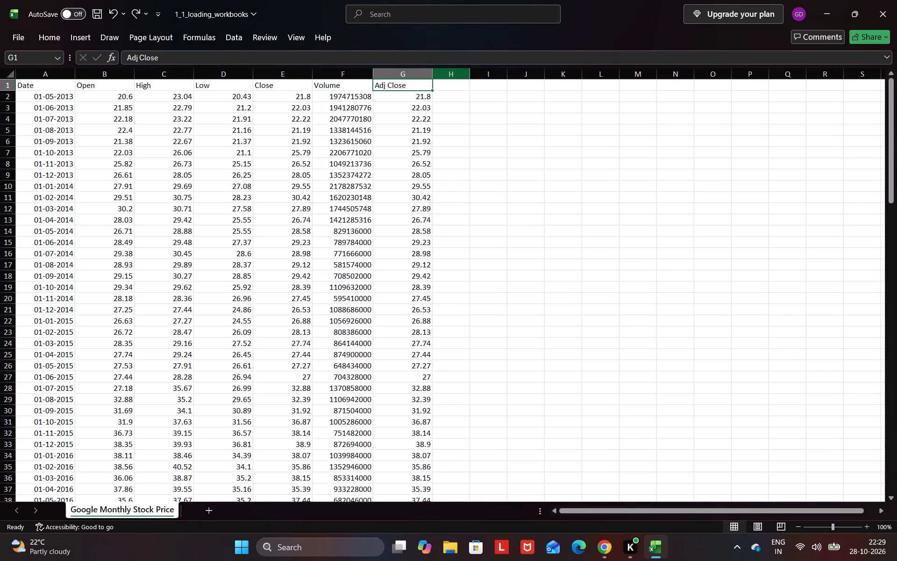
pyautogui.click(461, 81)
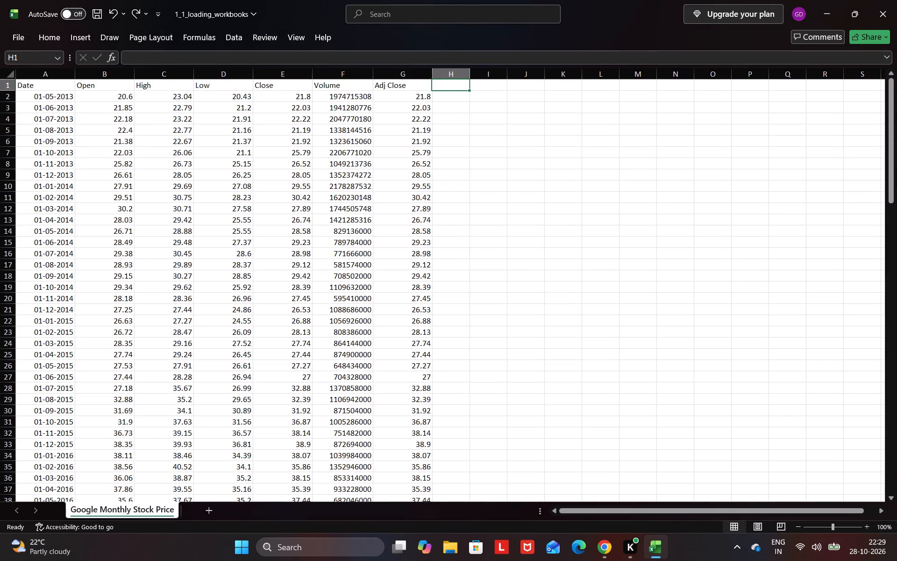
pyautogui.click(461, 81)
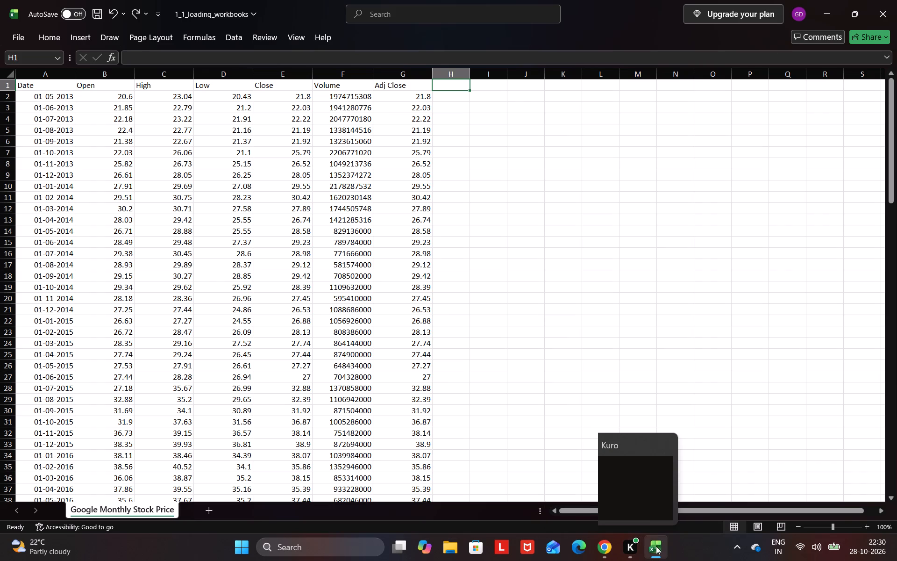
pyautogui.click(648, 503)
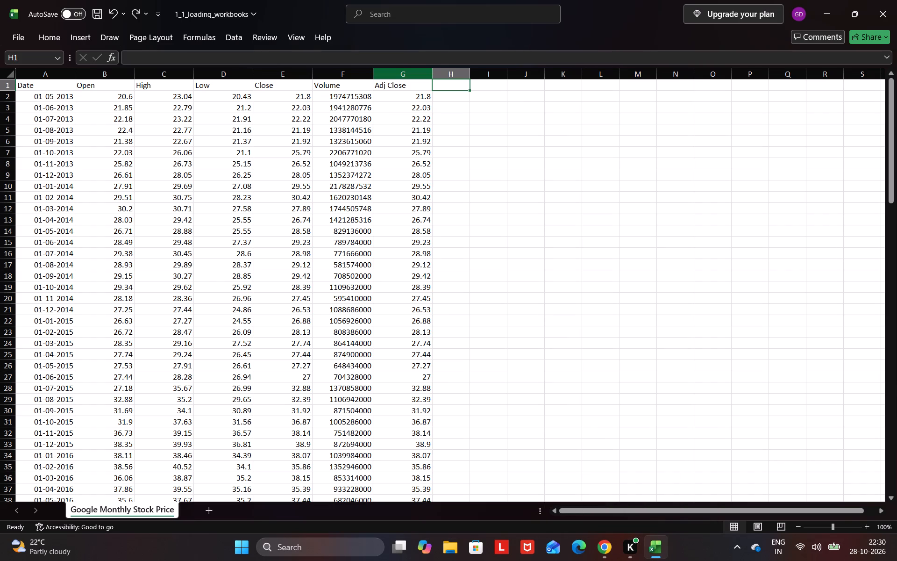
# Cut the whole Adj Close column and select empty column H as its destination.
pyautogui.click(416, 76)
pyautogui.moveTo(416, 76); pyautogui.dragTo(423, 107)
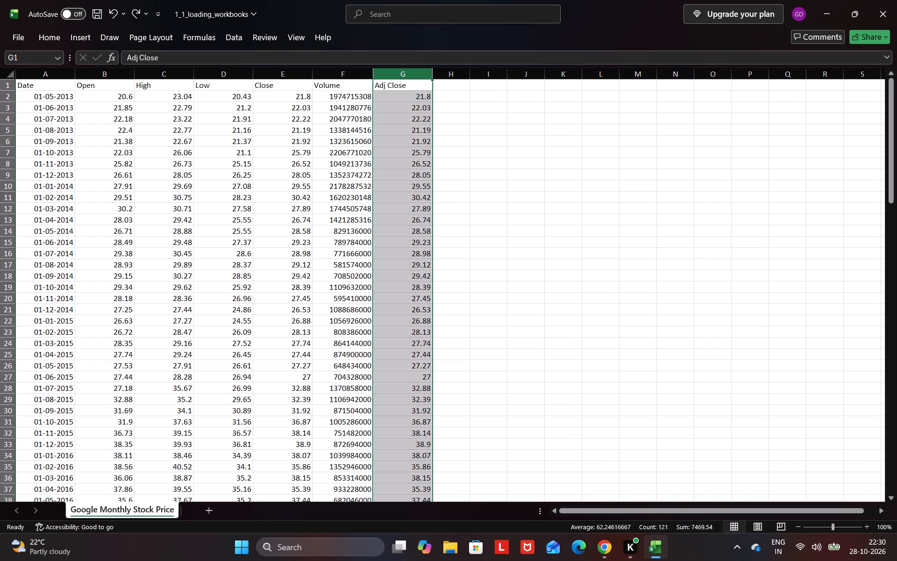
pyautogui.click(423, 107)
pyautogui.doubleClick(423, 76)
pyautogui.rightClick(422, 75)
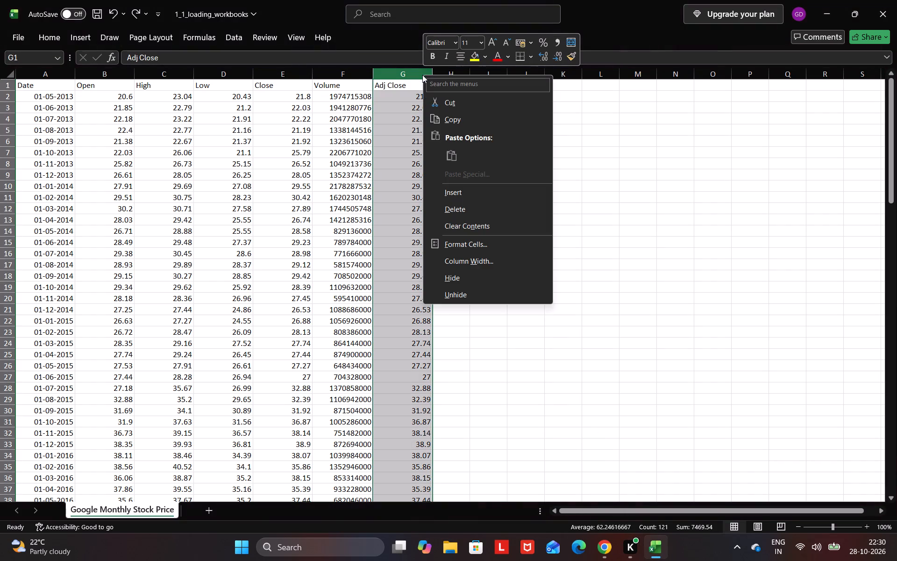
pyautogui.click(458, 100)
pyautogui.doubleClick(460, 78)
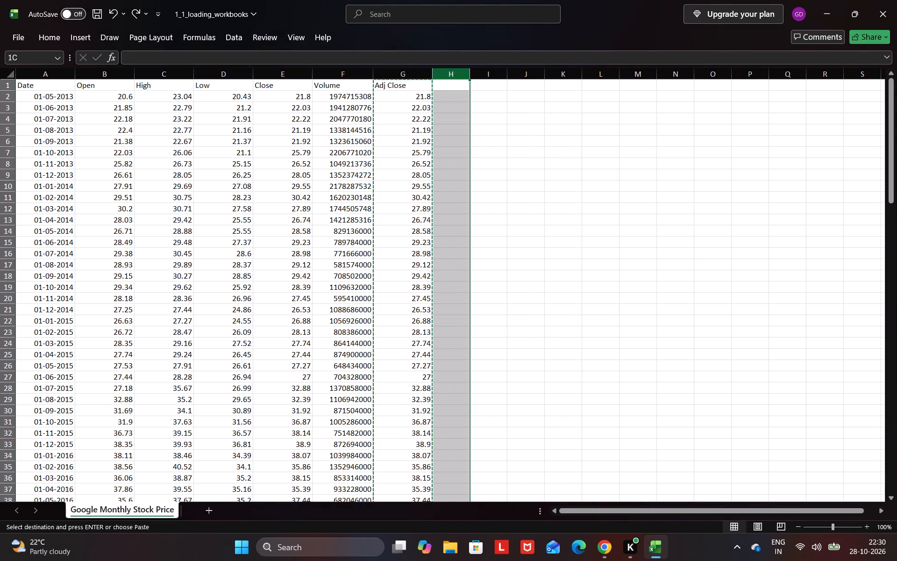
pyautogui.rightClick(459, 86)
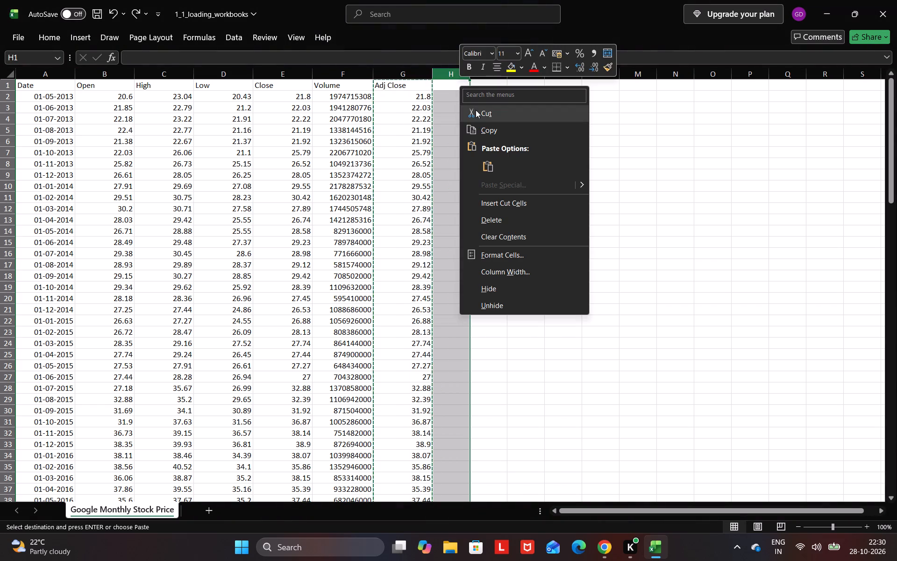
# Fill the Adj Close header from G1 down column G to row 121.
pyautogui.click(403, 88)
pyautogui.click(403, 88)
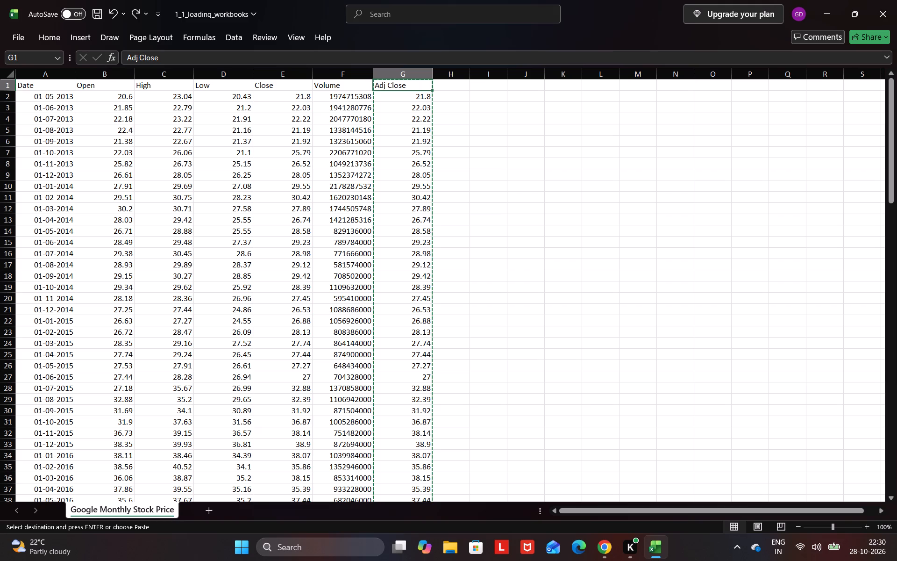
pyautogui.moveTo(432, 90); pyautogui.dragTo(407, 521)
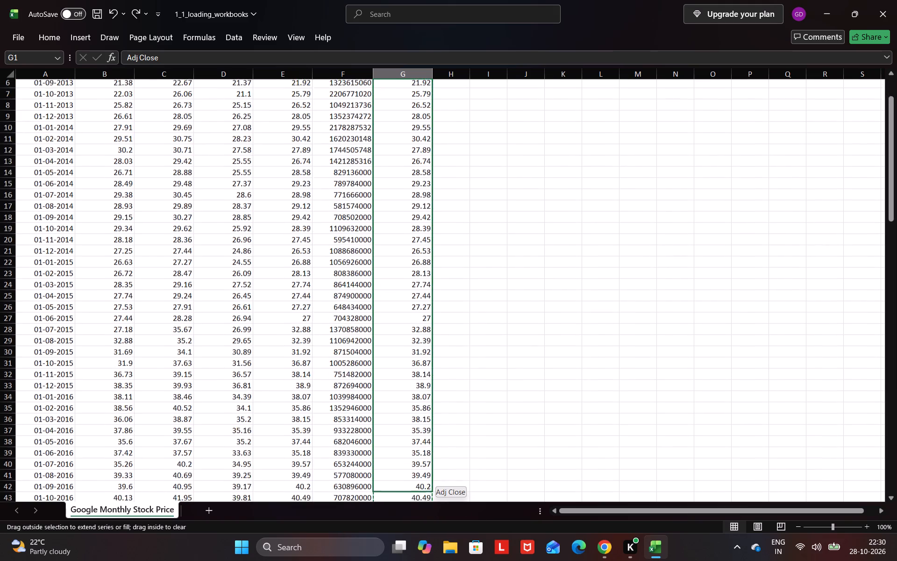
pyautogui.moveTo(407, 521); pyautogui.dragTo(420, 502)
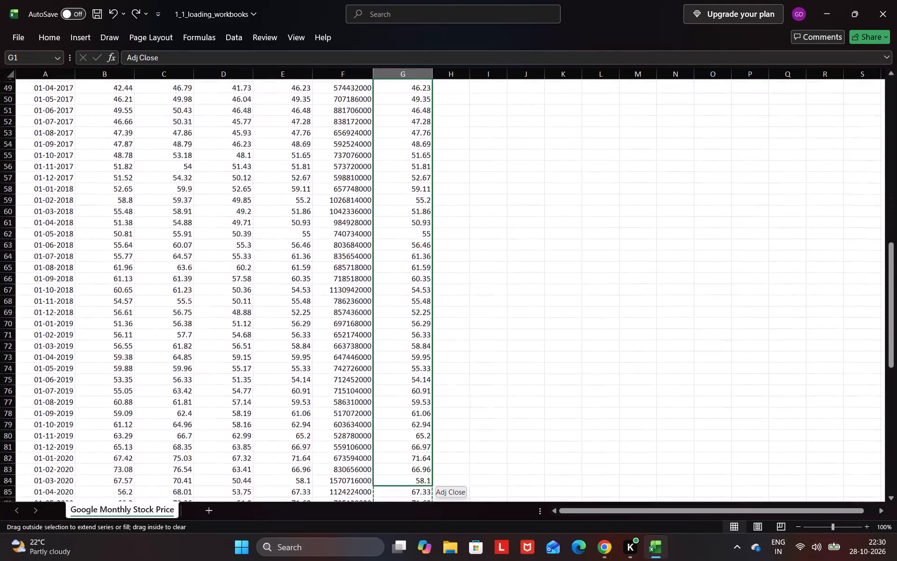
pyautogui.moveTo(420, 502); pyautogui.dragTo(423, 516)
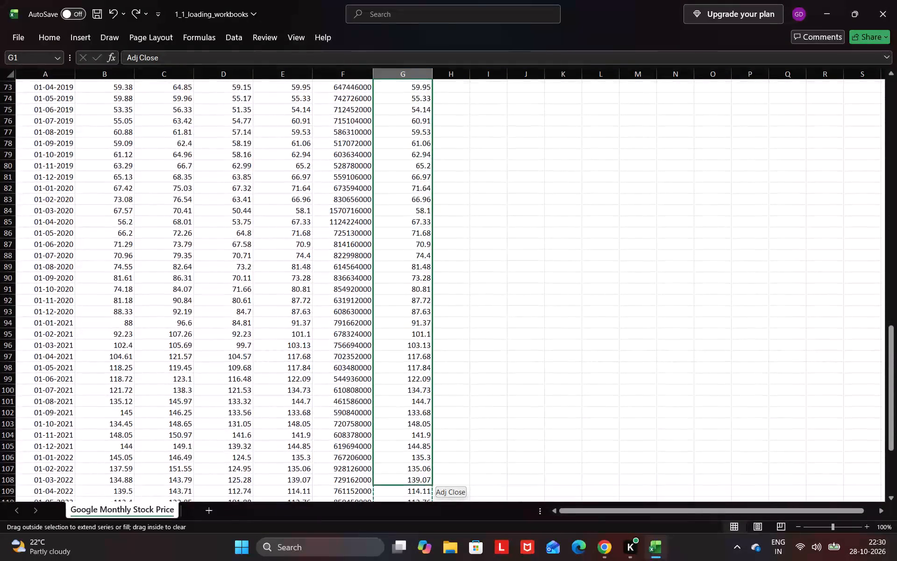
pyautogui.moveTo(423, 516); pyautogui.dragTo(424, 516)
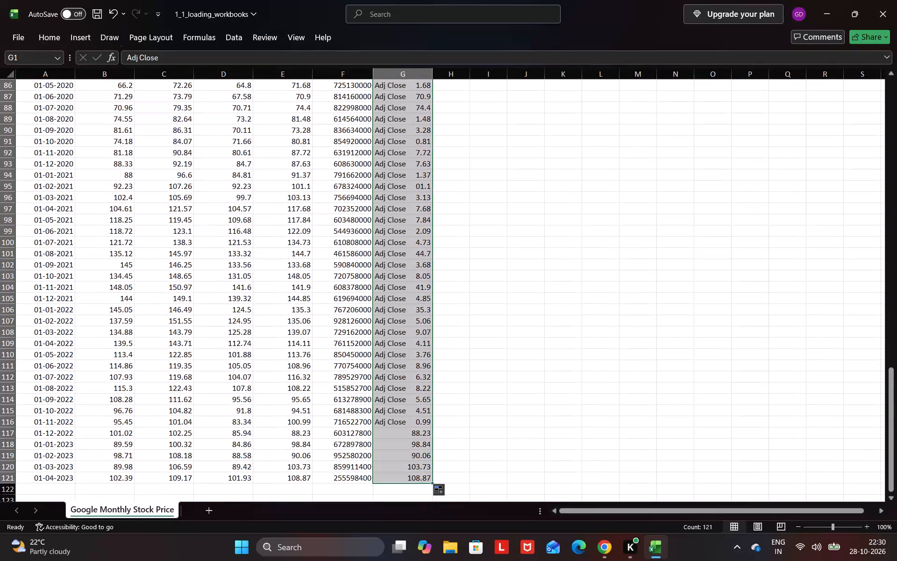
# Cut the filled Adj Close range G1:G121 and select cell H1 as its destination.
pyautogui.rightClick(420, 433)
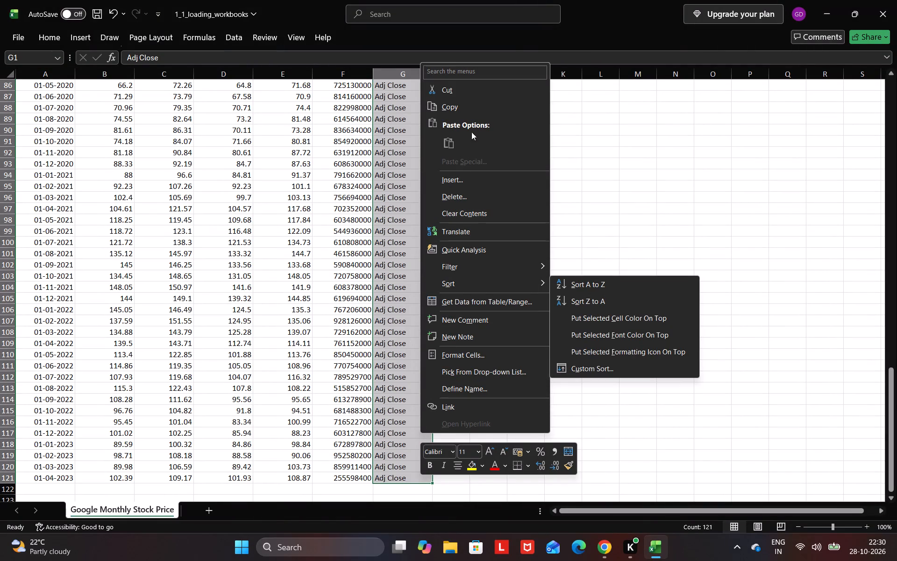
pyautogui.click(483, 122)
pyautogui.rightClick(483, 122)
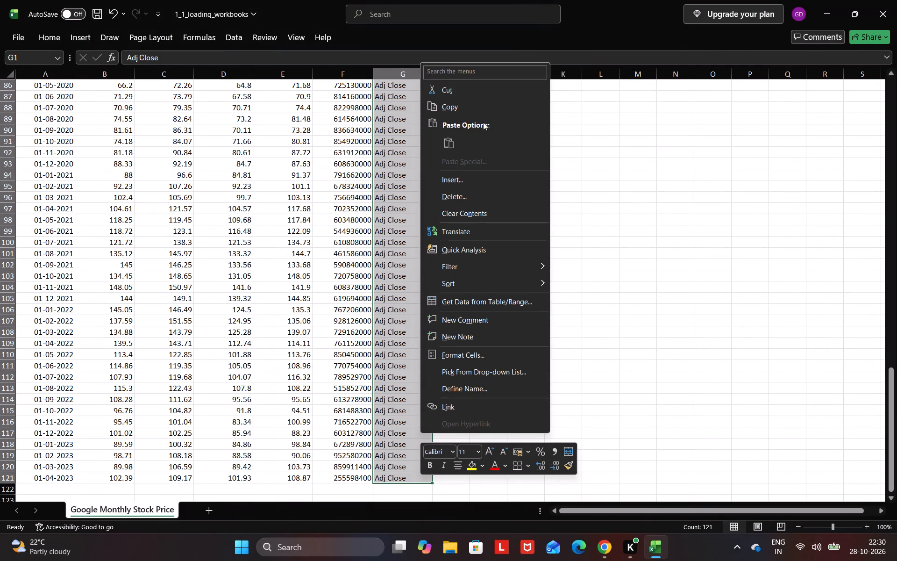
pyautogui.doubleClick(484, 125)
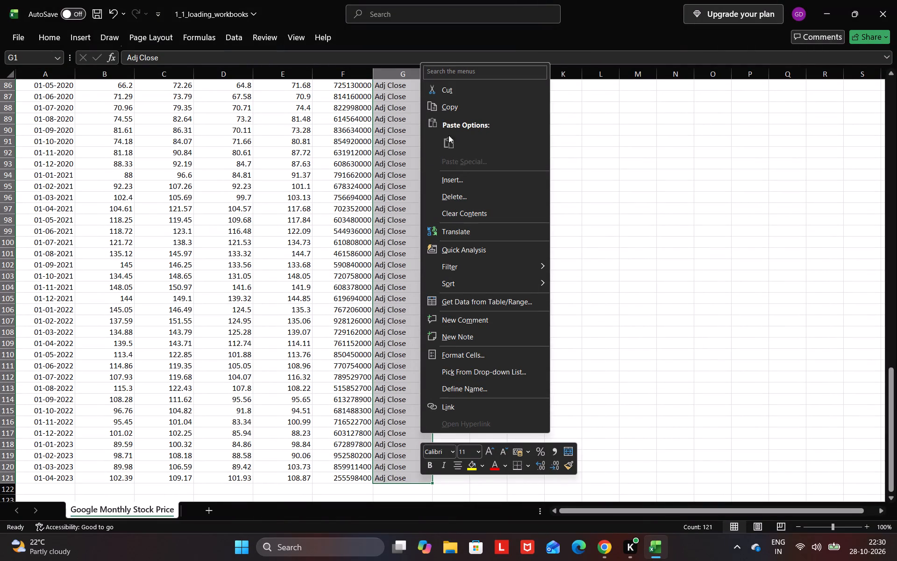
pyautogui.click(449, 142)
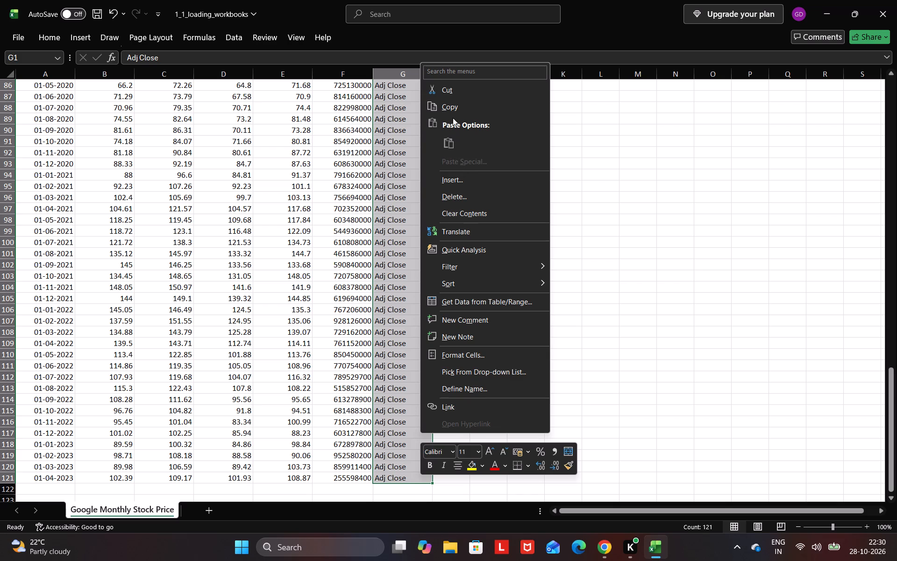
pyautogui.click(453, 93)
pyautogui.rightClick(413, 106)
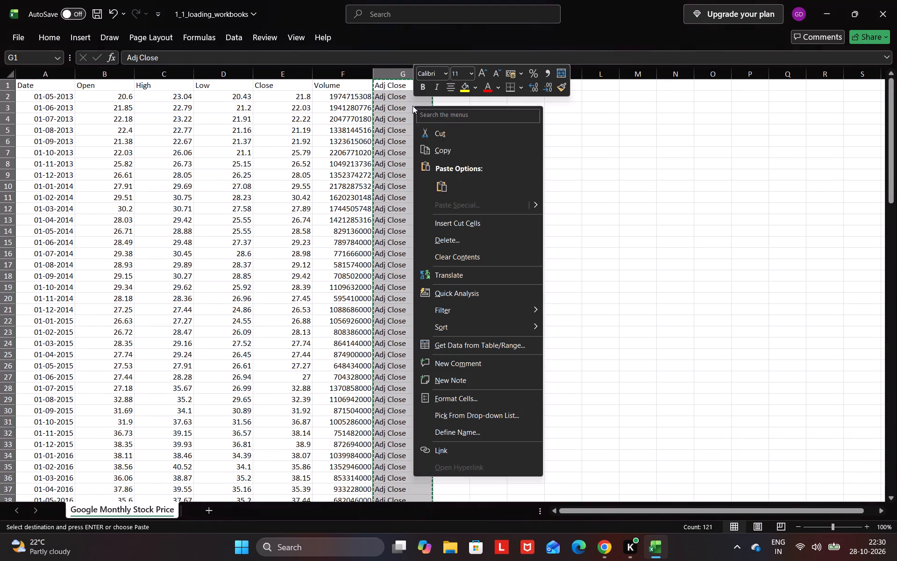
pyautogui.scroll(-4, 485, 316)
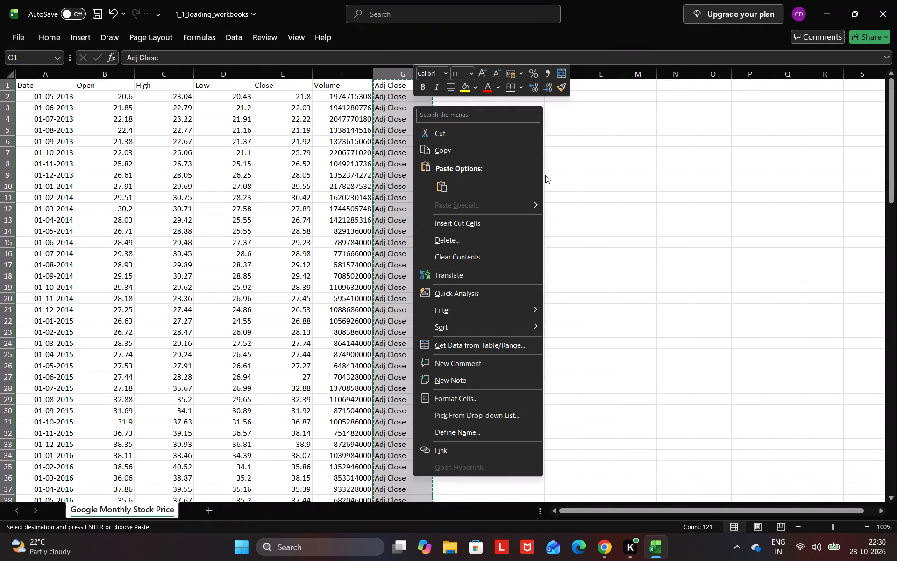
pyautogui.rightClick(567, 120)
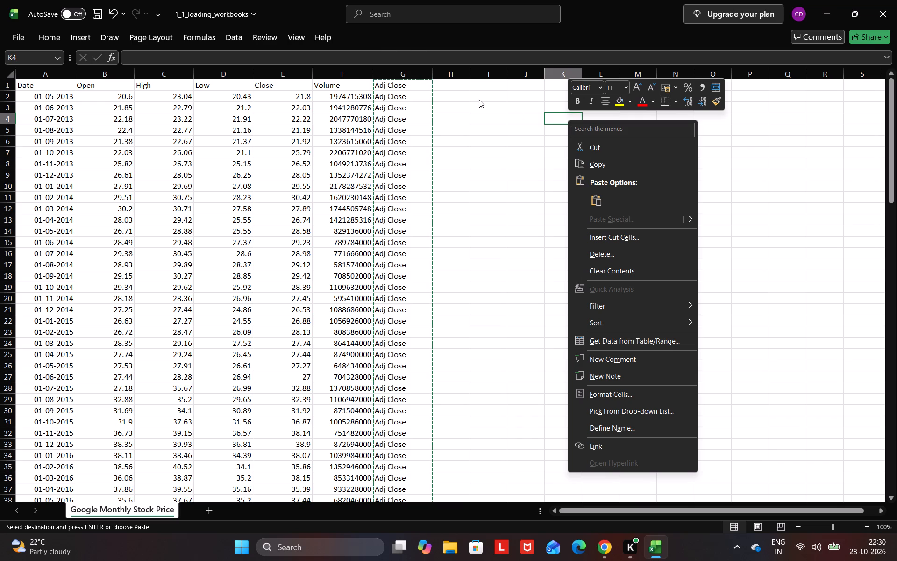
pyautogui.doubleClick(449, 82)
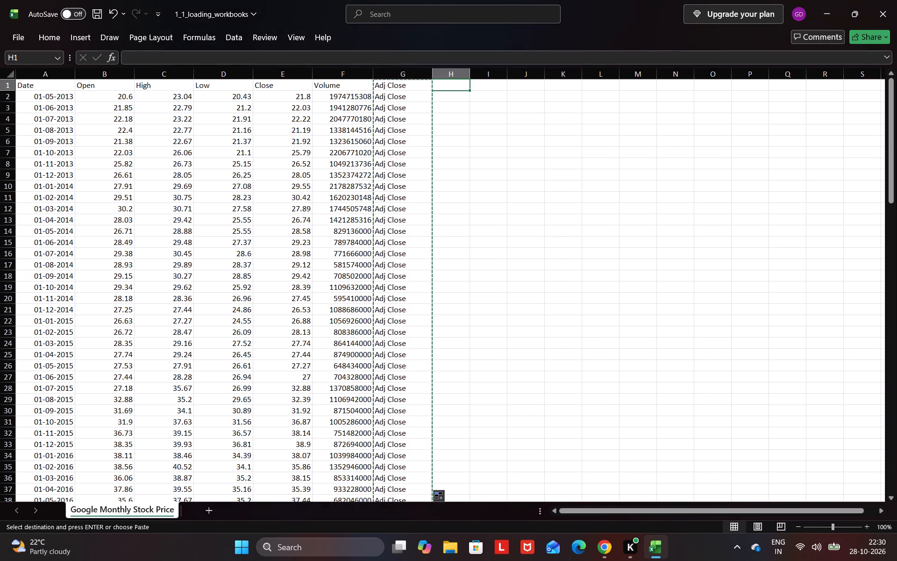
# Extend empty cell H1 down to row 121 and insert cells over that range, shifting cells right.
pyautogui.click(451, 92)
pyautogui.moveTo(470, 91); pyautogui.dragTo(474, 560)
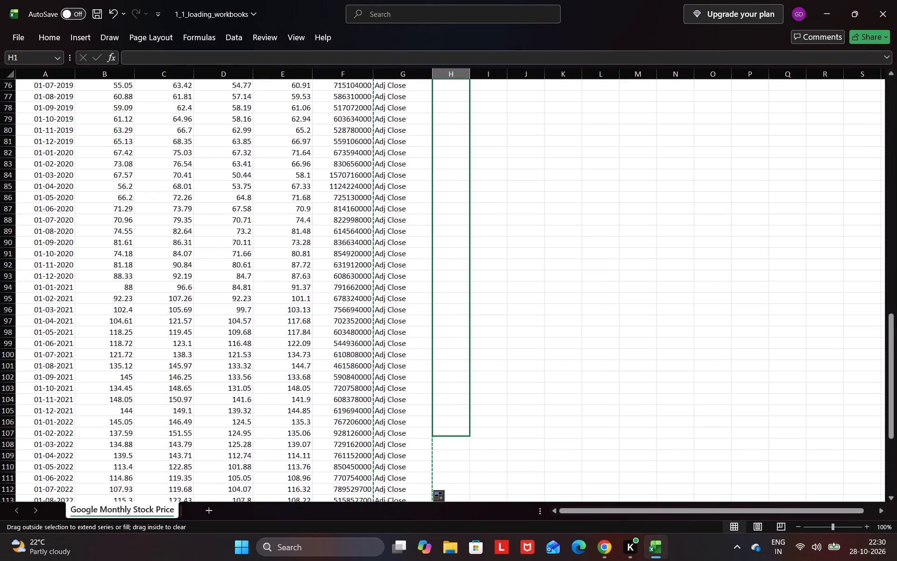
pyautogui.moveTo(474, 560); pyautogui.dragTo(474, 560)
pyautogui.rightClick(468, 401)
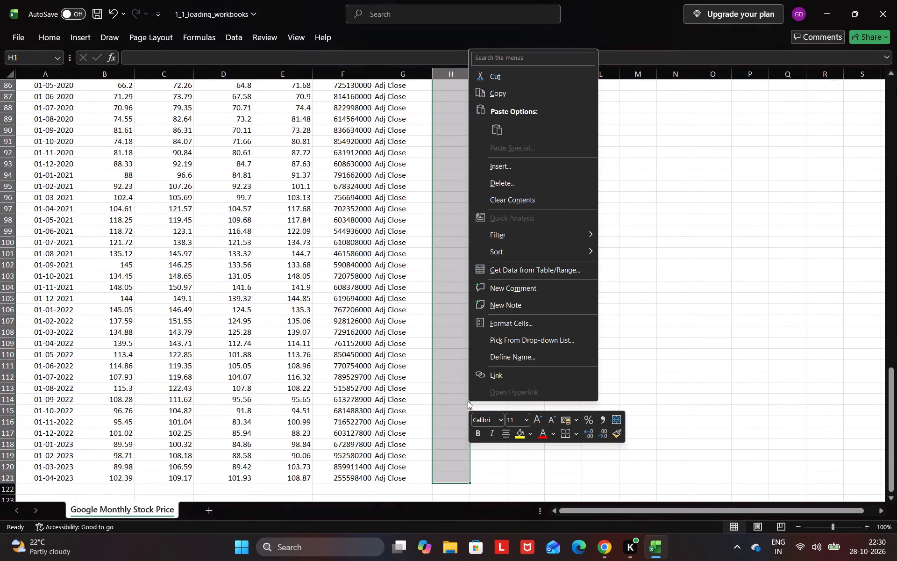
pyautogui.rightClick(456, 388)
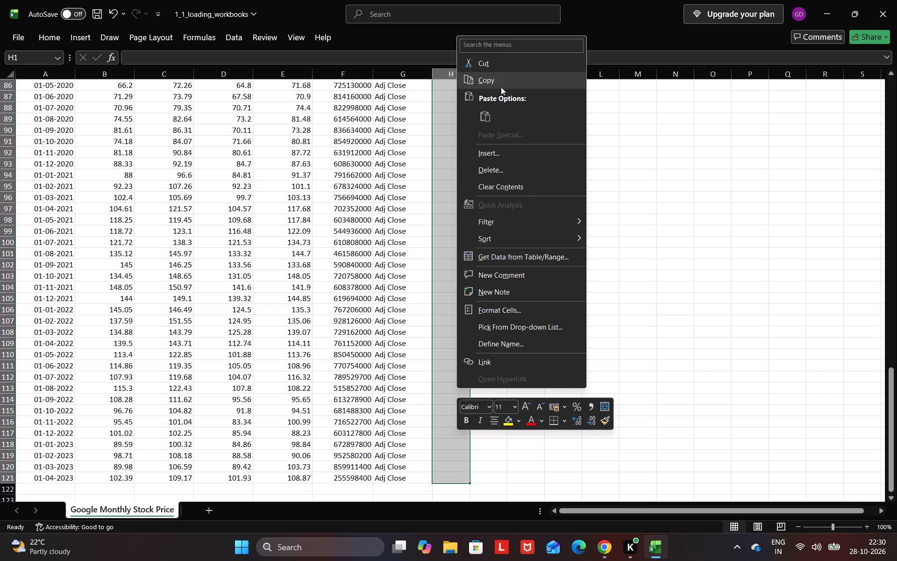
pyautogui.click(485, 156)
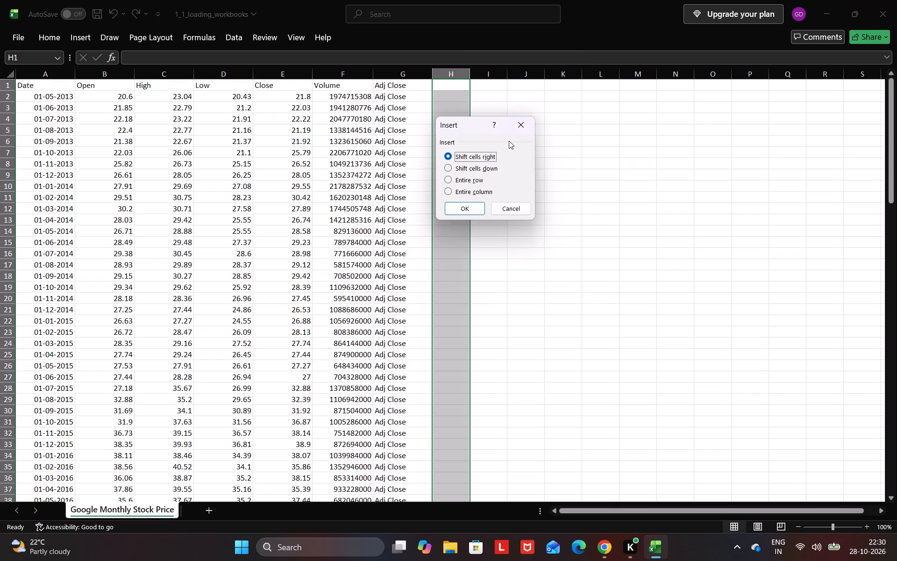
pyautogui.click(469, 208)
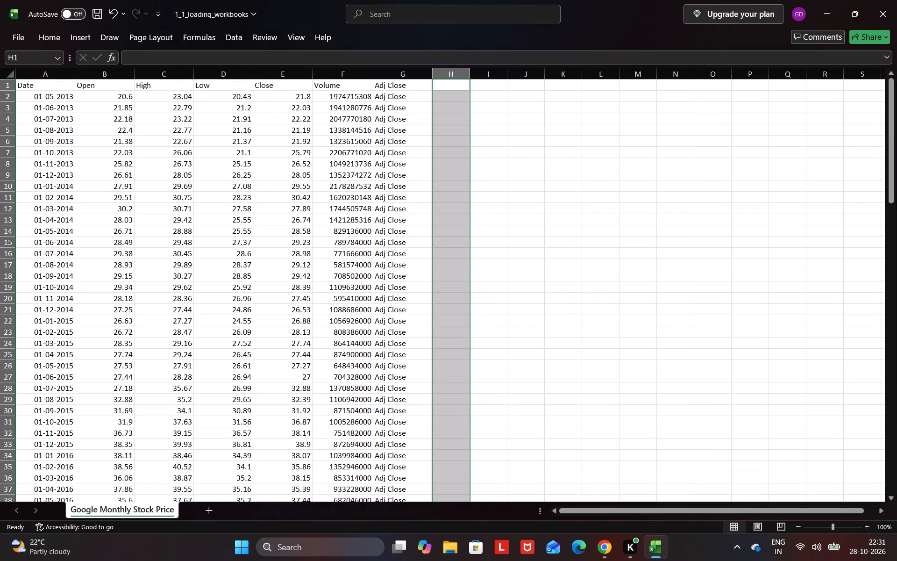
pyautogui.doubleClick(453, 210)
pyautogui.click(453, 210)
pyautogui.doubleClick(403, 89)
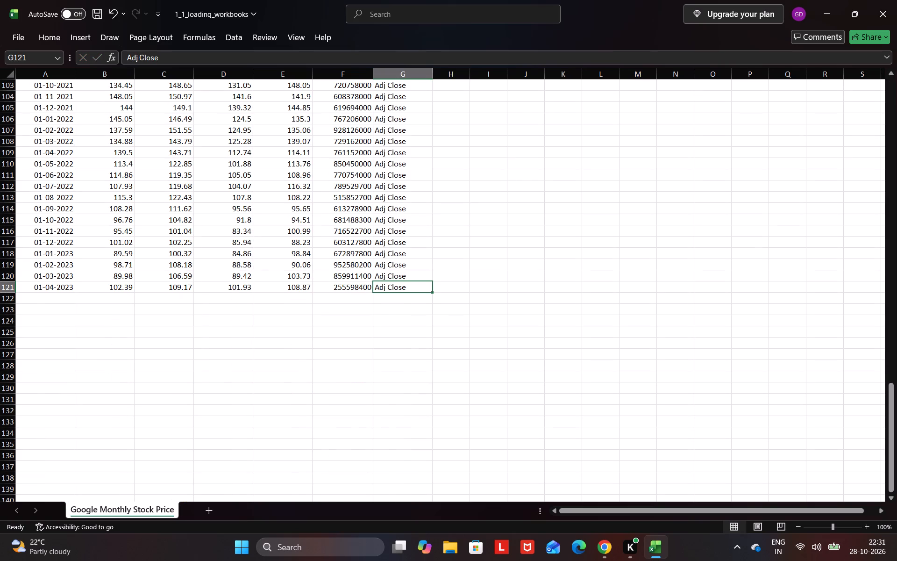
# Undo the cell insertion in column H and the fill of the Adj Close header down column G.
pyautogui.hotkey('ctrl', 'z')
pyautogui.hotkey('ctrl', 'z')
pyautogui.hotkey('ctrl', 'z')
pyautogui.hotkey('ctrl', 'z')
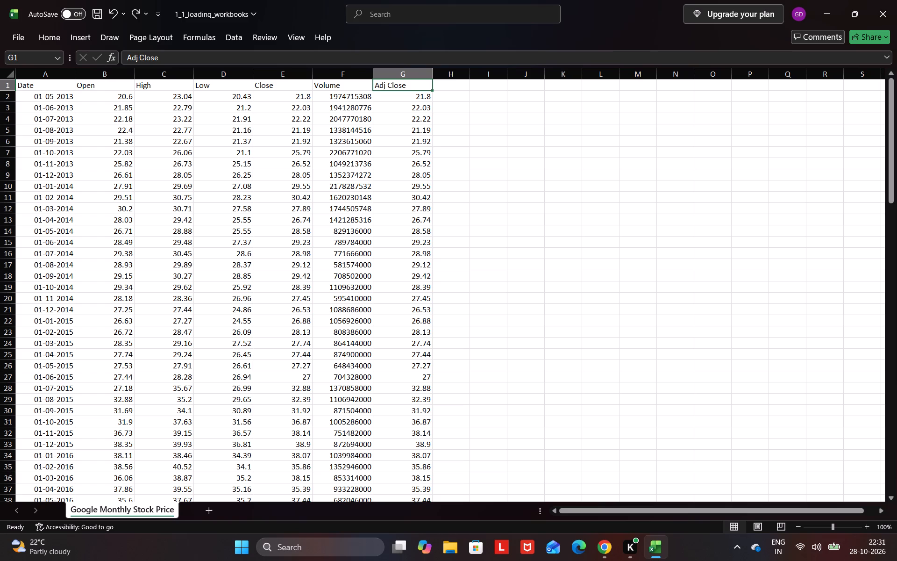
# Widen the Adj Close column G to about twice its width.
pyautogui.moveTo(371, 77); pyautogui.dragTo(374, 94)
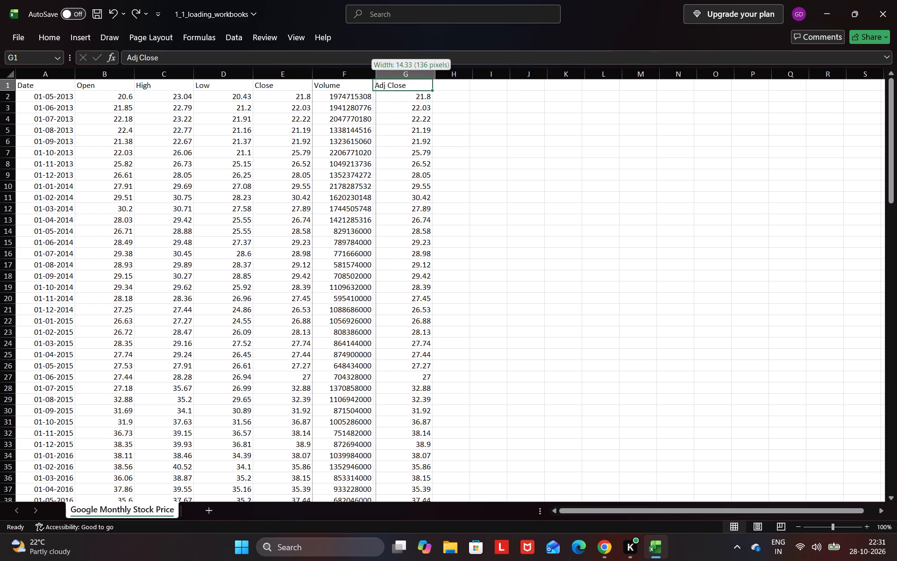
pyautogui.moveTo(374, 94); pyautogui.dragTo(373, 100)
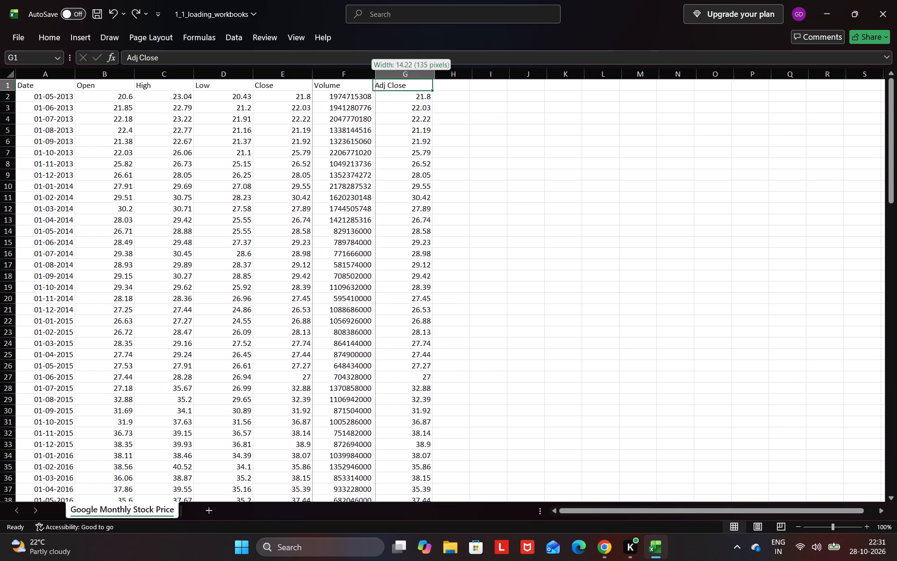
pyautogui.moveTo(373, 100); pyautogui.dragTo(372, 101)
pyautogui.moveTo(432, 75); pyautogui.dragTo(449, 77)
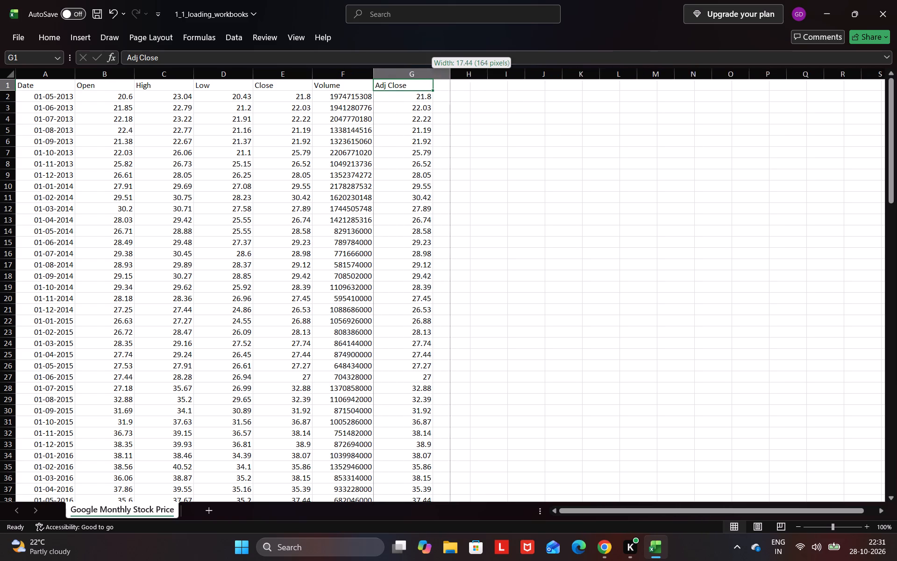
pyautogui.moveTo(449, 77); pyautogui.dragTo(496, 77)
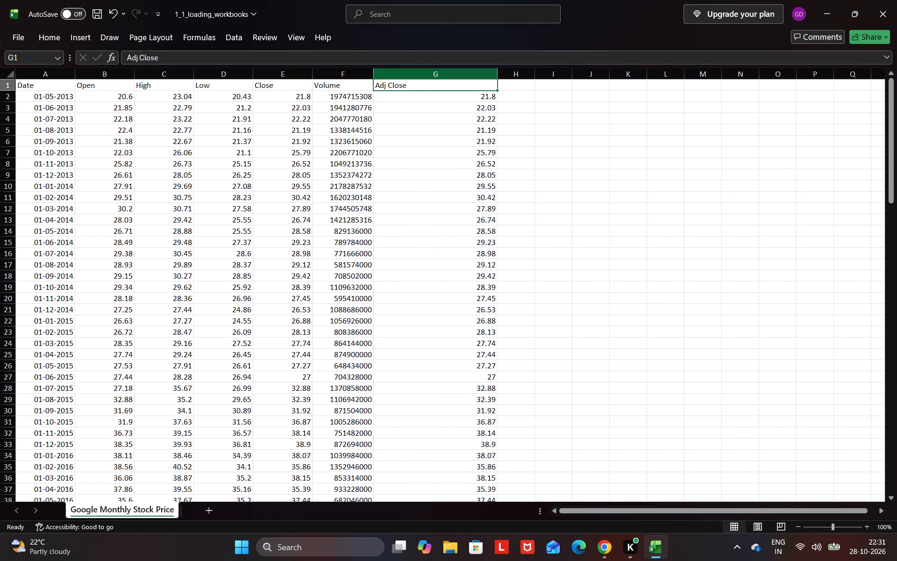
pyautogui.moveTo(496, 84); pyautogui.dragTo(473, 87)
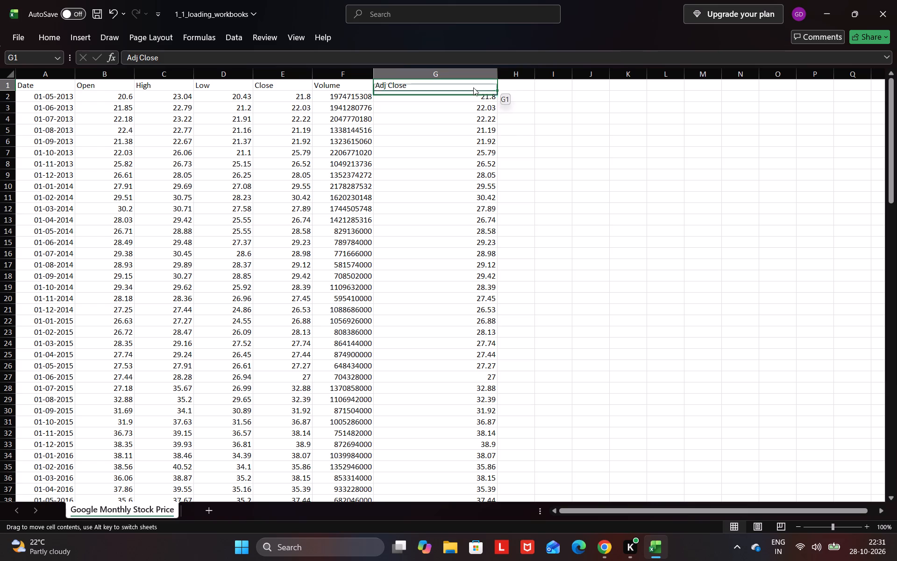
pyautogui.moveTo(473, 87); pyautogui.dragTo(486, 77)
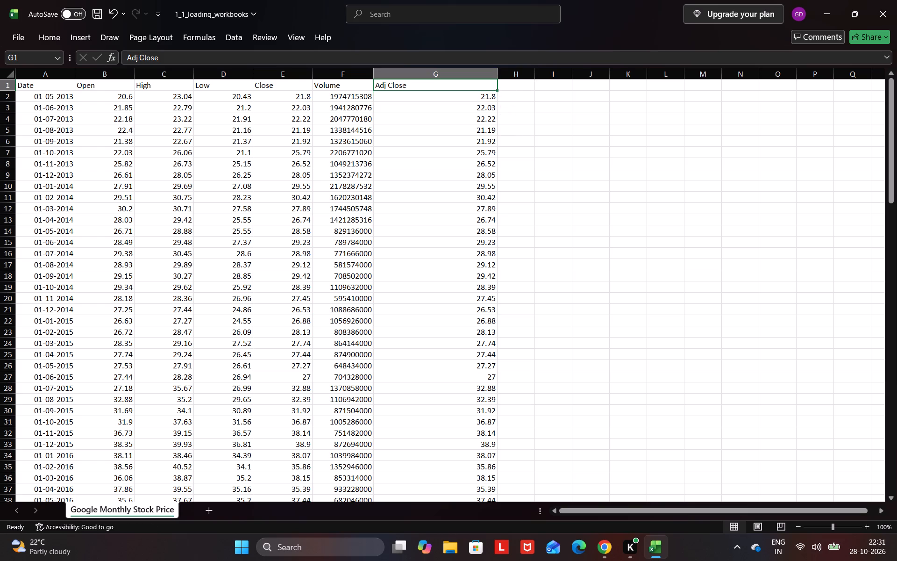
# Narrow the Adj Close column G until it is only slightly wider than the Volume column.
pyautogui.click(497, 82)
pyautogui.moveTo(498, 79); pyautogui.dragTo(494, 79)
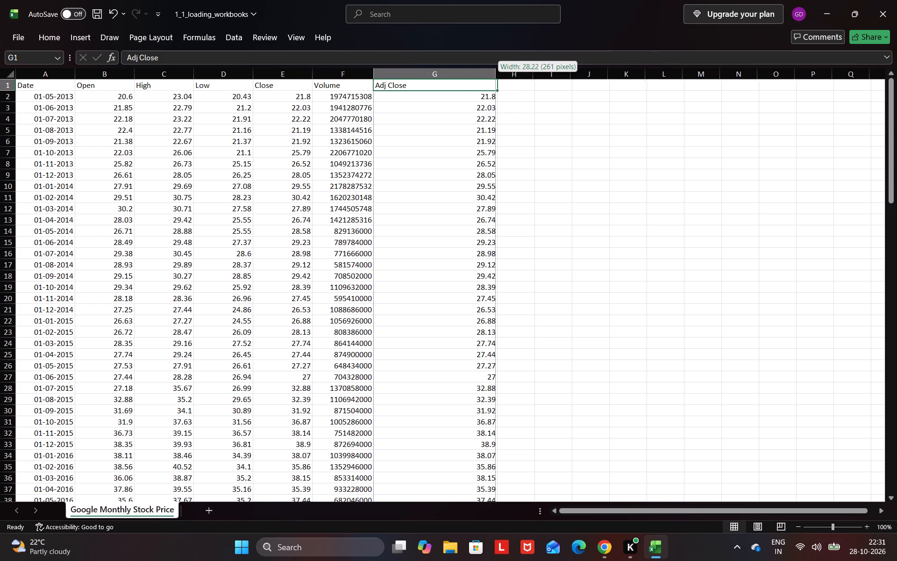
pyautogui.moveTo(494, 79); pyautogui.dragTo(441, 85)
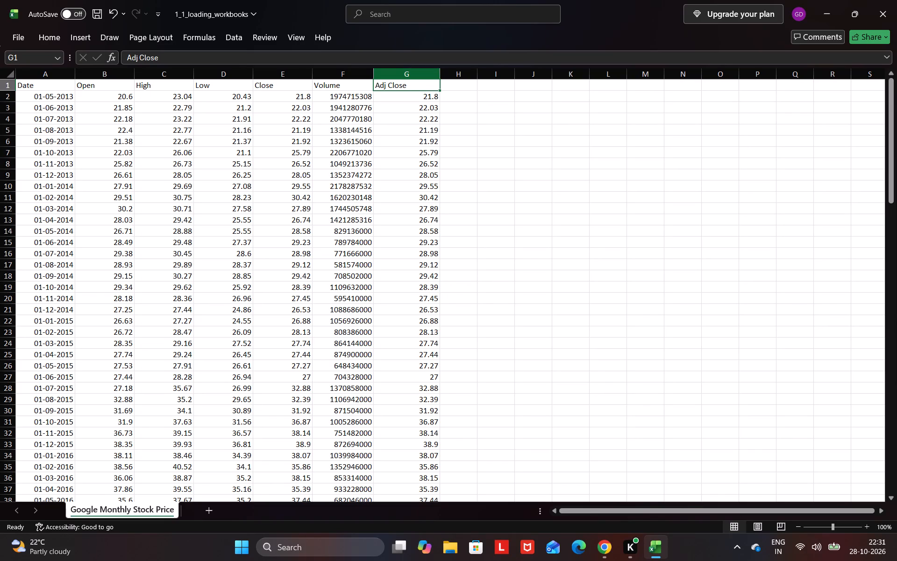
# Switch to the DataCamp exercise in Chrome and review instructions 2 to 5 of Creating first formula.
pyautogui.click(600, 547)
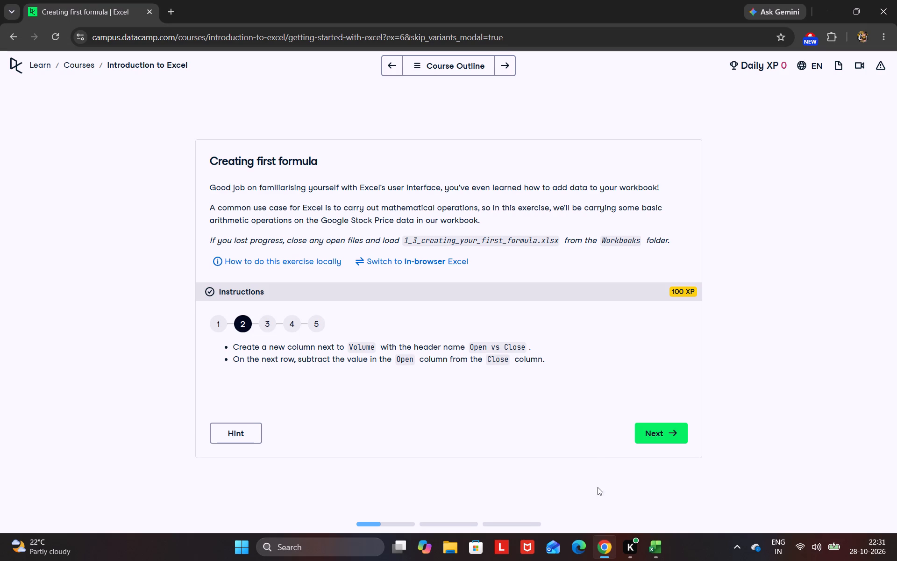
pyautogui.click(671, 424)
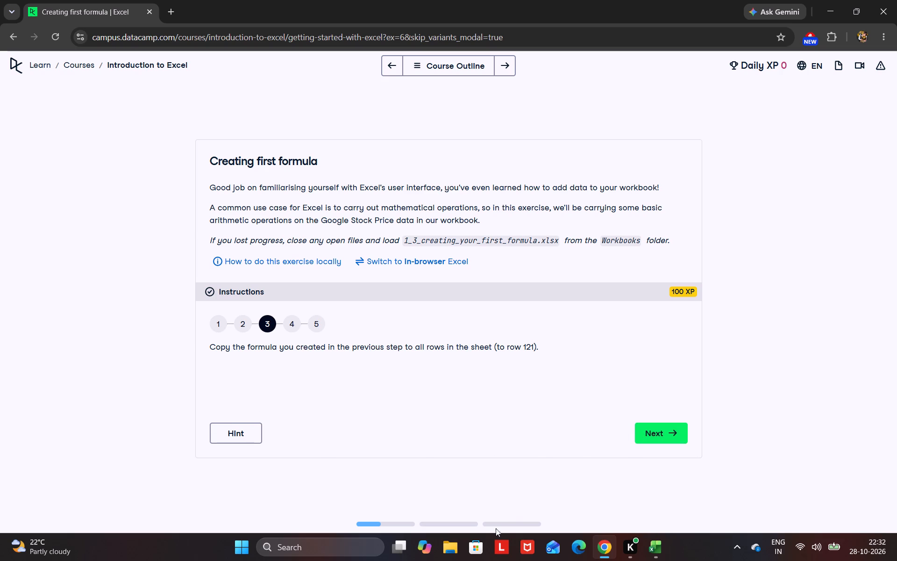
pyautogui.click(658, 440)
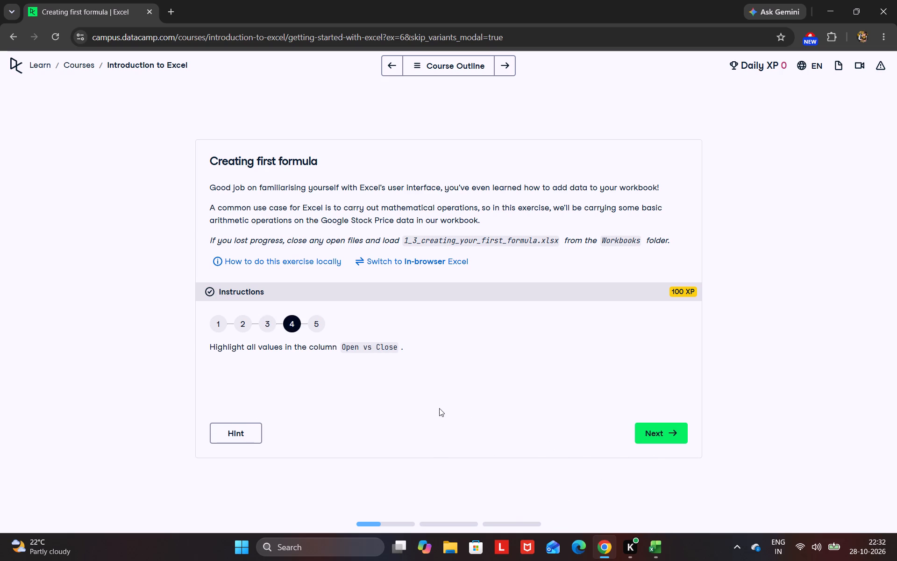
pyautogui.click(658, 435)
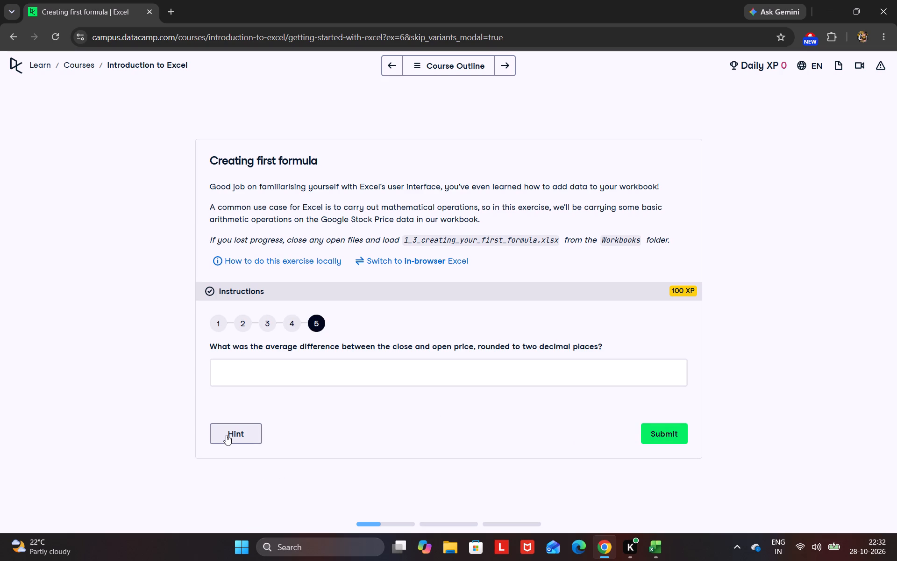
pyautogui.click(268, 324)
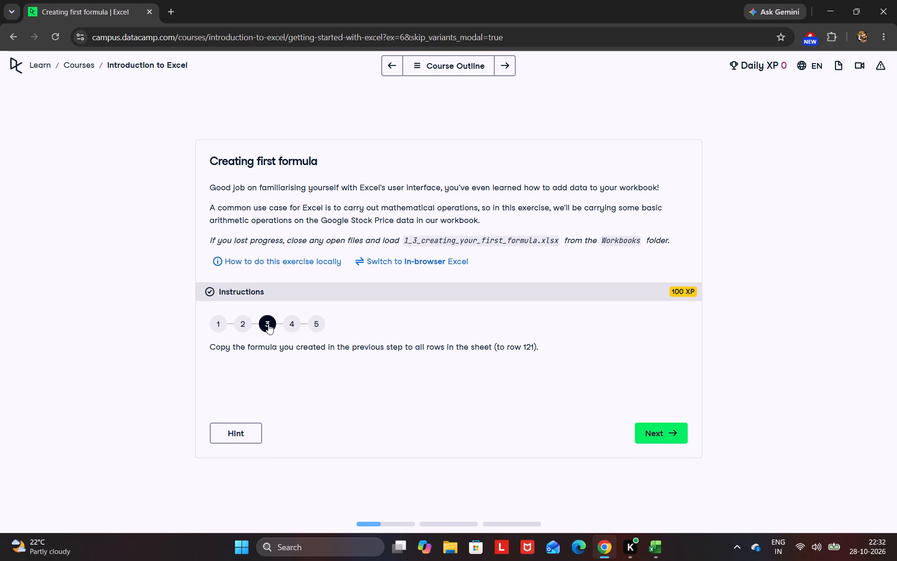
pyautogui.click(243, 325)
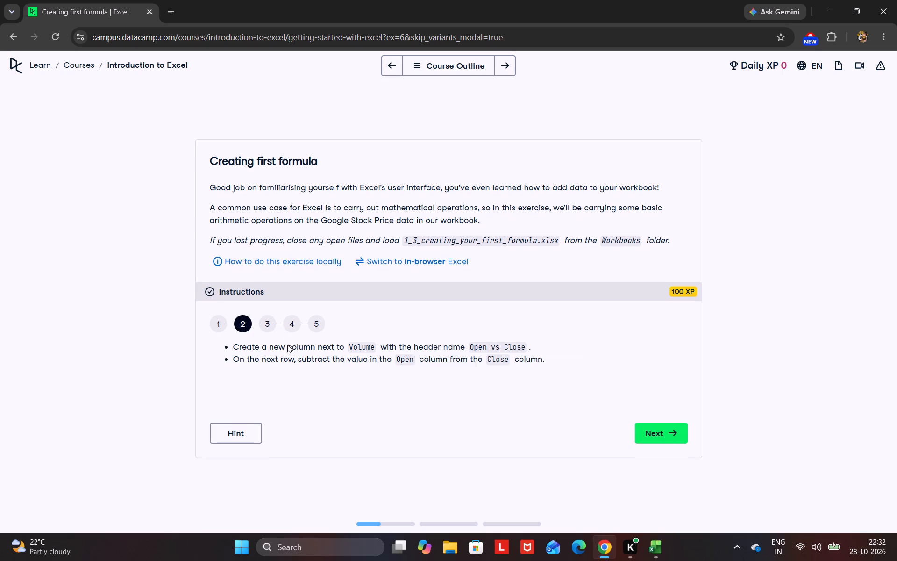
pyautogui.click(266, 325)
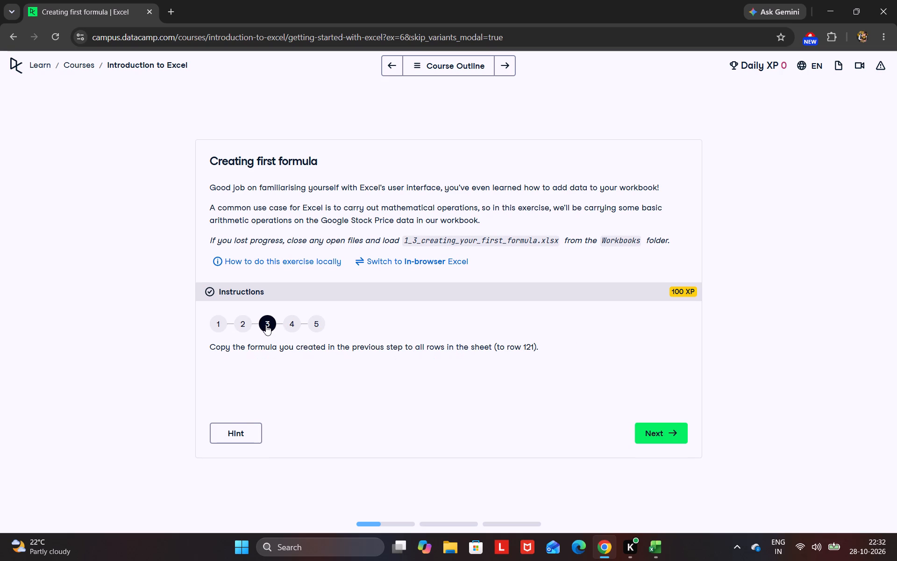
# Reopen instruction 2 of the exercise and switch back to the Excel workbook.
pyautogui.click(242, 326)
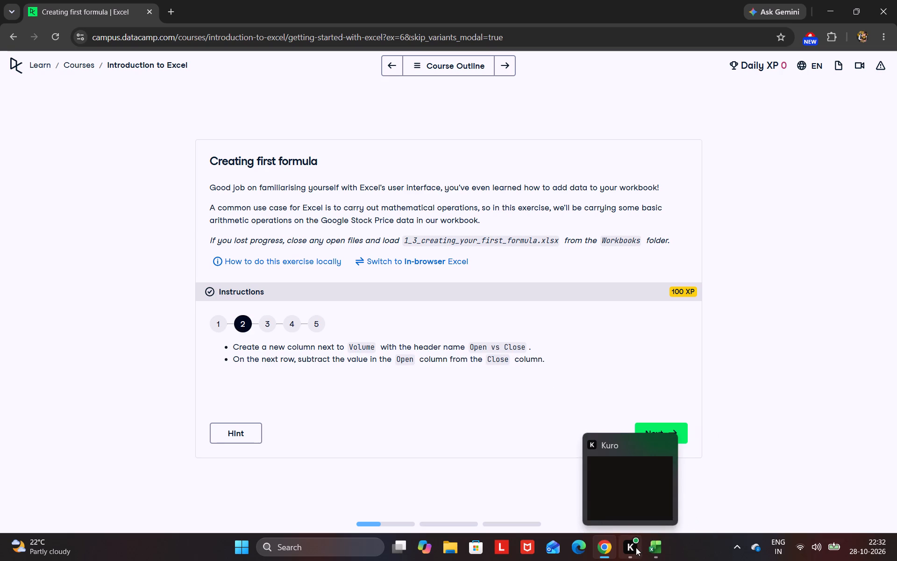
pyautogui.click(649, 472)
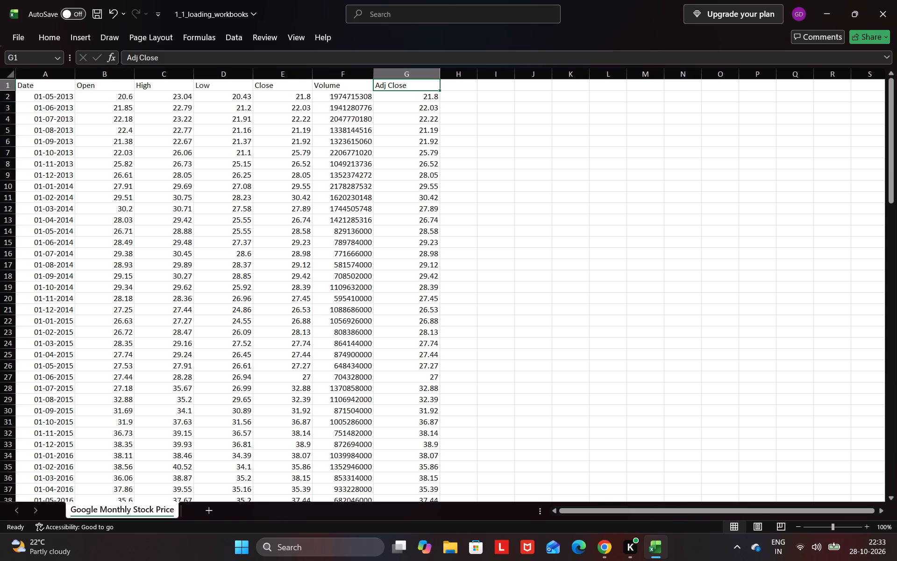
# Auto-fit the width of the Volume column F to its contents.
pyautogui.doubleClick(375, 71)
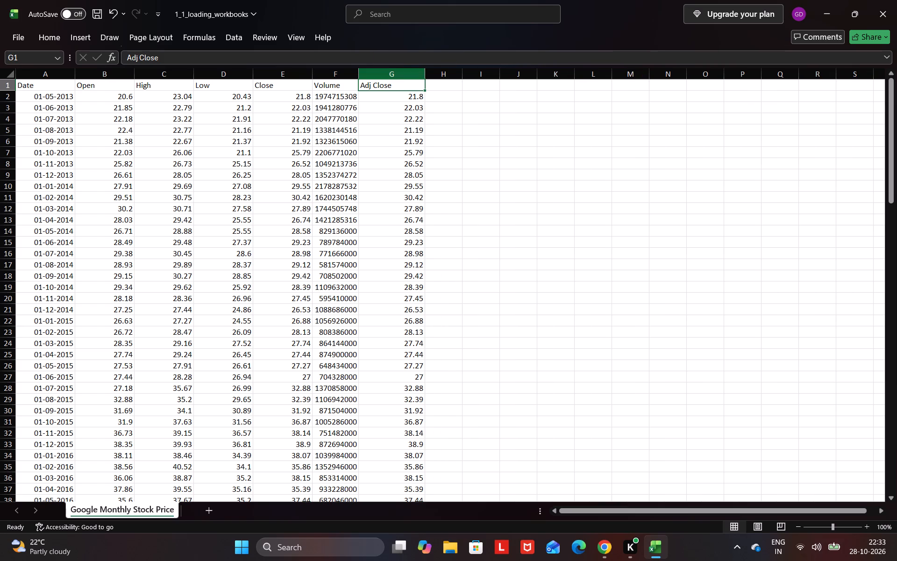
# Cut the whole Adj Close column G and paste it into column H, leaving column G empty next to Volume.
pyautogui.moveTo(368, 74); pyautogui.dragTo(401, 245)
pyautogui.scroll(-11, 399, 242)
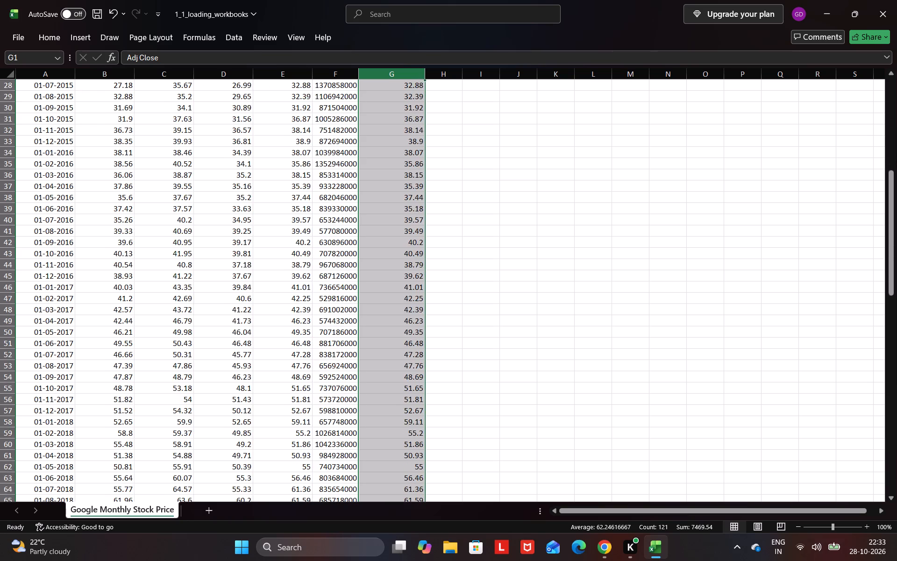
pyautogui.scroll(-9, 397, 239)
pyautogui.hotkey('ctrl', 'x')
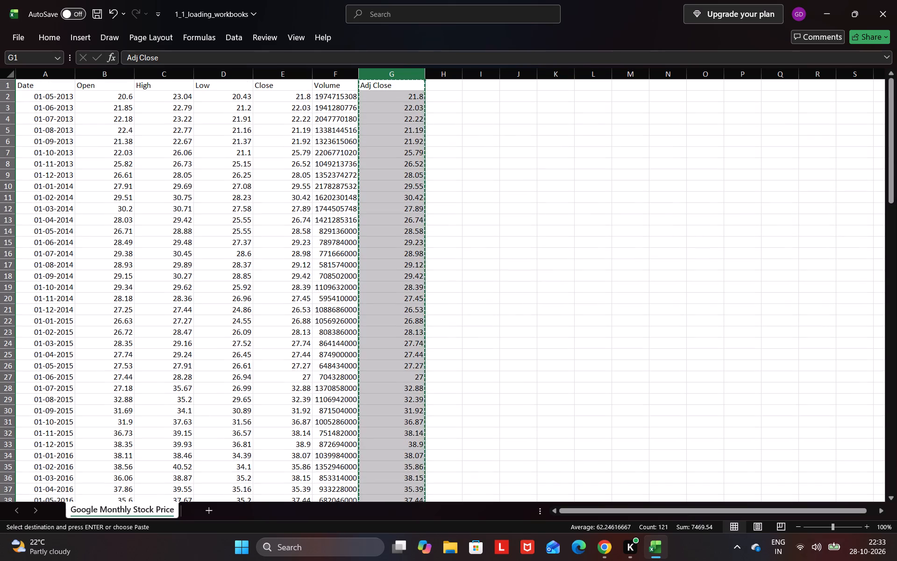
pyautogui.click(446, 74)
pyautogui.hotkey('ctrl', 'v')
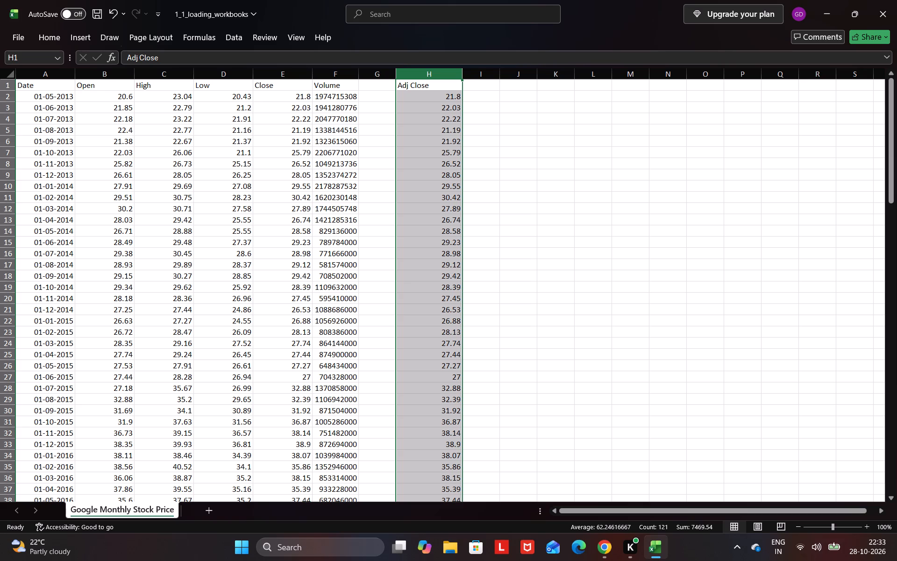
# Recheck instruction 2 in Chrome, and in Excel widen the empty column G to about twice its width.
pyautogui.click(598, 541)
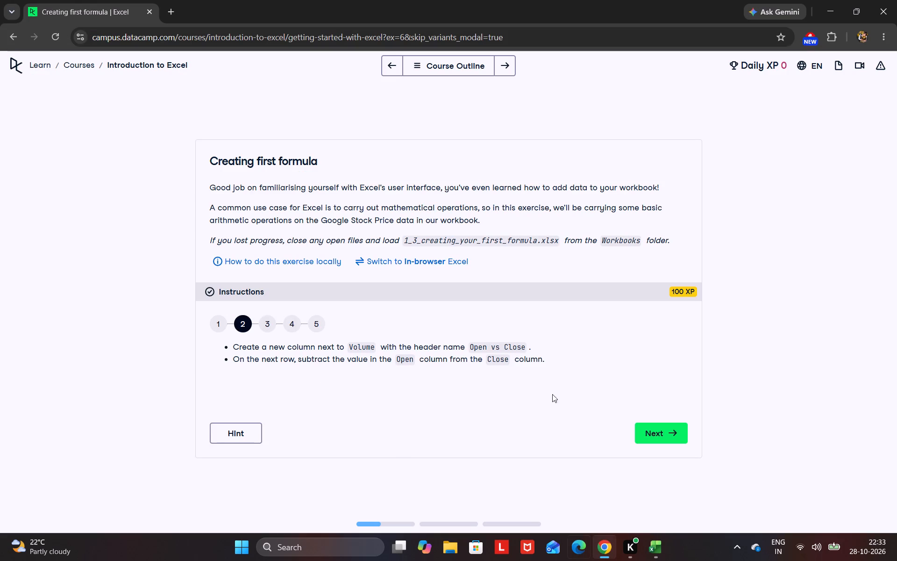
pyautogui.click(652, 540)
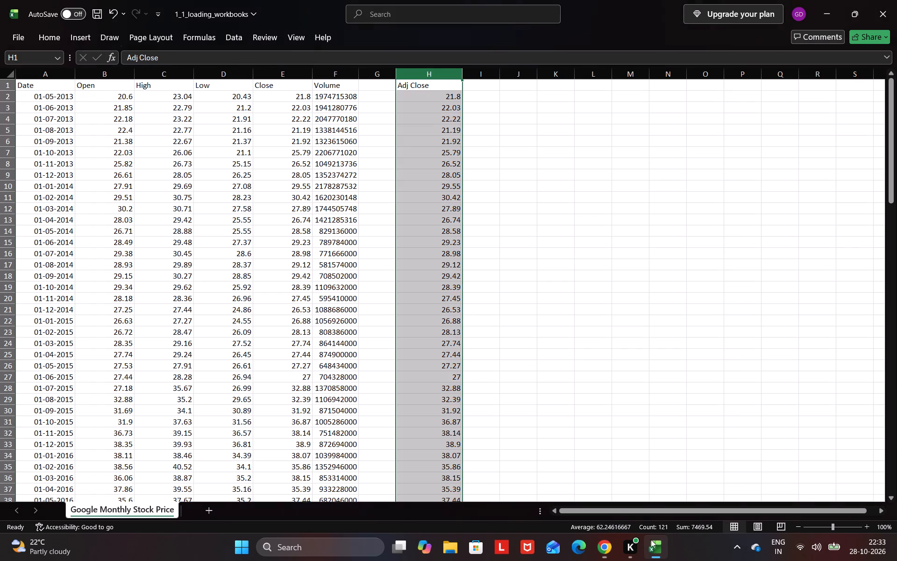
pyautogui.click(373, 86)
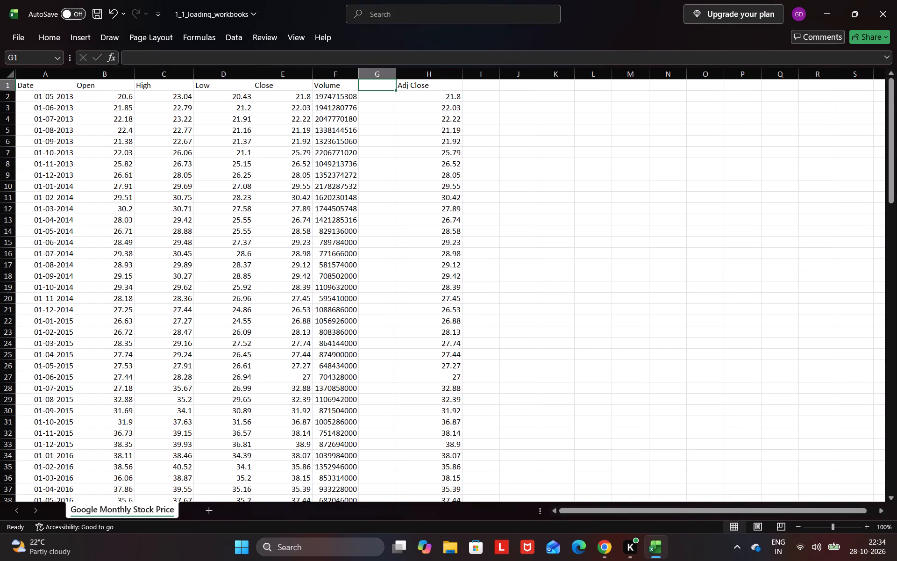
pyautogui.moveTo(395, 78); pyautogui.dragTo(415, 79)
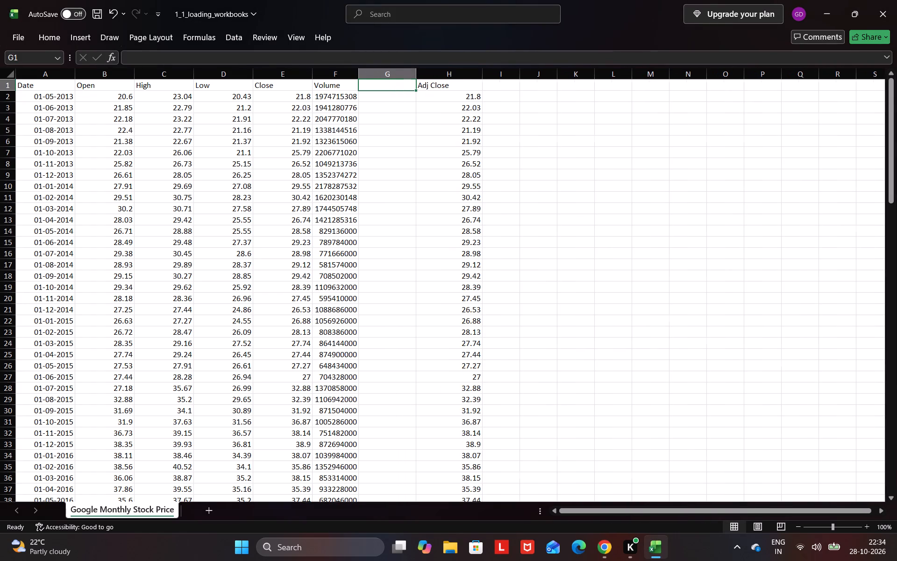
pyautogui.moveTo(416, 72); pyautogui.dragTo(434, 64)
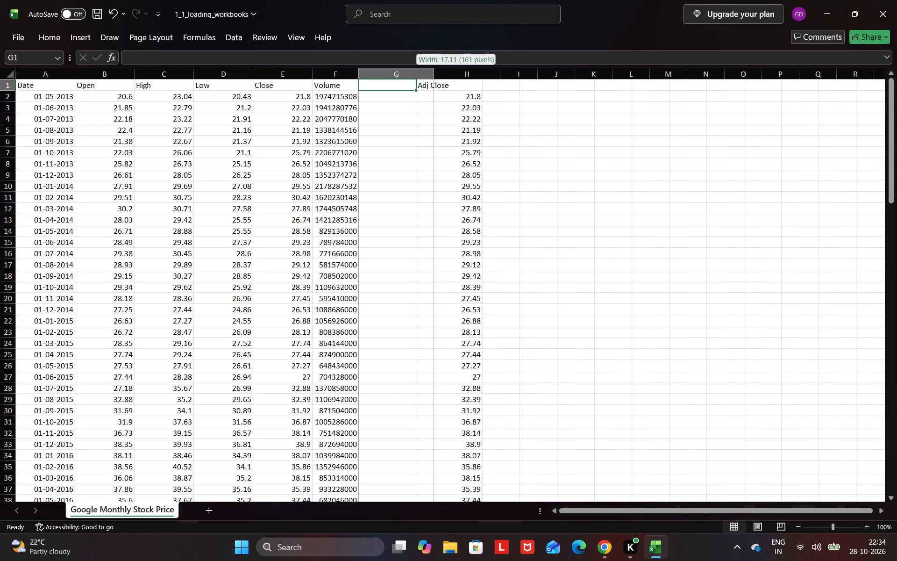
pyautogui.moveTo(434, 64); pyautogui.dragTo(441, 64)
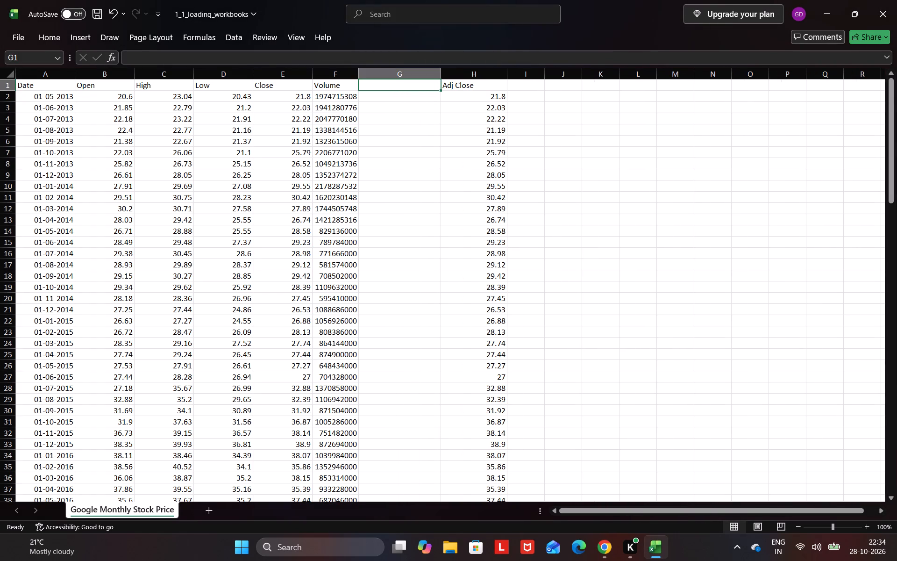
# Enter the header Open vs Close in cell G1 and compare it with instruction 2 in Chrome.
pyautogui.click(385, 85)
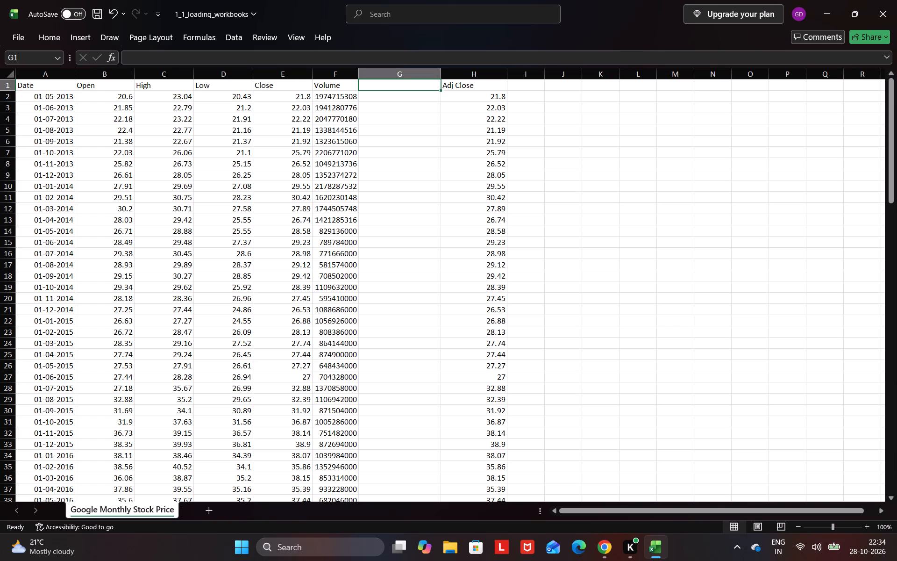
pyautogui.doubleClick(375, 86)
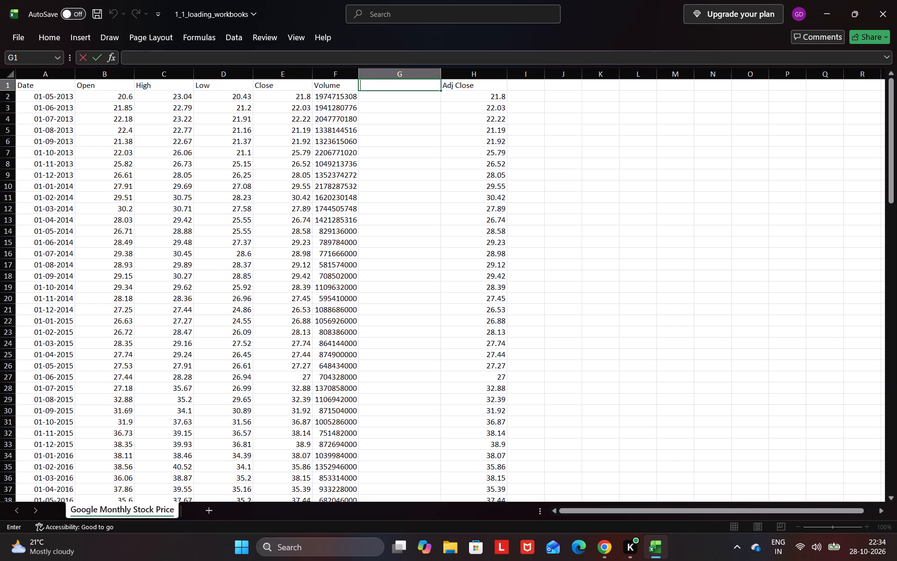
pyautogui.hotkey('shift', 'o')
pyautogui.press('p')
pyautogui.write('en')
pyautogui.press('space')
pyautogui.write('vs')
pyautogui.press('space')
pyautogui.write('CLose')
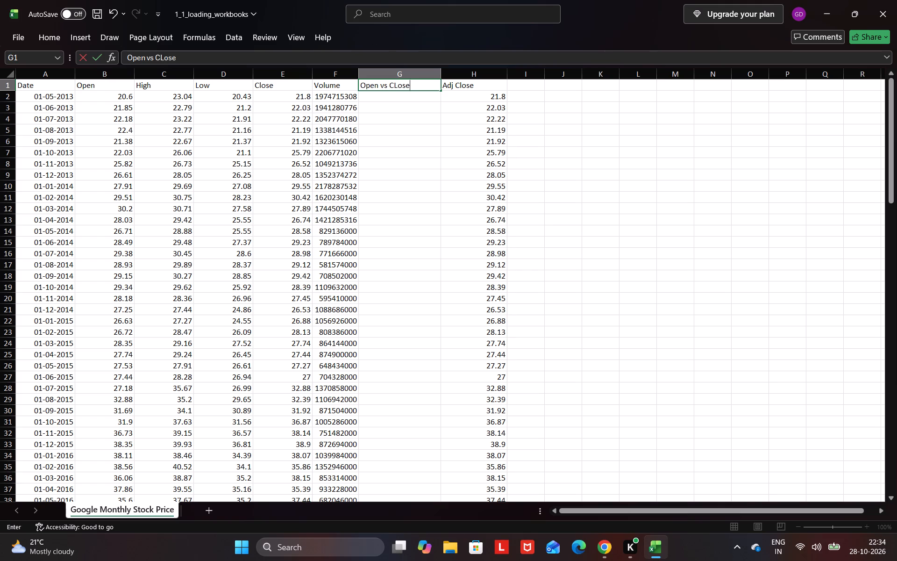
pyautogui.click(608, 555)
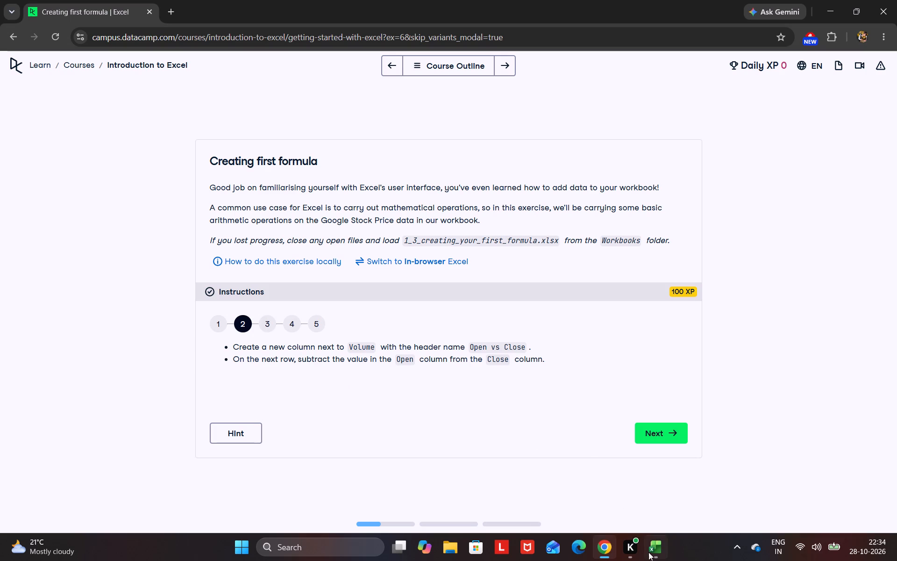
pyautogui.click(634, 501)
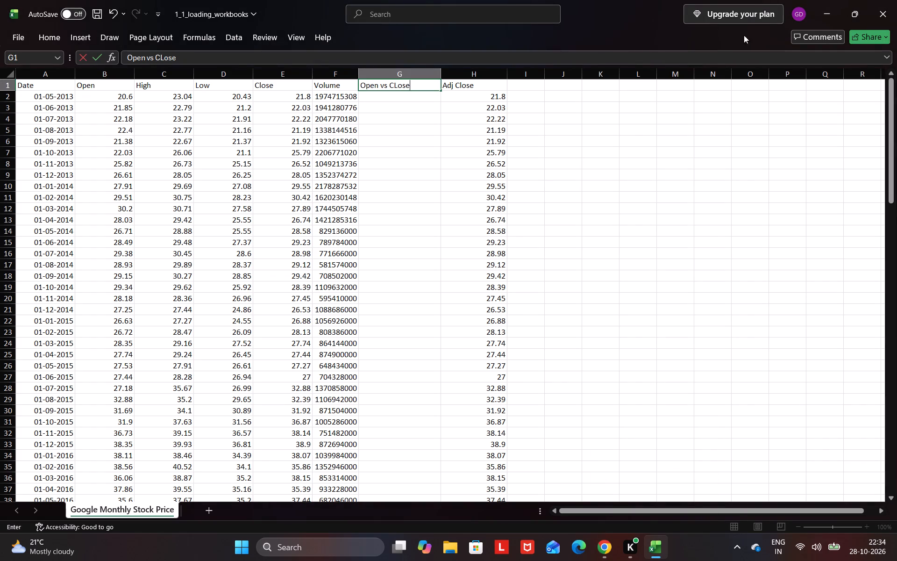
# Enter the formula =B2-D2 in cell G2 under the Open vs Close header.
pyautogui.click(396, 97)
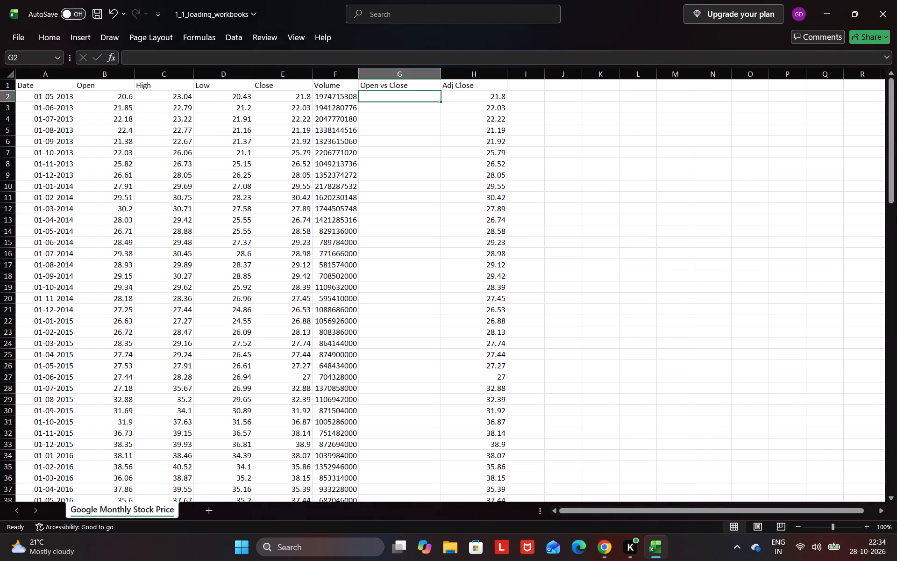
pyautogui.press('=')
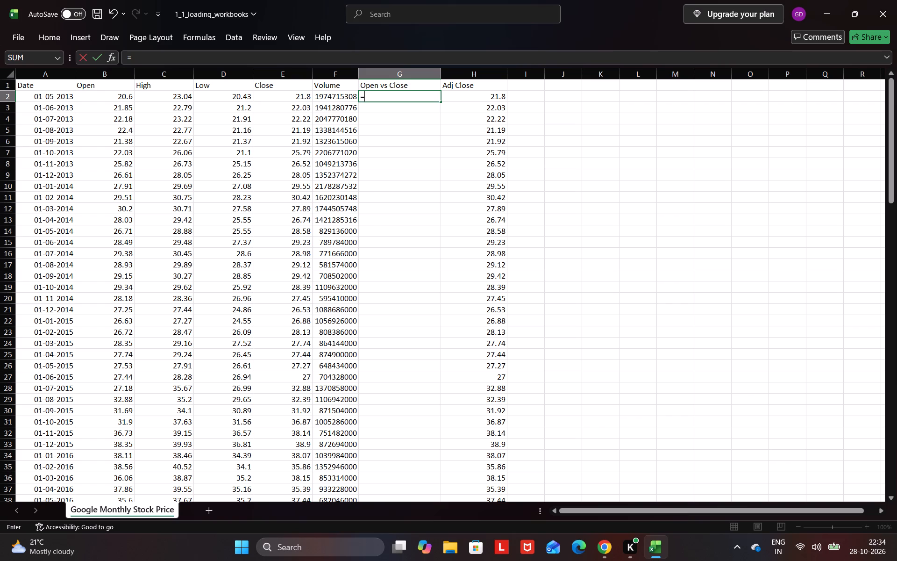
pyautogui.write('b2')
pyautogui.hotkey('shift', '_')
pyautogui.press('BackSpace')
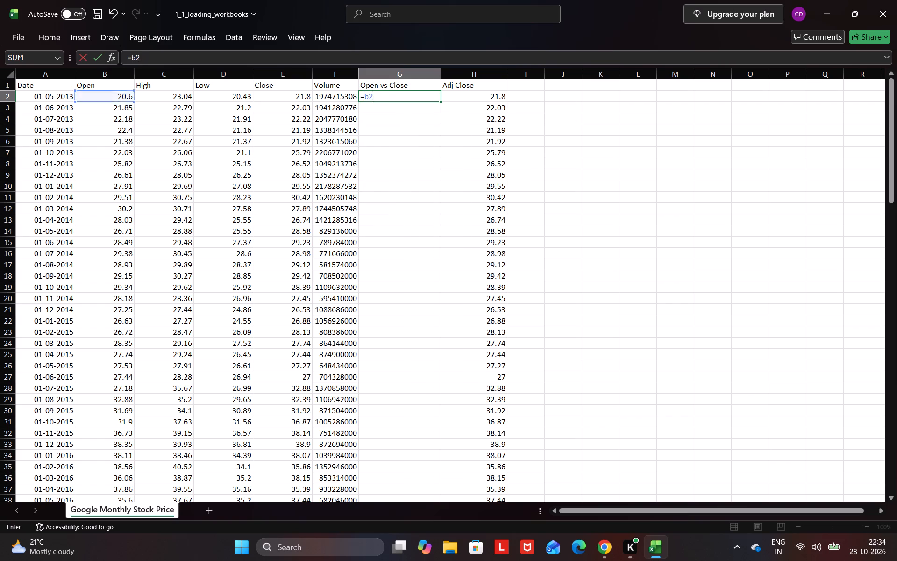
pyautogui.press('BackSpace')
pyautogui.write('2-')
pyautogui.write('d2')
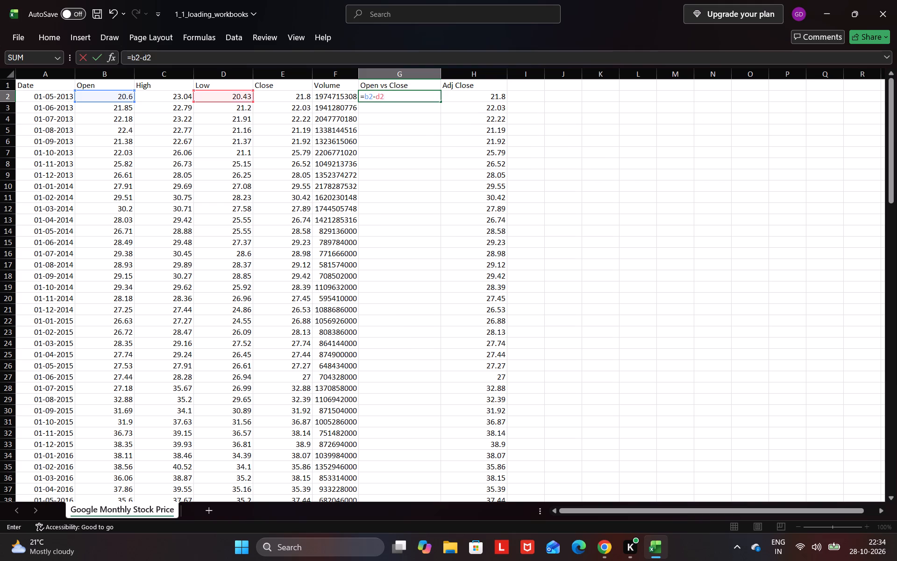
pyautogui.doubleClick(430, 94)
pyautogui.click(434, 93)
# Fill the G2 formula down the Open vs Close column to row 121 and look over the filled rows.
pyautogui.moveTo(441, 100); pyautogui.dragTo(434, 210)
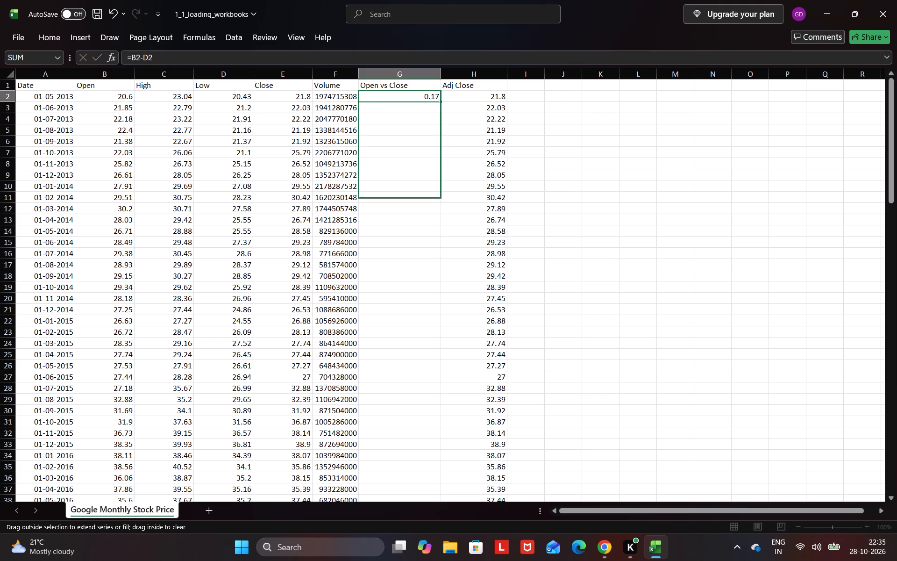
pyautogui.moveTo(434, 210); pyautogui.dragTo(400, 542)
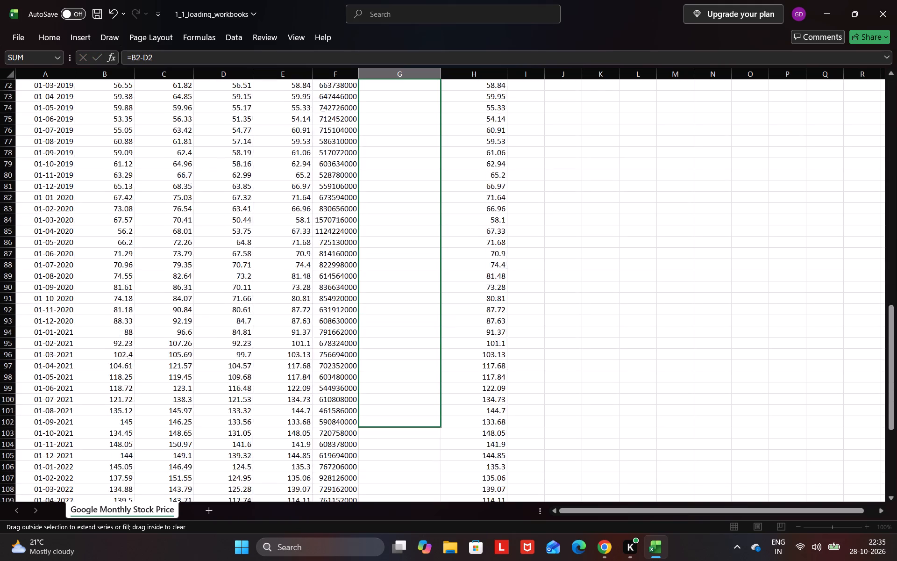
pyautogui.moveTo(400, 542); pyautogui.dragTo(415, 477)
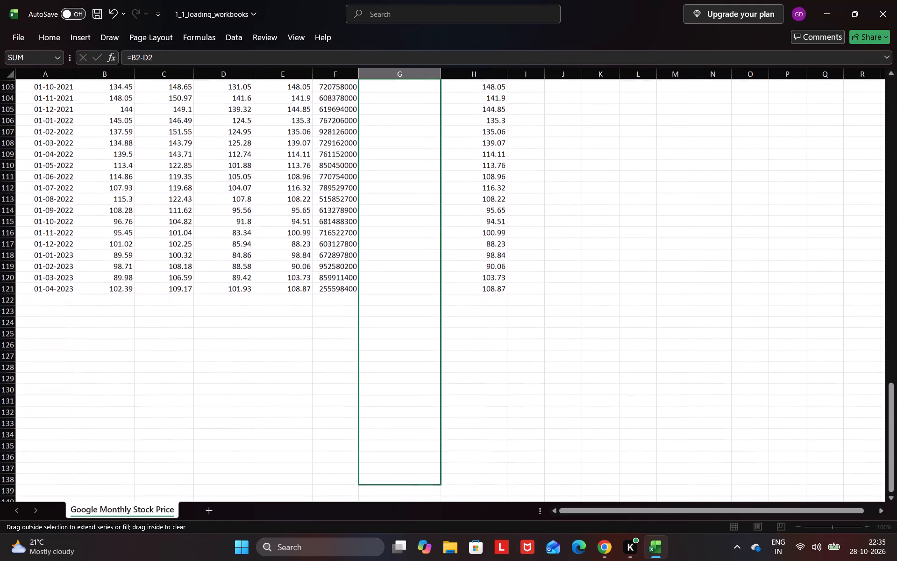
pyautogui.moveTo(415, 477); pyautogui.dragTo(423, 293)
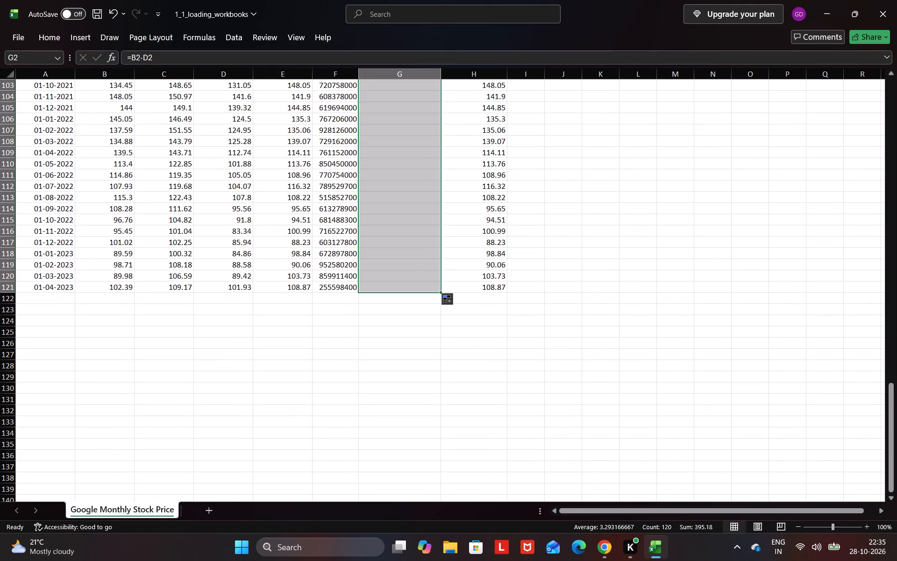
pyautogui.click(376, 360)
pyautogui.scroll(10, 402, 323)
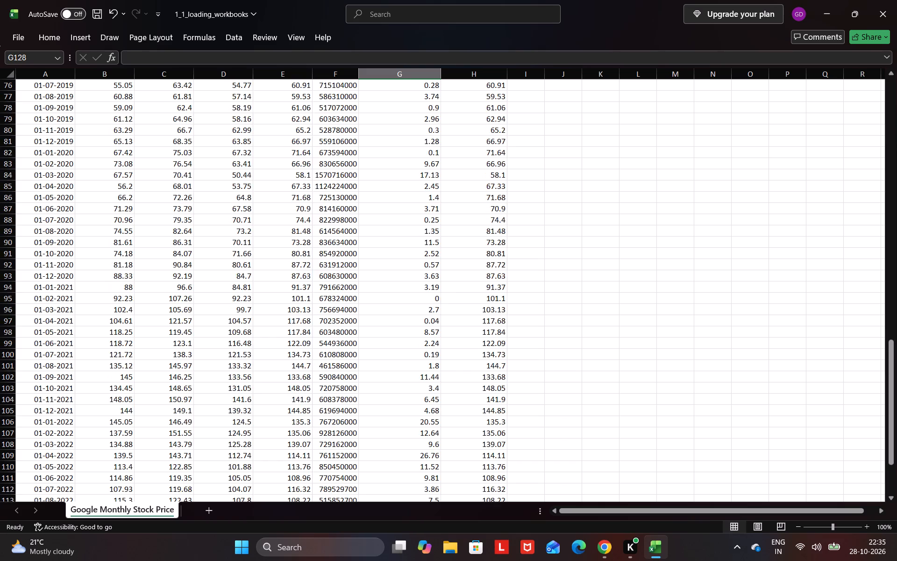
pyautogui.scroll(20, 430, 252)
pyautogui.scroll(16, 430, 252)
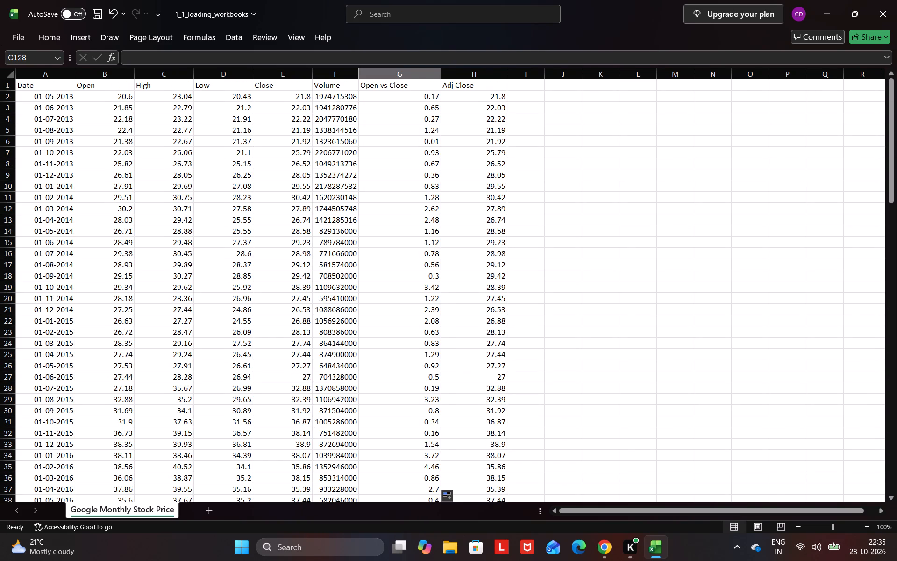
pyautogui.scroll(2, 442, 184)
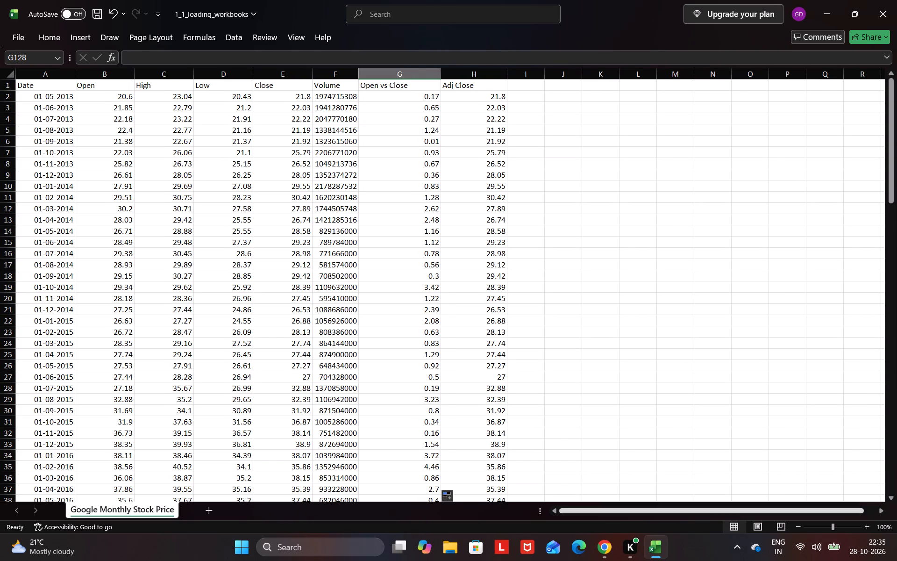
# Switch to the DataCamp exercise in Chrome and review instructions 3 and 2 against the work done.
pyautogui.moveTo(605, 535); pyautogui.dragTo(605, 540)
pyautogui.click(603, 545)
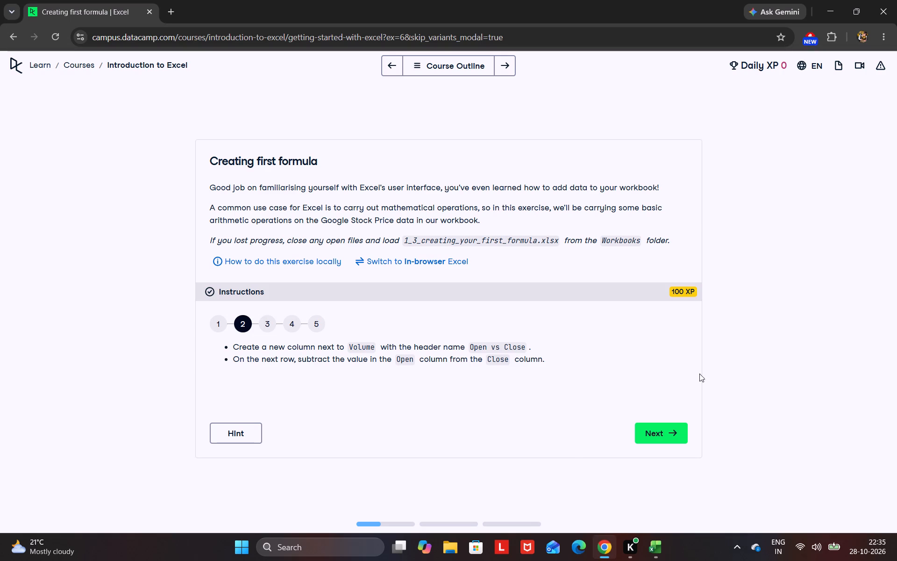
pyautogui.click(667, 429)
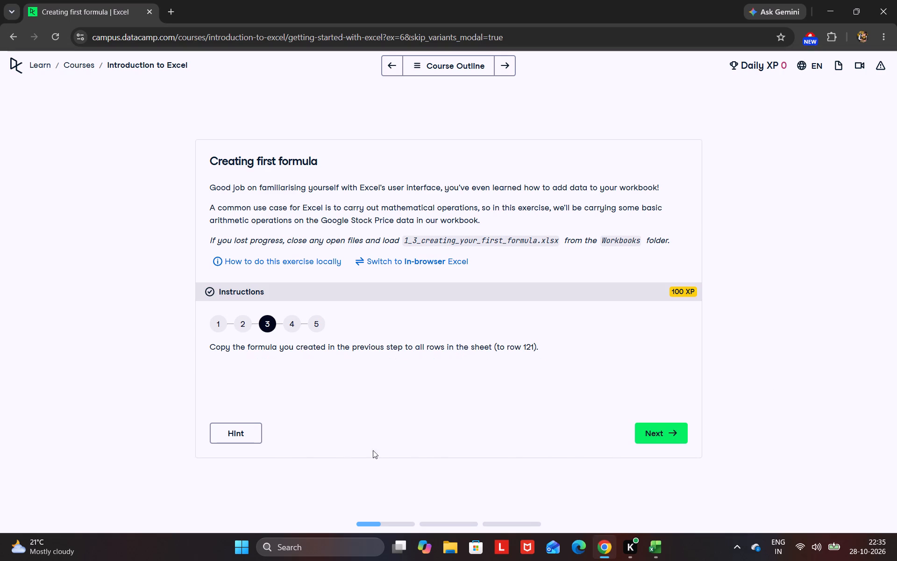
pyautogui.click(238, 319)
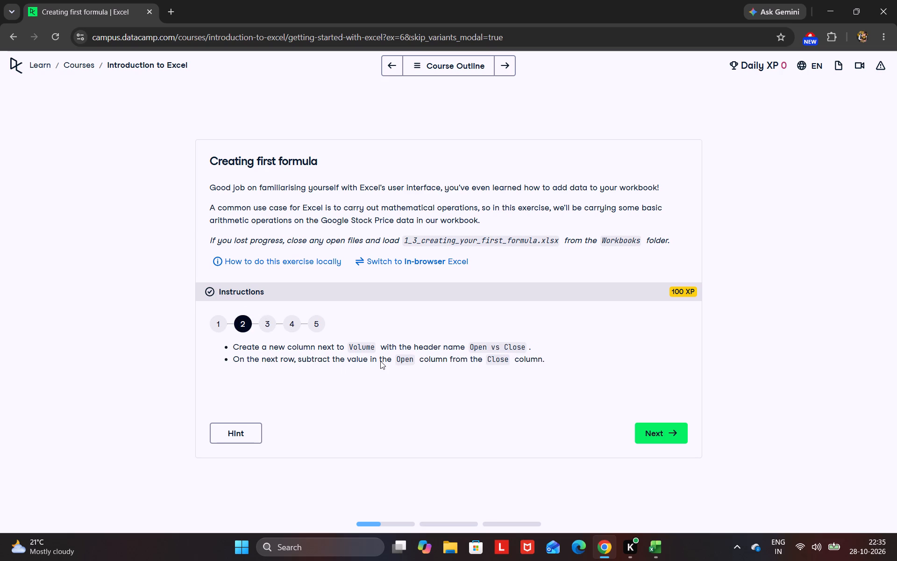
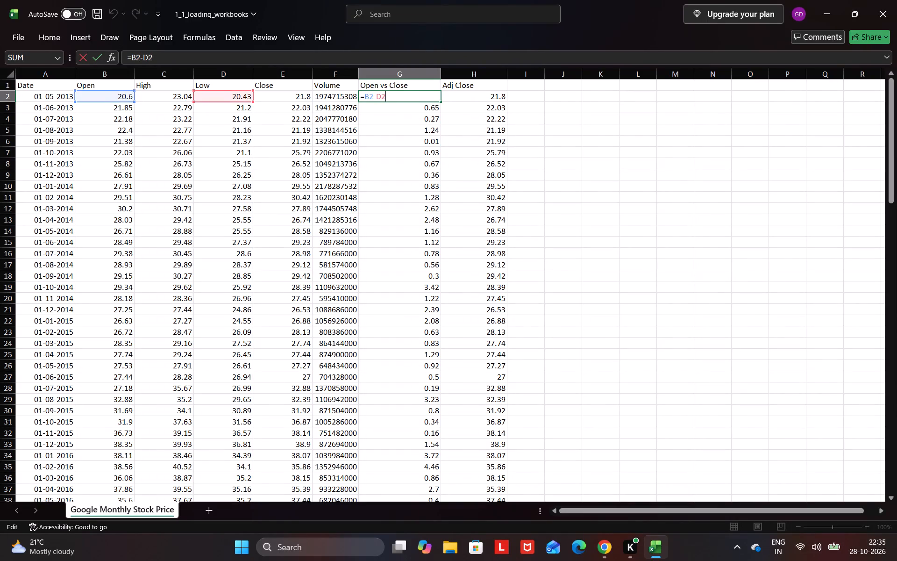
# Replace the formula in cell G2 under Open vs Close with =E2-B2.
pyautogui.press('BackSpace')
pyautogui.press('BackSpace')
pyautogui.press('BackSpace')
pyautogui.press('BackSpace')
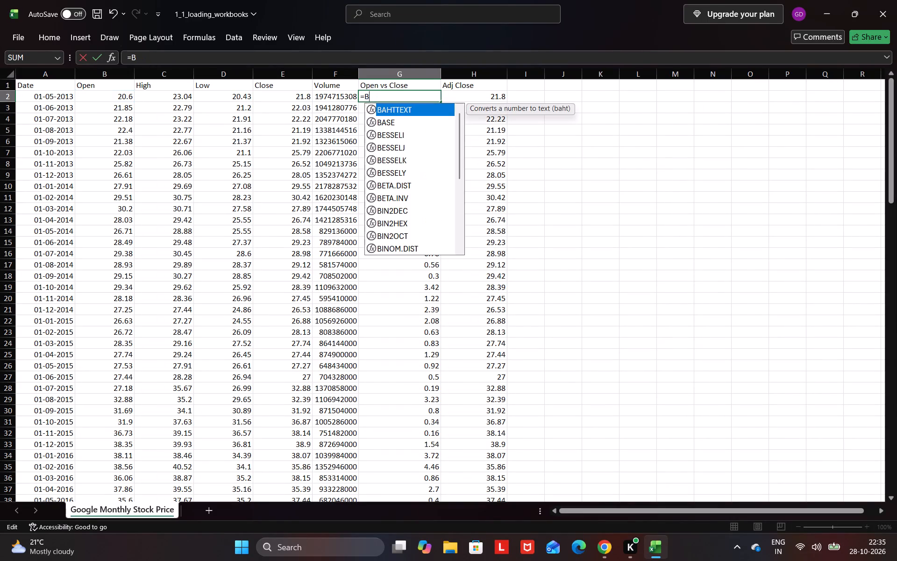
pyautogui.press('BackSpace')
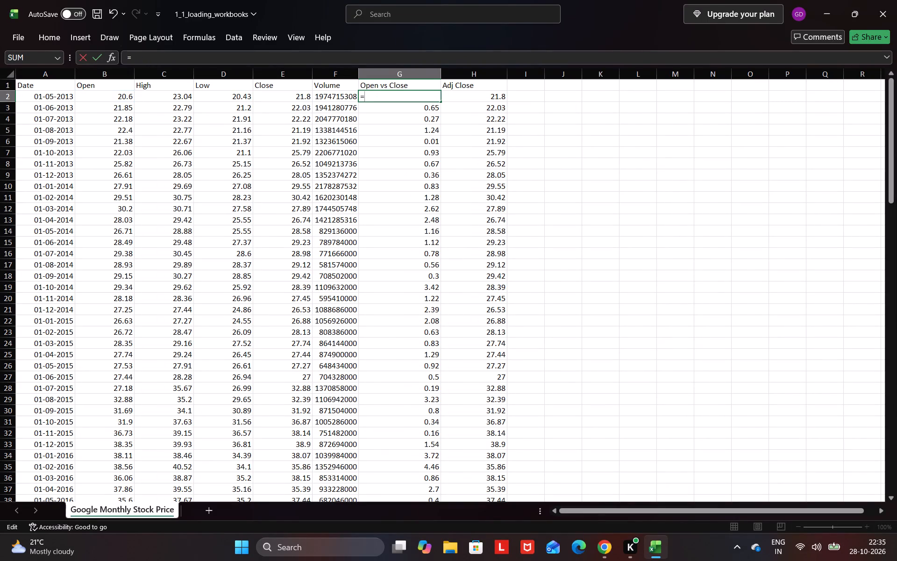
pyautogui.write('e2-')
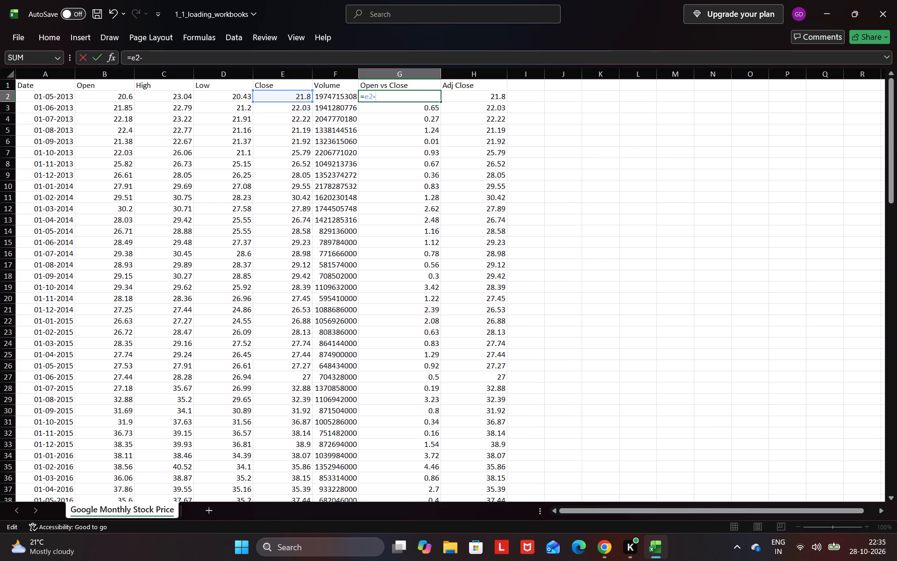
pyautogui.write('b2')
# Fill the new G2 formula down the Open vs Close column to row 122.
pyautogui.moveTo(440, 101); pyautogui.dragTo(440, 108)
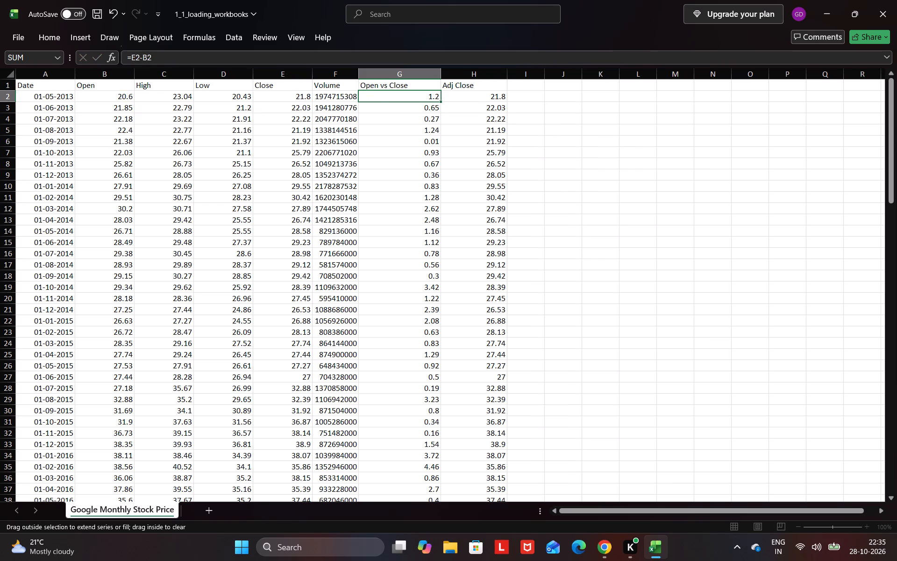
pyautogui.moveTo(440, 108); pyautogui.dragTo(437, 560)
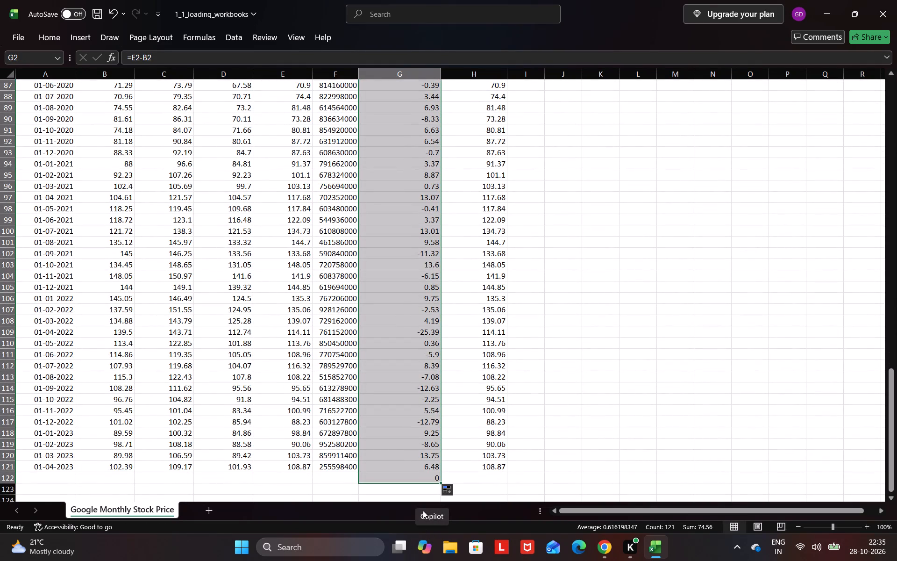
# Clear the surplus formula from cell G122, just below the last data row.
pyautogui.click(433, 478)
pyautogui.click(434, 478)
pyautogui.doubleClick(438, 479)
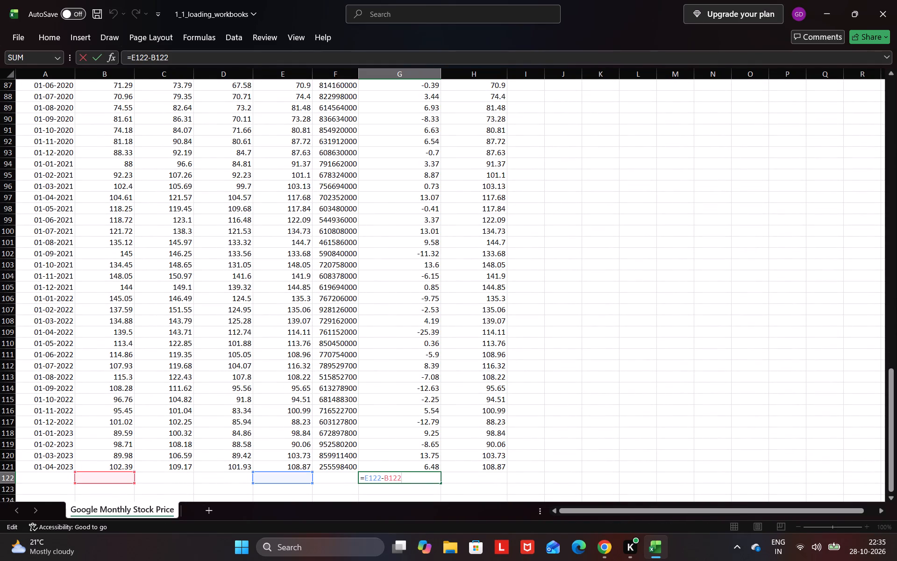
pyautogui.press('BackSpace')
pyautogui.press('BackSpace')
pyautogui.press('BackSpace')
pyautogui.press('BackSpace')
pyautogui.press('BackSpace')
pyautogui.press('BackSpace')
pyautogui.press('BackSpace')
pyautogui.press('BackSpace')
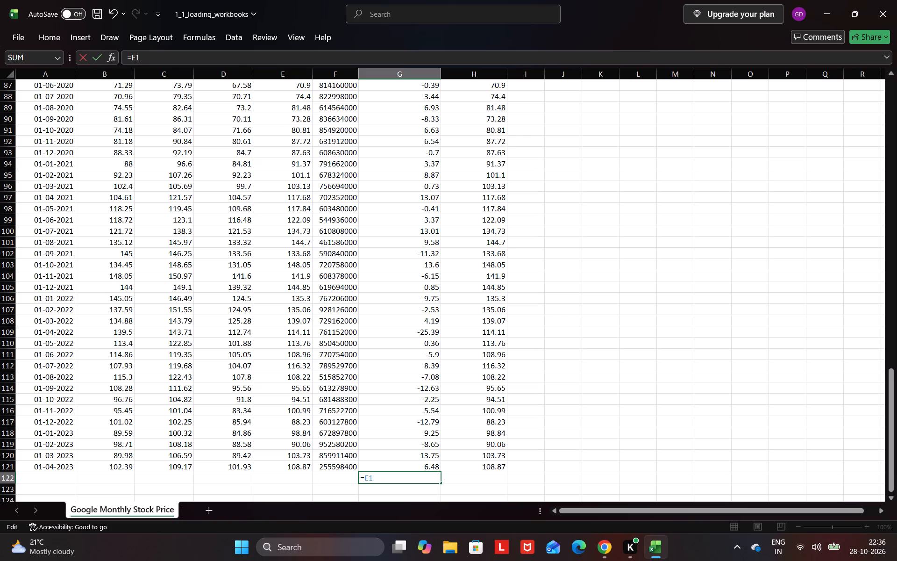
pyautogui.press('BackSpace')
pyautogui.press('BackSpace')
# Look over the refilled Open vs Close column, then switch to Chrome and advance the DataCamp exercise to instruction 3.
pyautogui.scroll(6, 446, 433)
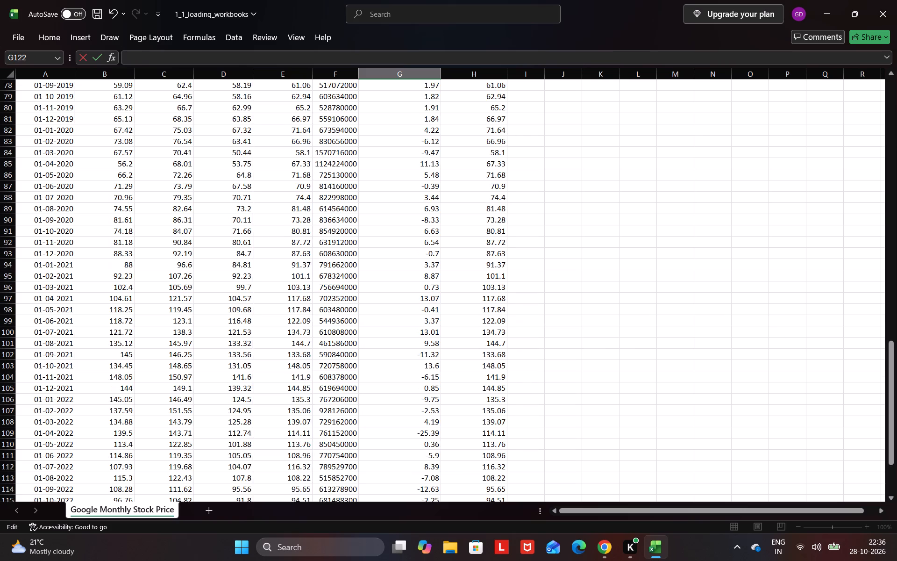
pyautogui.scroll(20, 445, 371)
pyautogui.scroll(6, 445, 371)
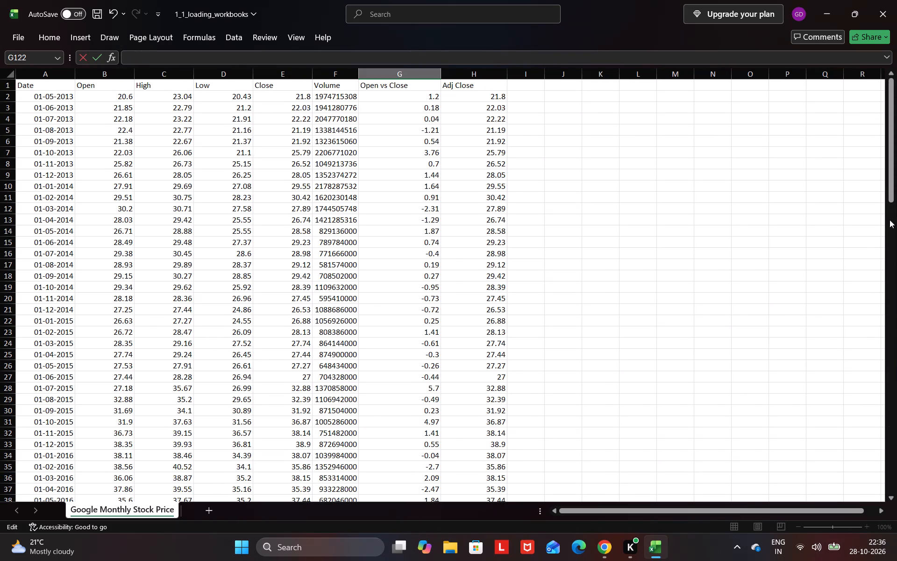
pyautogui.scroll(4, 876, 201)
pyautogui.click(611, 549)
pyautogui.click(642, 426)
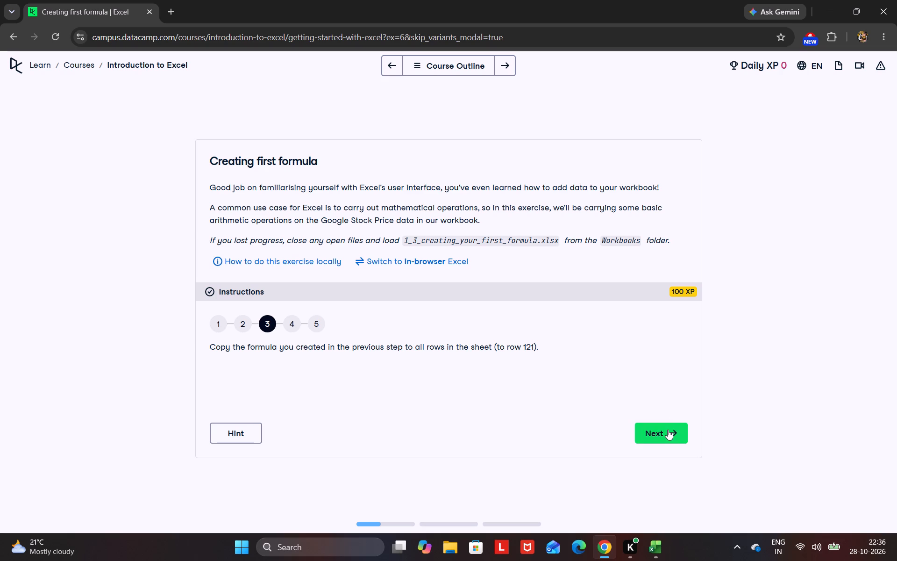
# Check in Excel that the formula column ends at row 121, then advance the DataCamp exercise in Chrome to instruction 5.
pyautogui.click(653, 542)
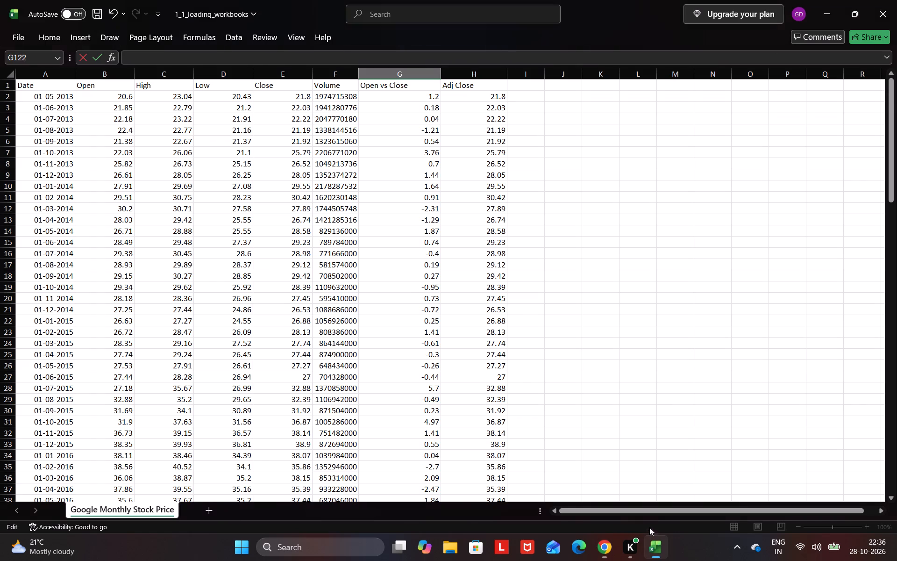
pyautogui.scroll(-4, 481, 399)
pyautogui.scroll(-20, 480, 398)
pyautogui.scroll(-11, 480, 398)
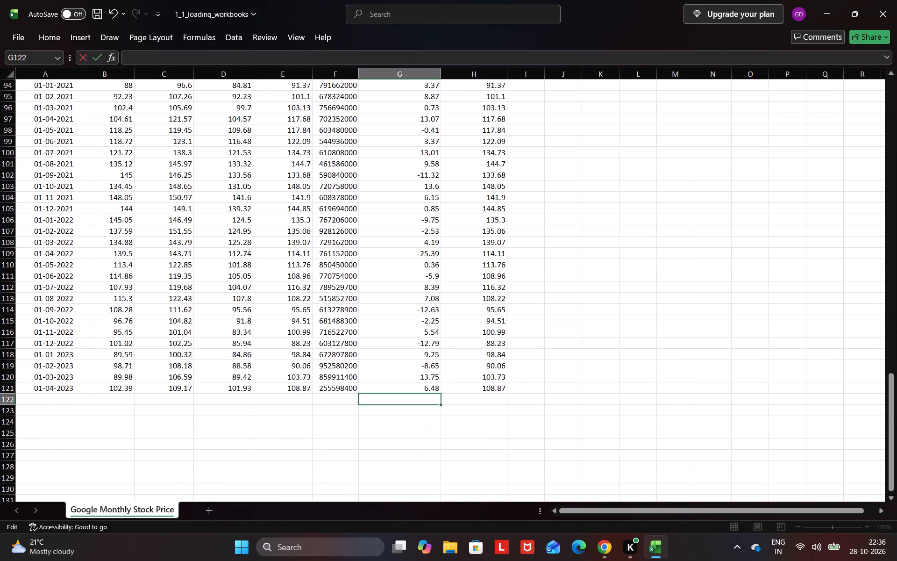
pyautogui.click(603, 554)
pyautogui.click(662, 435)
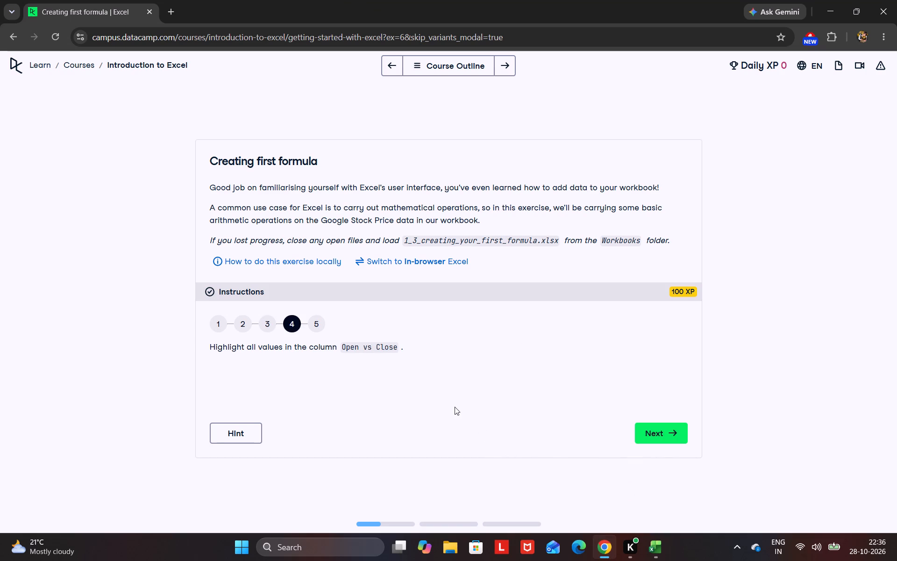
pyautogui.click(646, 434)
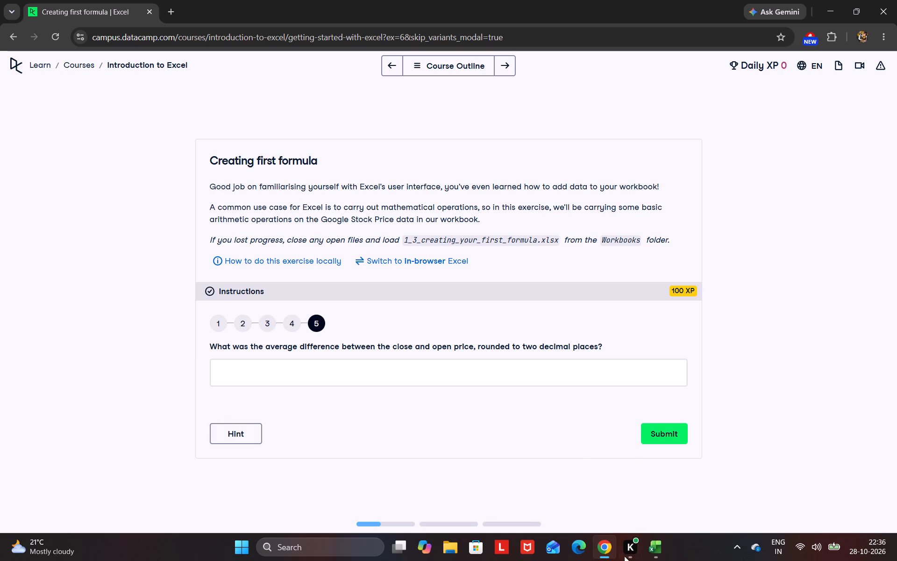
# Switch to Excel and select the entire Open vs Close column to get the average of its values.
pyautogui.click(648, 544)
pyautogui.scroll(-5, 605, 485)
pyautogui.scroll(5, 526, 450)
pyautogui.scroll(6, 386, 191)
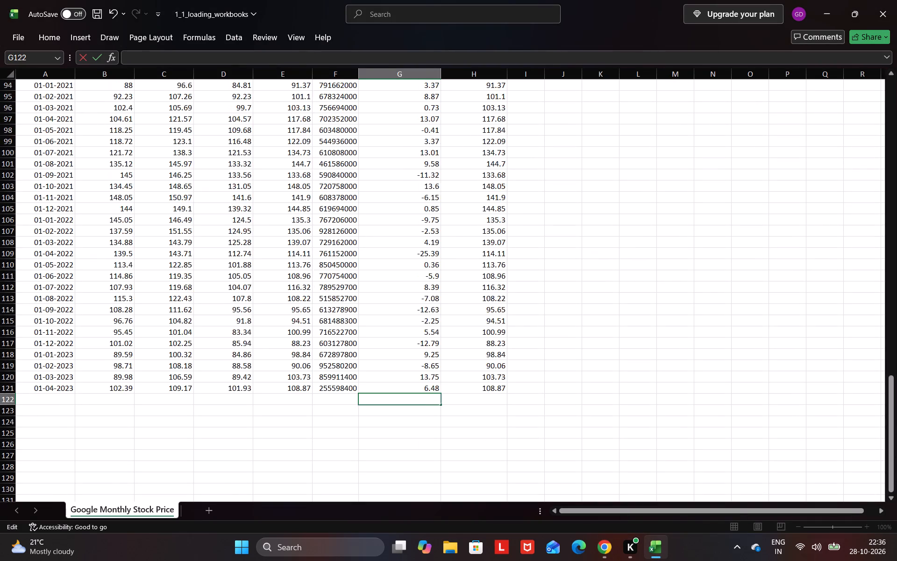
pyautogui.scroll(20, 413, 210)
pyautogui.scroll(16, 413, 210)
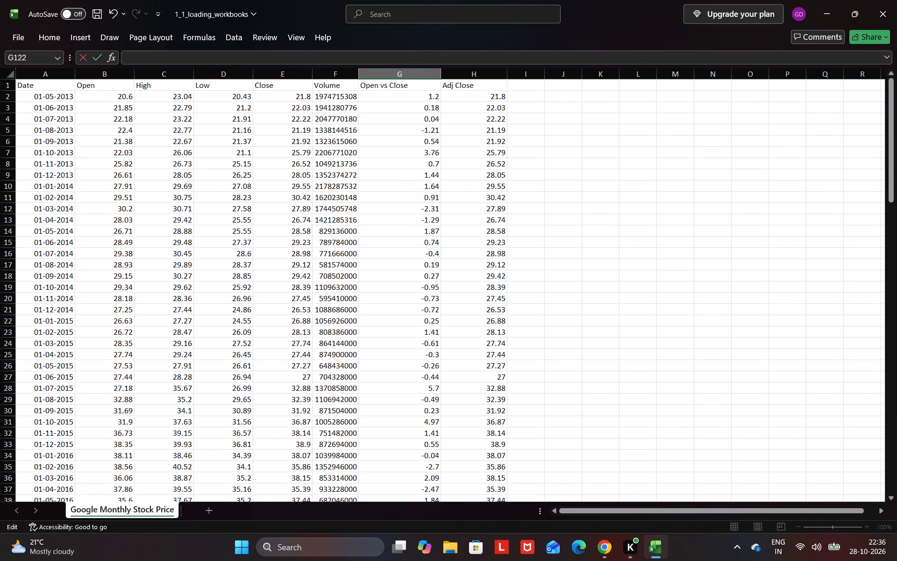
pyautogui.doubleClick(361, 75)
pyautogui.scroll(-1, 538, 276)
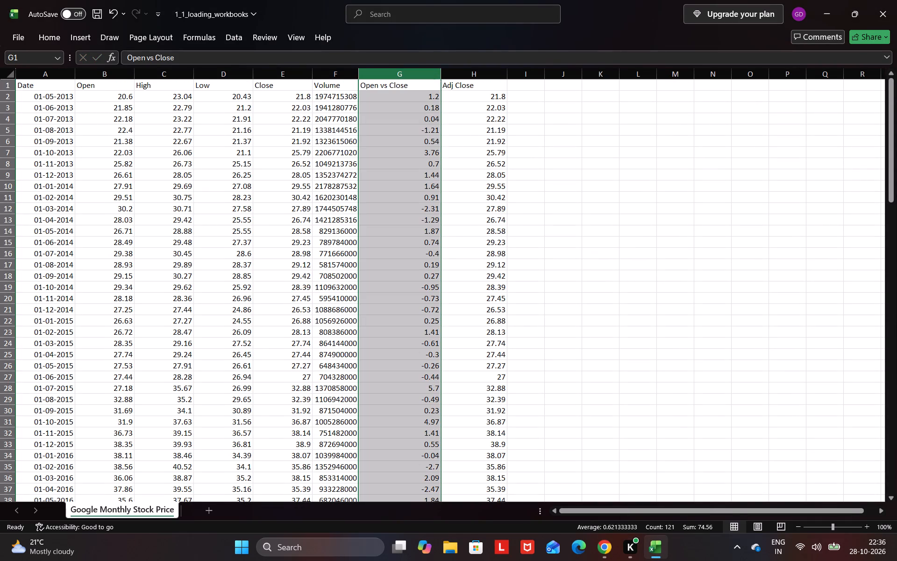
pyautogui.scroll(-2, 538, 278)
pyautogui.scroll(-6, 447, 358)
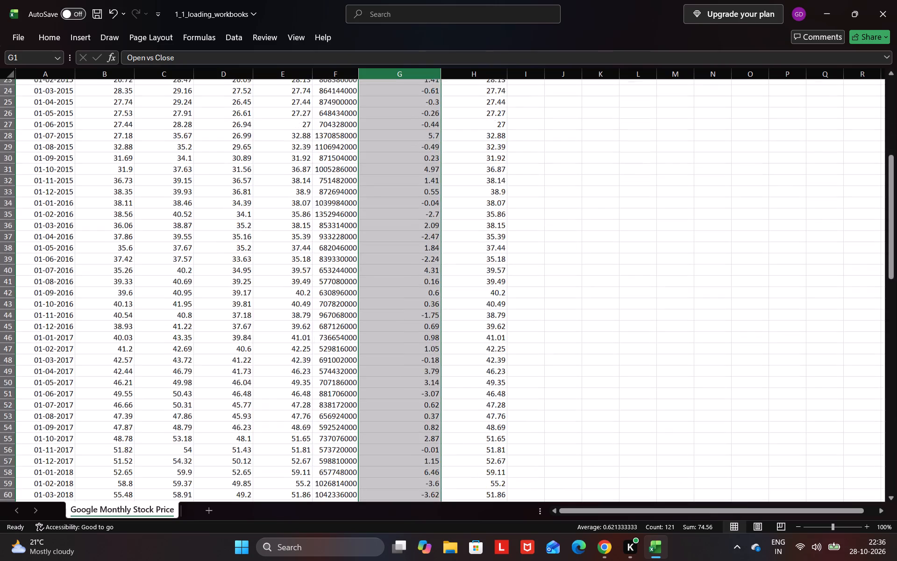
pyautogui.scroll(-20, 455, 350)
pyautogui.scroll(-5, 455, 350)
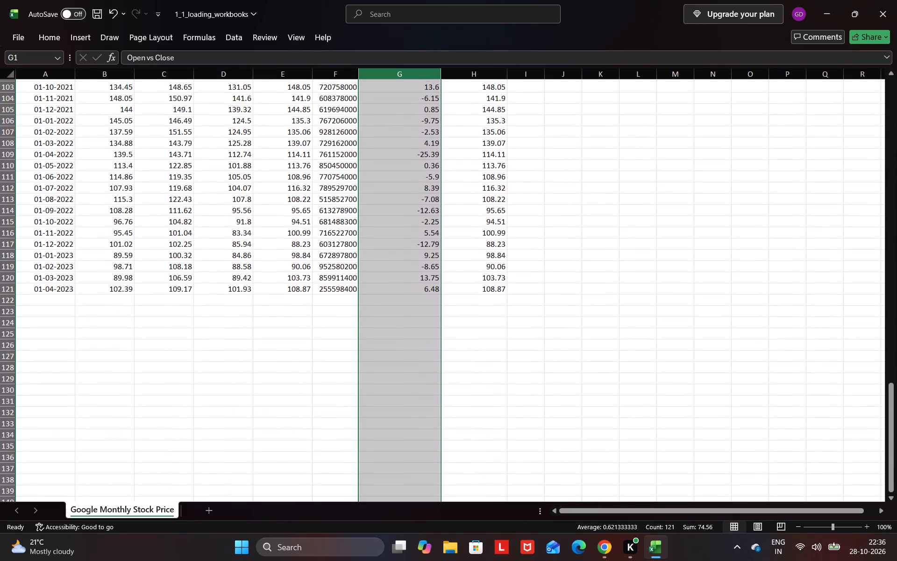
pyautogui.scroll(1, 452, 357)
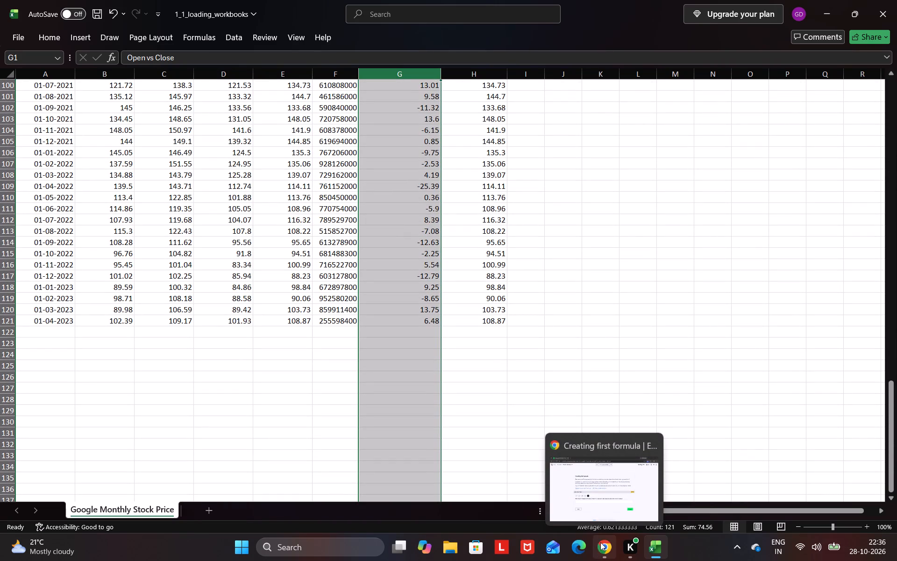
# Switch to Chrome and submit 0.621 as the answer to the average difference question in instruction 5.
pyautogui.click(607, 509)
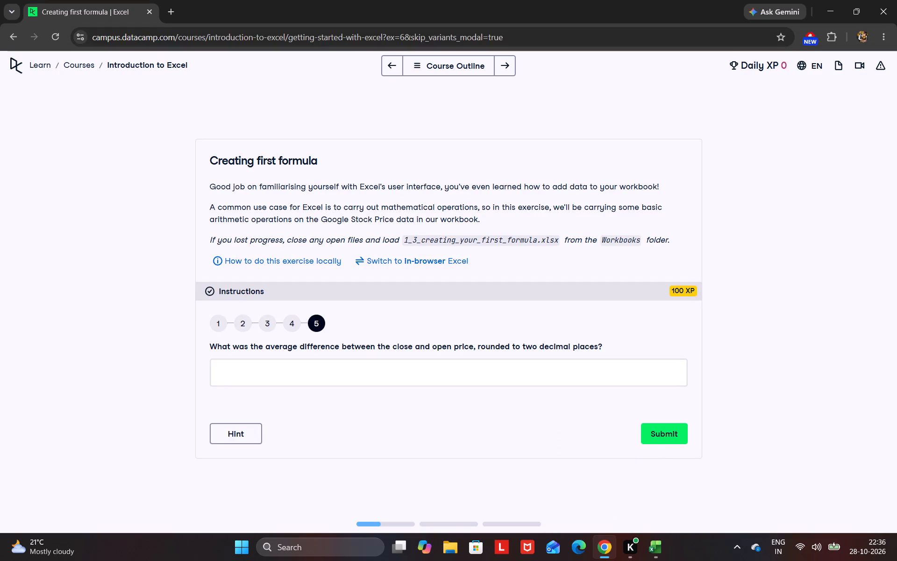
pyautogui.click(330, 369)
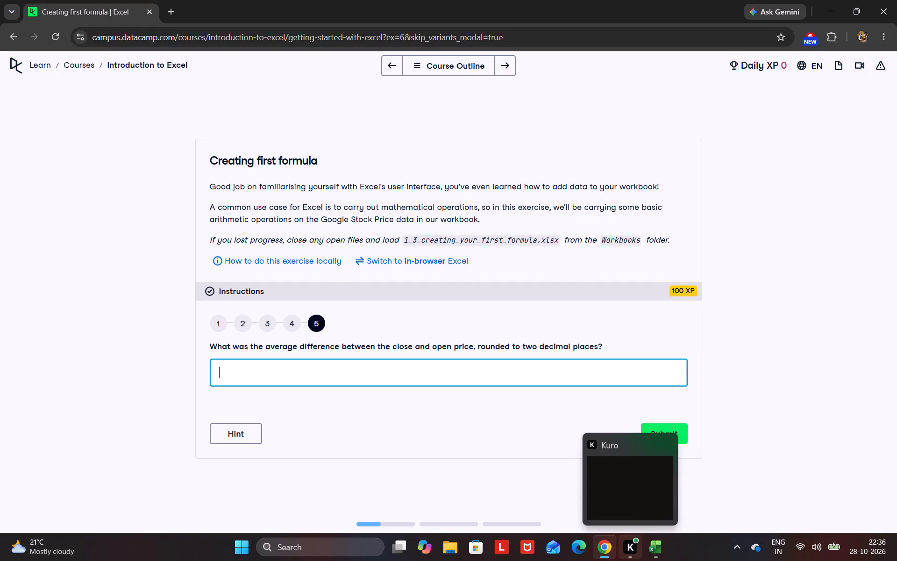
pyautogui.click(607, 495)
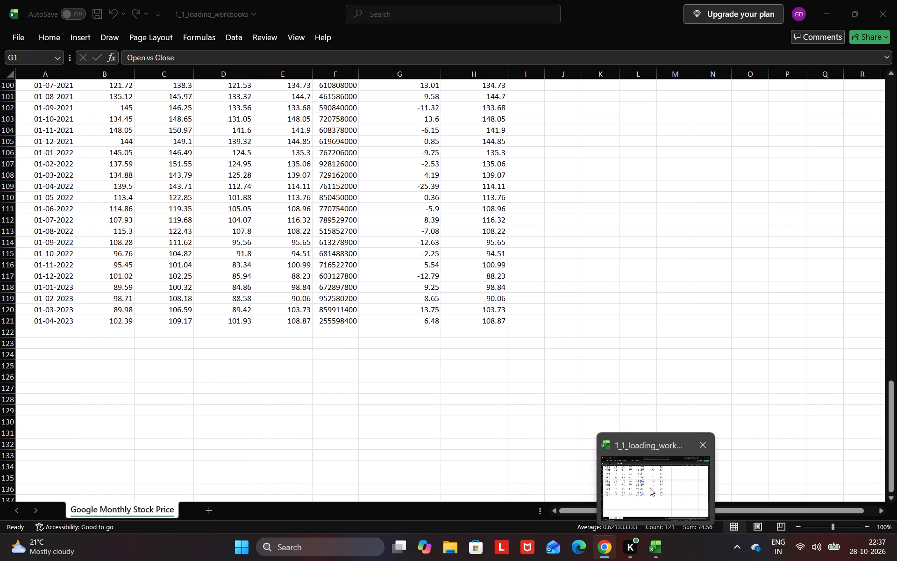
pyautogui.click(605, 546)
pyautogui.click(597, 543)
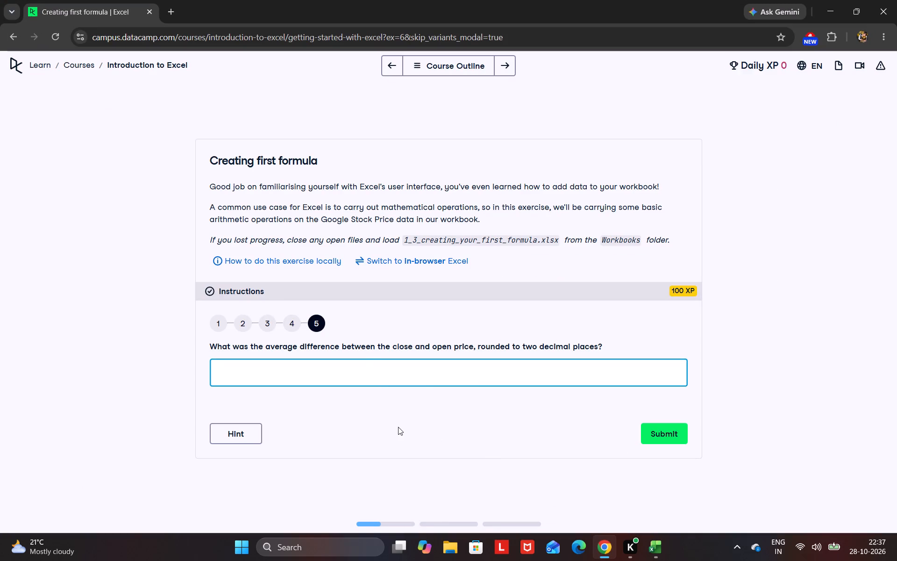
pyautogui.press('0')
pyautogui.press('.')
pyautogui.write('621')
pyautogui.click(680, 437)
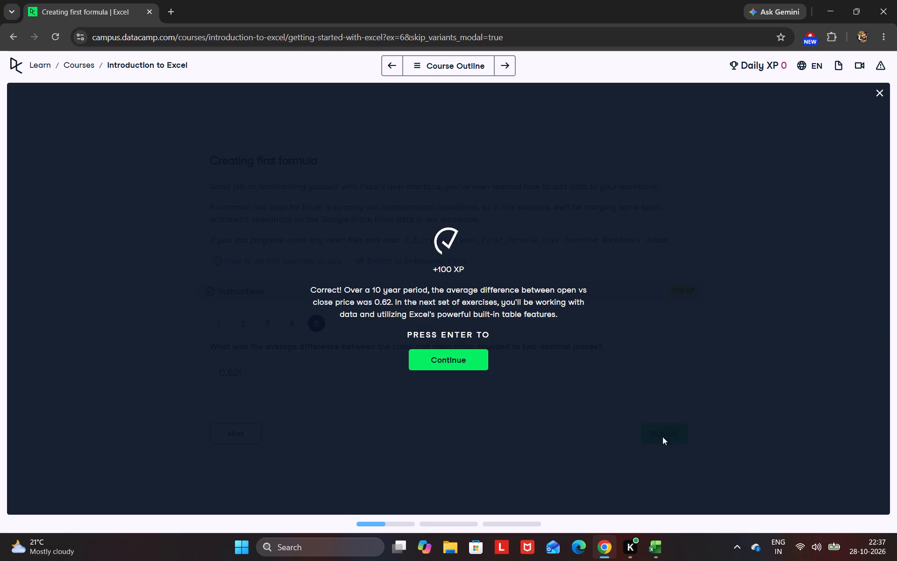
# Continue to the Working with tables lesson, start its video and skip back to the beginning.
pyautogui.click(469, 353)
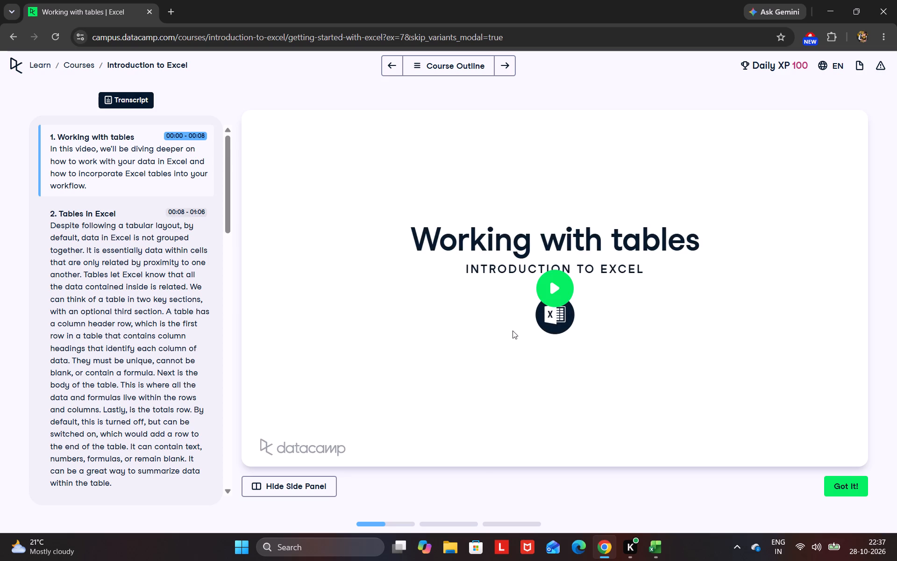
pyautogui.click(534, 285)
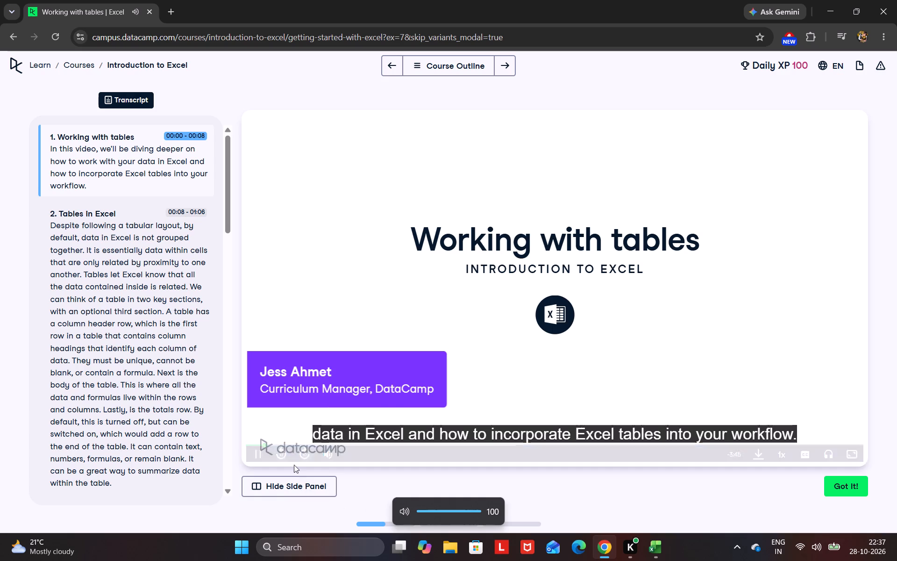
pyautogui.click(282, 455)
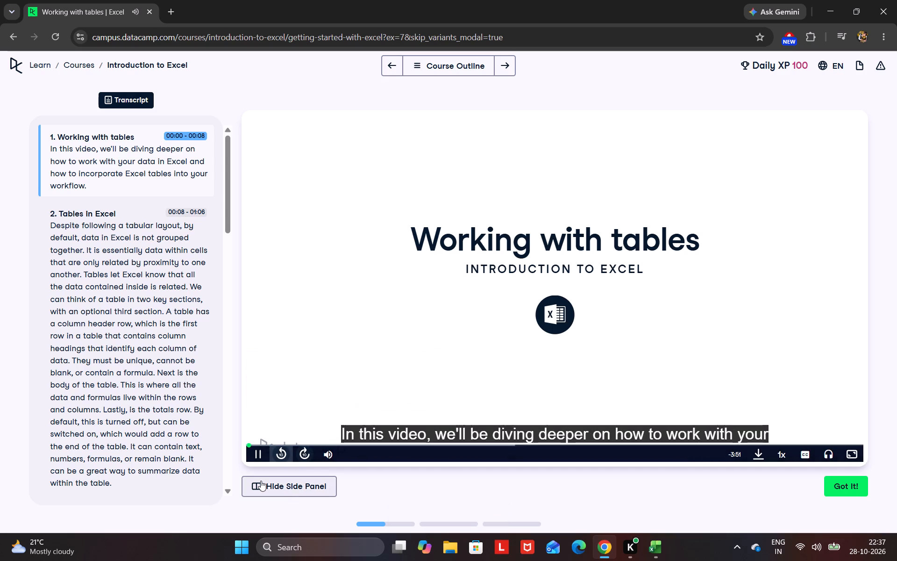
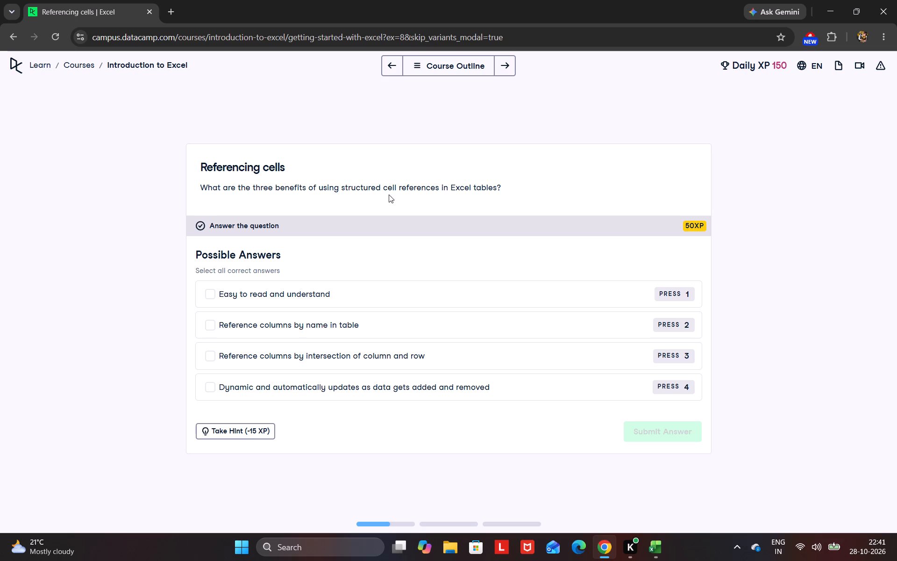
# Submit easy to read and understand, reference columns by name in table, and reference columns by intersection of column and row as the answers.
pyautogui.click(342, 293)
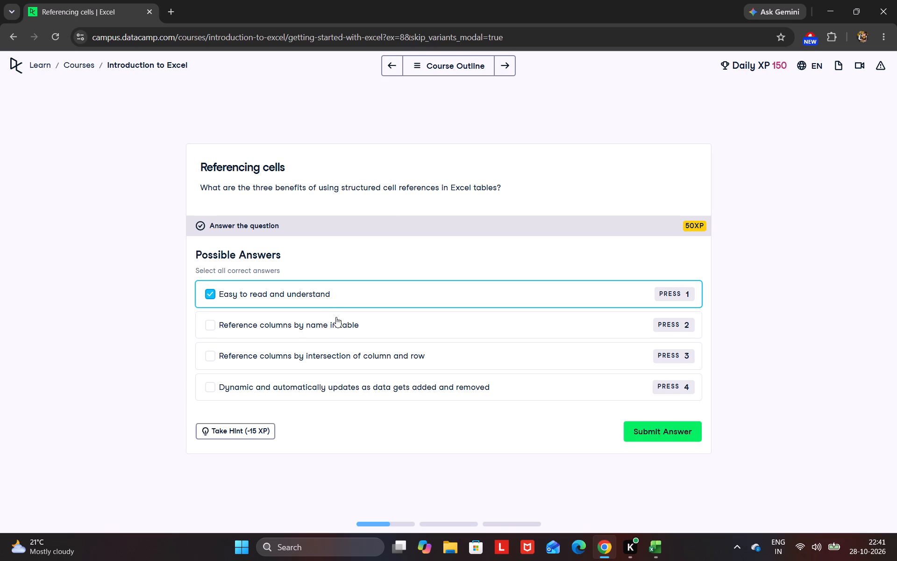
pyautogui.click(341, 331)
pyautogui.click(341, 346)
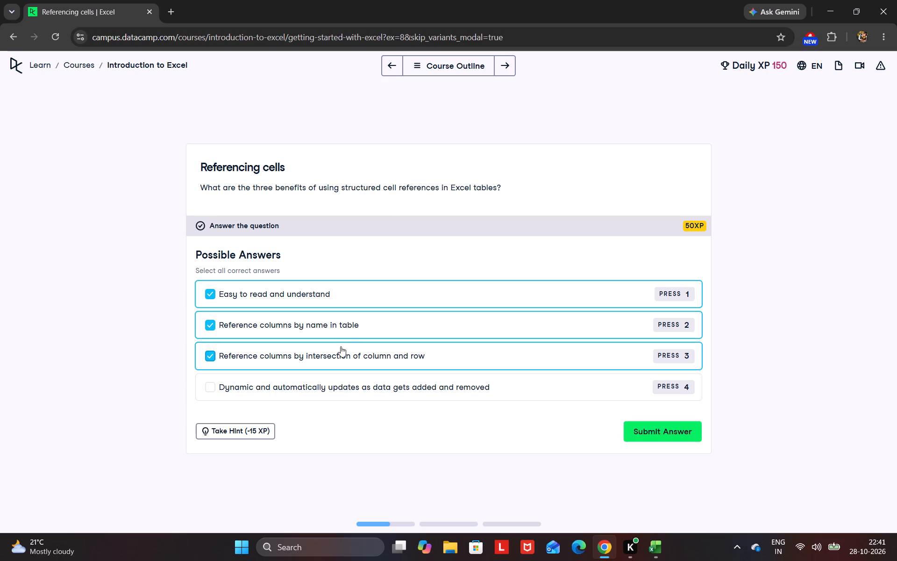
pyautogui.click(670, 439)
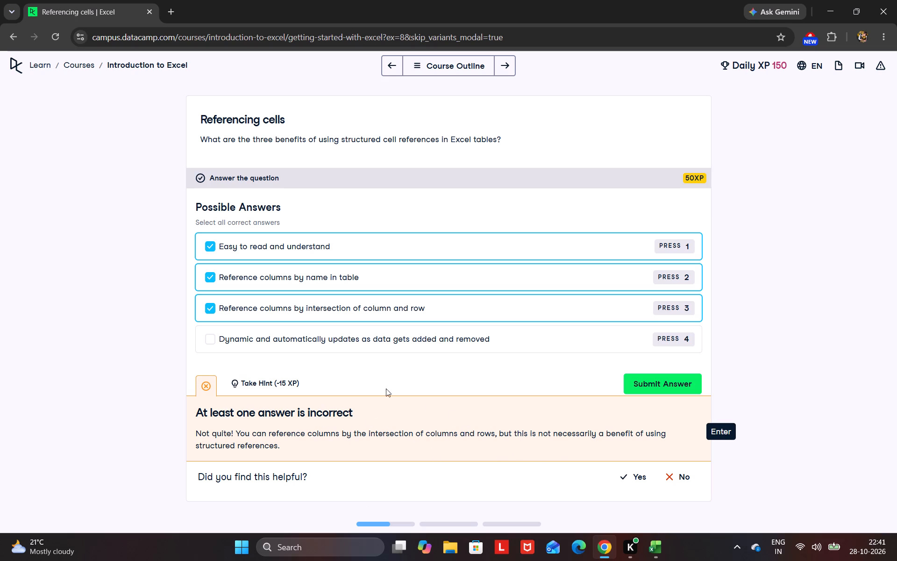
# Add the dynamic and automatically updates answer, remove the intersection of column and row answer, and resubmit after each change.
pyautogui.click(400, 349)
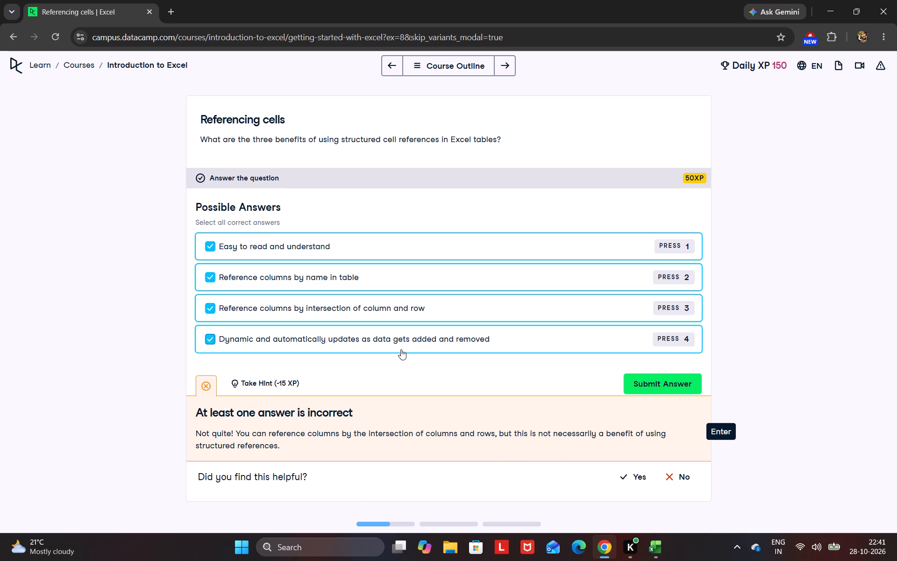
pyautogui.click(645, 375)
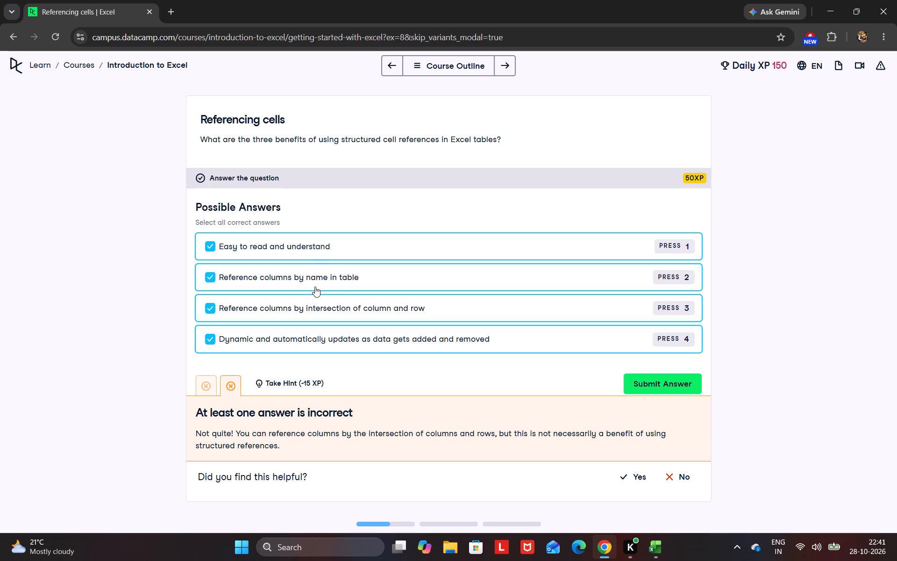
pyautogui.click(303, 315)
pyautogui.click(630, 384)
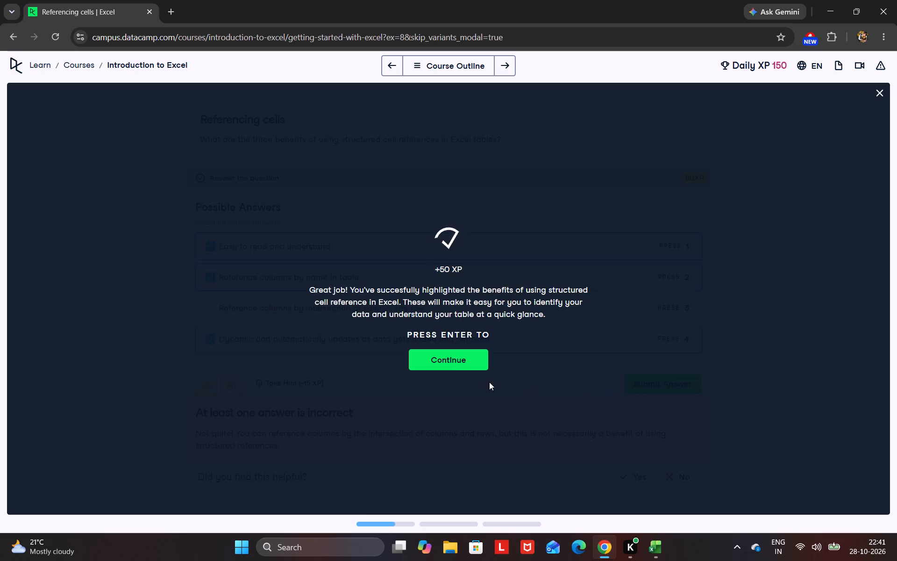
# Continue to the Managing data with tables lesson and play its video at 1080p quality.
pyautogui.click(451, 360)
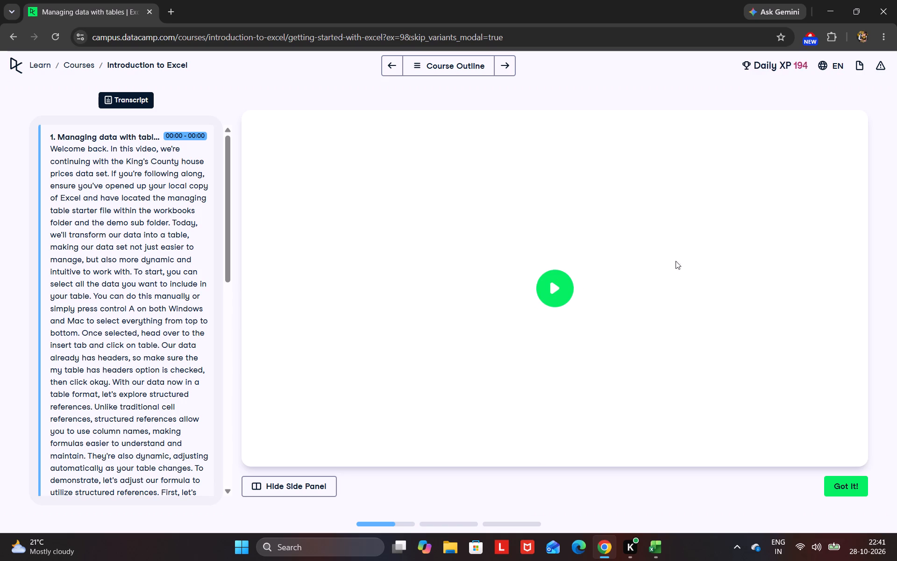
pyautogui.click(659, 262)
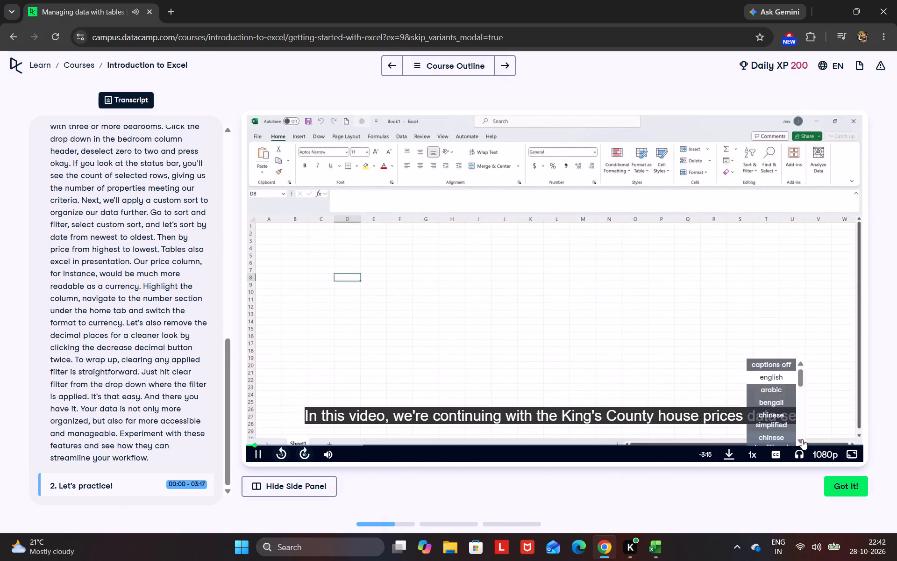
pyautogui.click(824, 401)
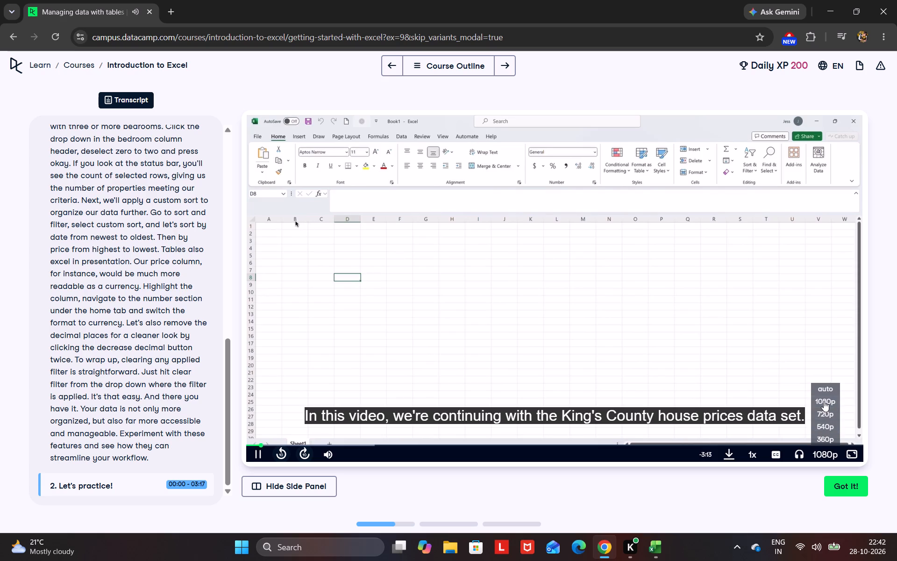
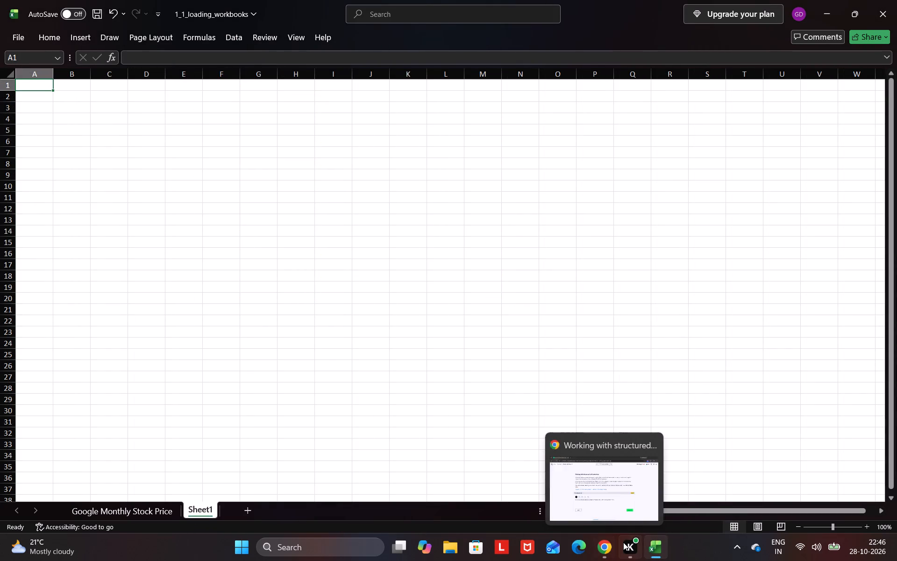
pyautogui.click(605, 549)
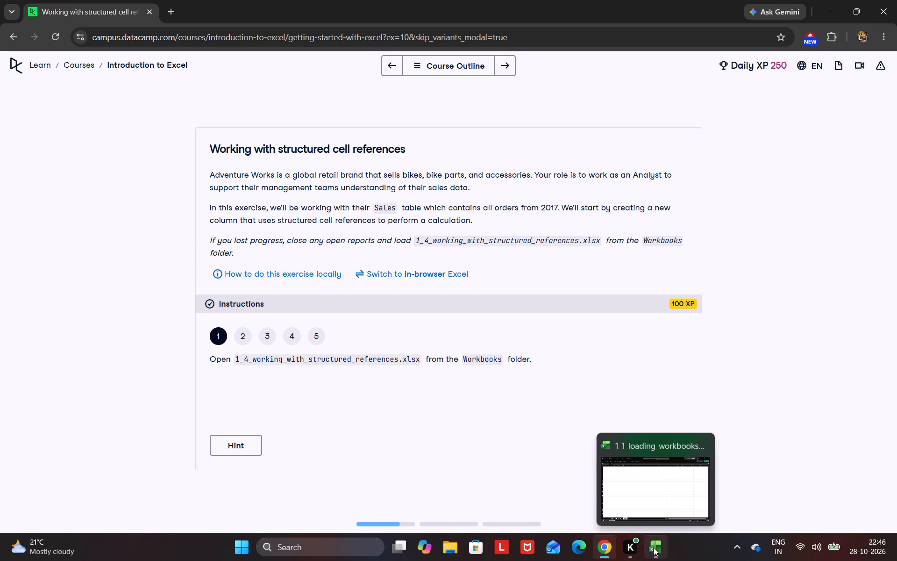
# In Excel, open 1_4_working_with_structured_references from the Workbooks folder inside Downloads, Introduction+to+Excel, Introduction to Excel.
pyautogui.click(654, 547)
pyautogui.click(23, 40)
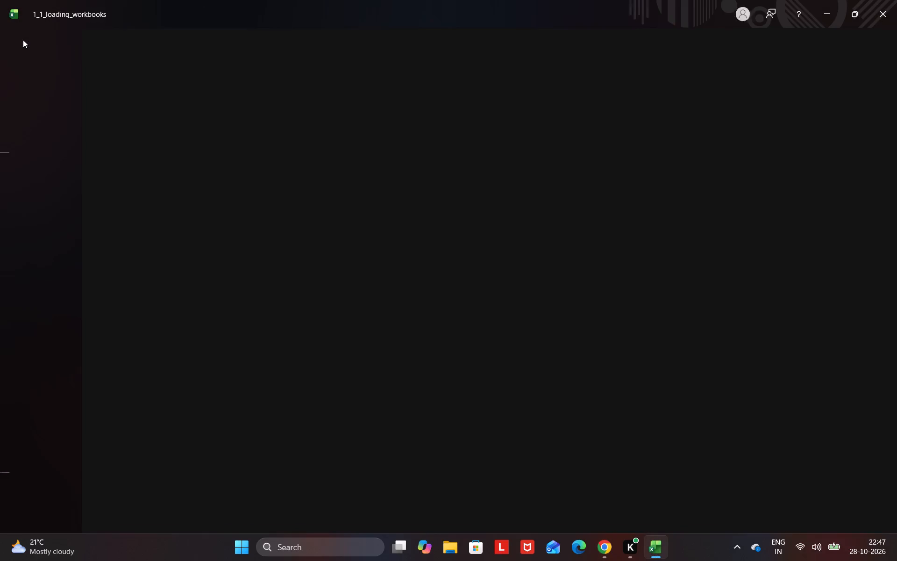
pyautogui.click(38, 113)
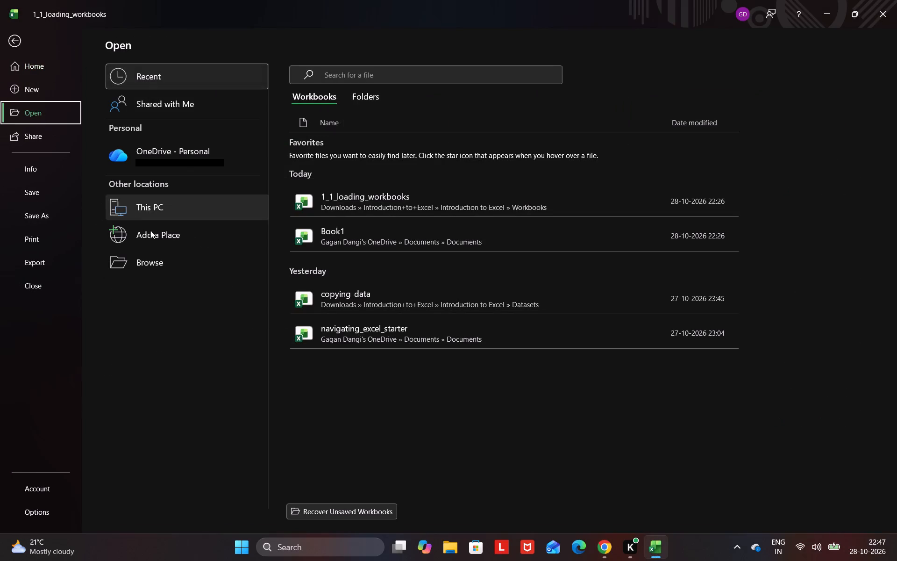
pyautogui.click(146, 259)
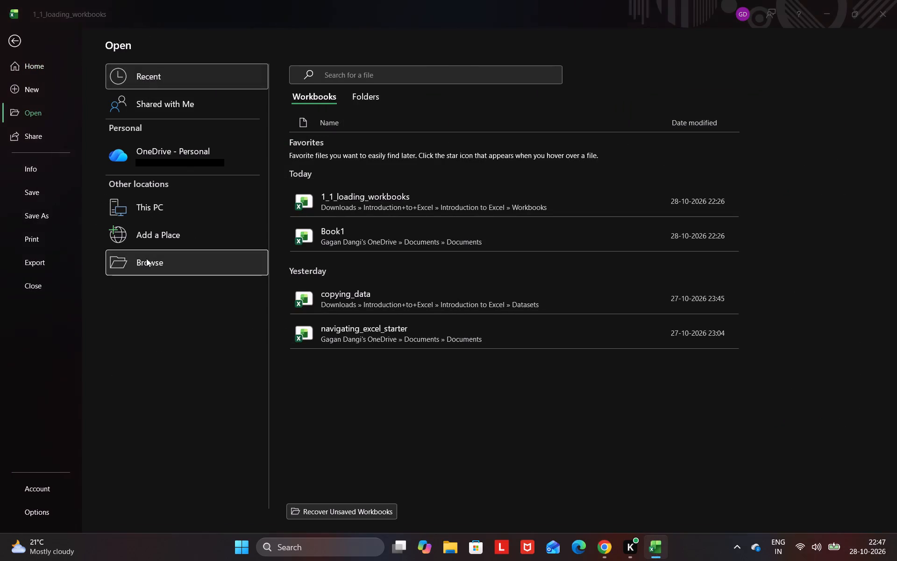
pyautogui.scroll(-6, 158, 187)
pyautogui.scroll(2, 158, 187)
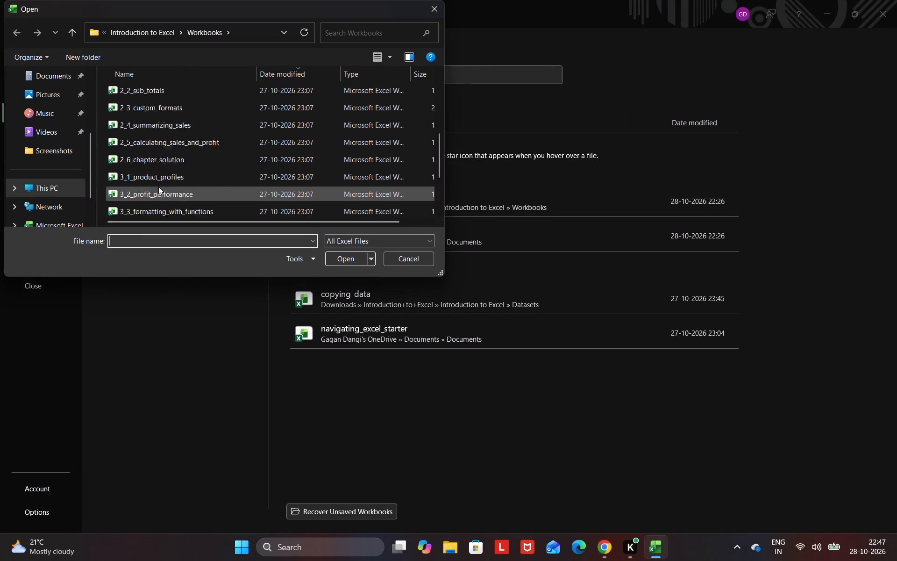
pyautogui.scroll(2, 158, 187)
pyautogui.scroll(-1, 60, 191)
pyautogui.scroll(2, 59, 192)
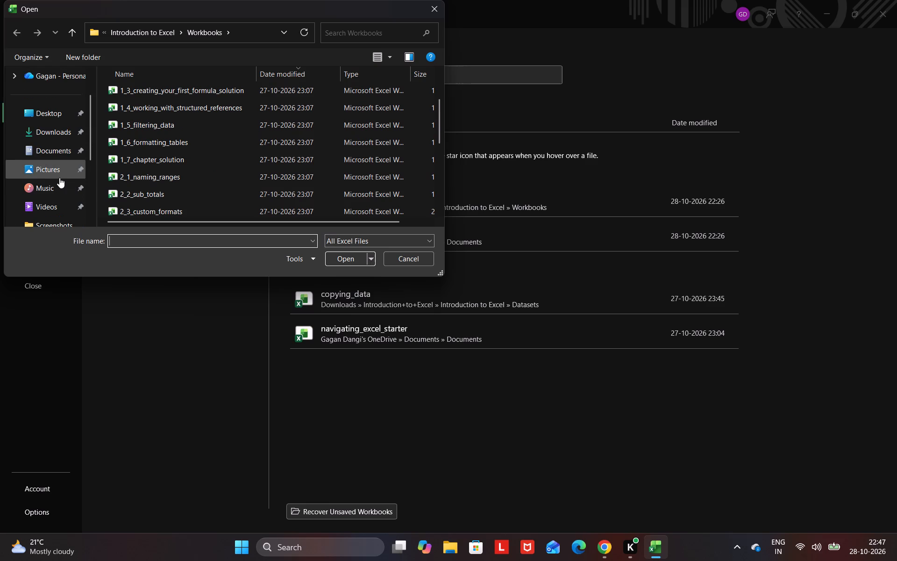
pyautogui.click(71, 124)
pyautogui.scroll(-1, 134, 126)
pyautogui.click(148, 107)
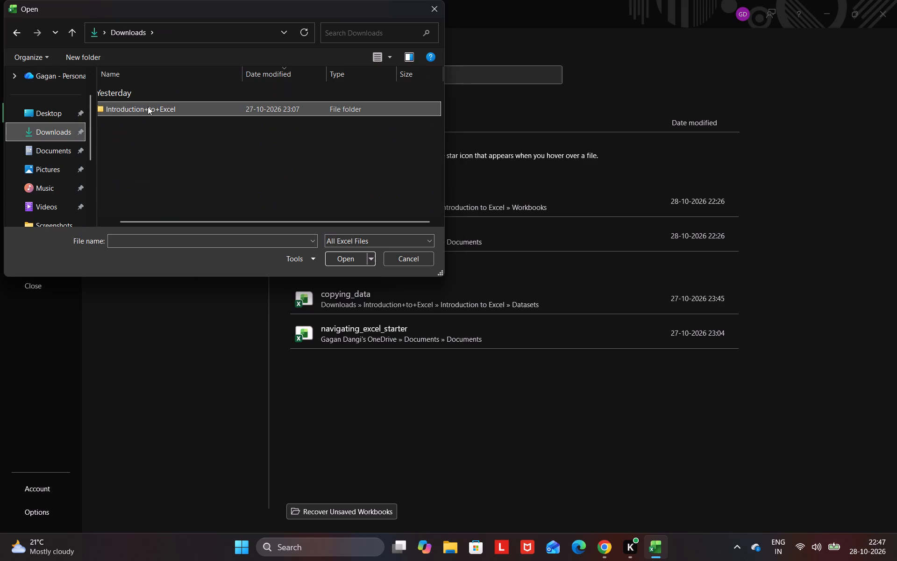
pyautogui.click(148, 107)
pyautogui.click(148, 107)
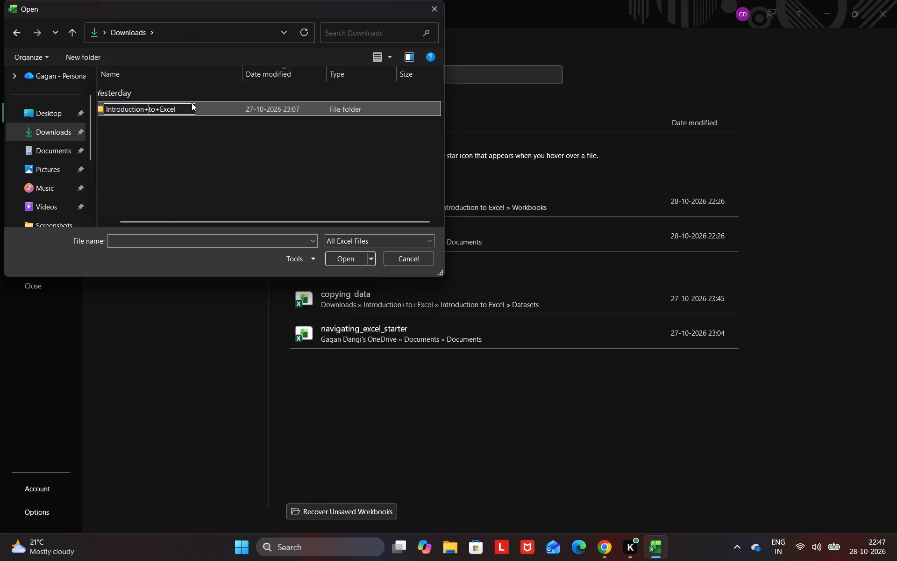
pyautogui.doubleClick(200, 108)
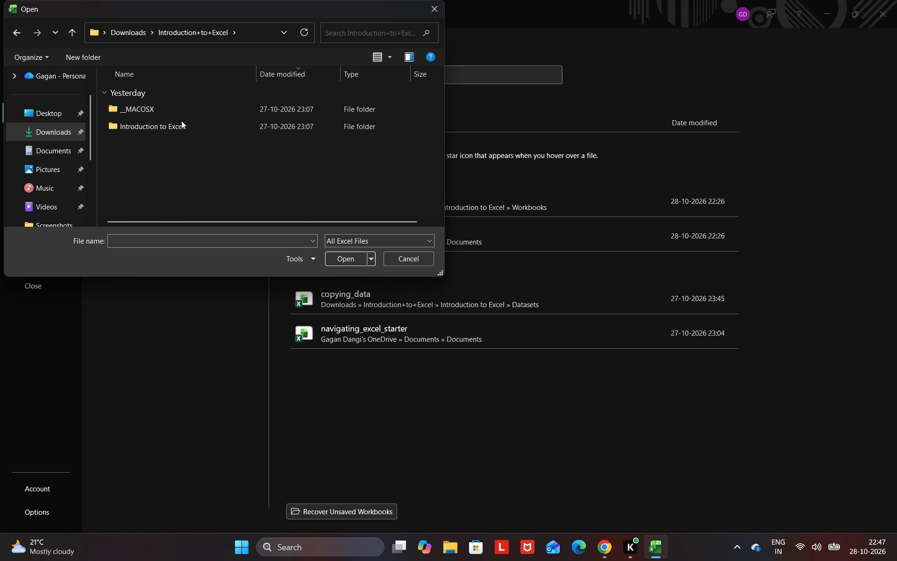
pyautogui.doubleClick(181, 124)
pyautogui.doubleClick(192, 109)
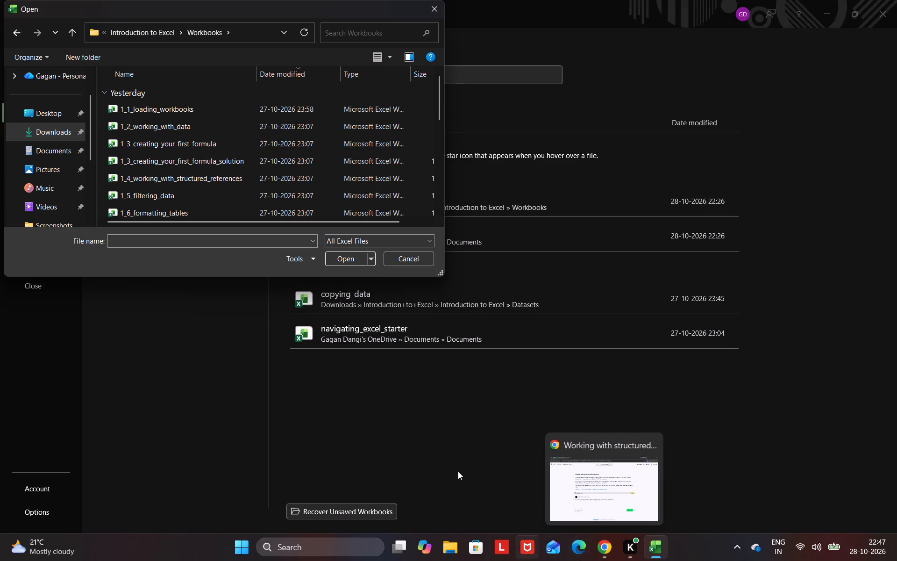
pyautogui.doubleClick(199, 180)
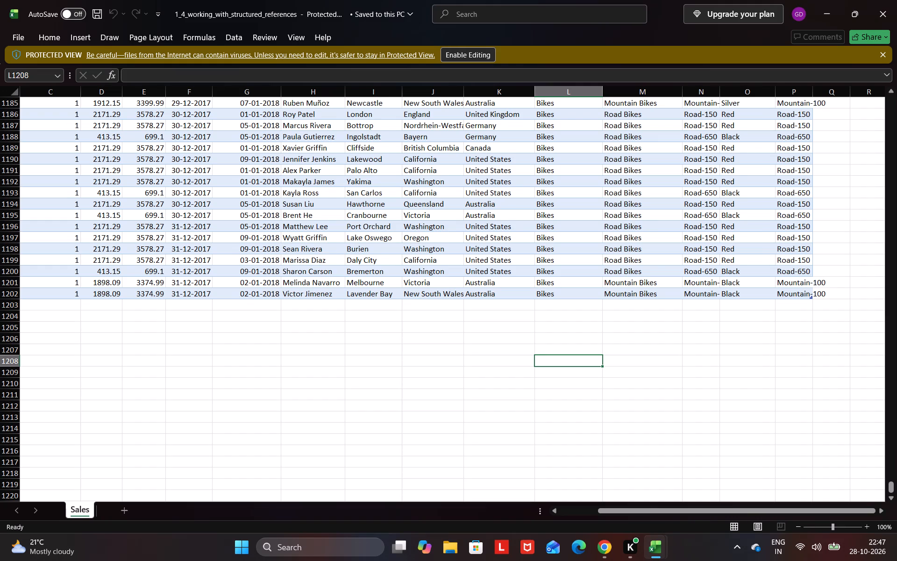
# Examine the Sales table from its header row, and check the exercise's second instruction in Chrome.
pyautogui.scroll(3, 413, 387)
pyautogui.scroll(20, 551, 370)
pyautogui.scroll(2, 551, 370)
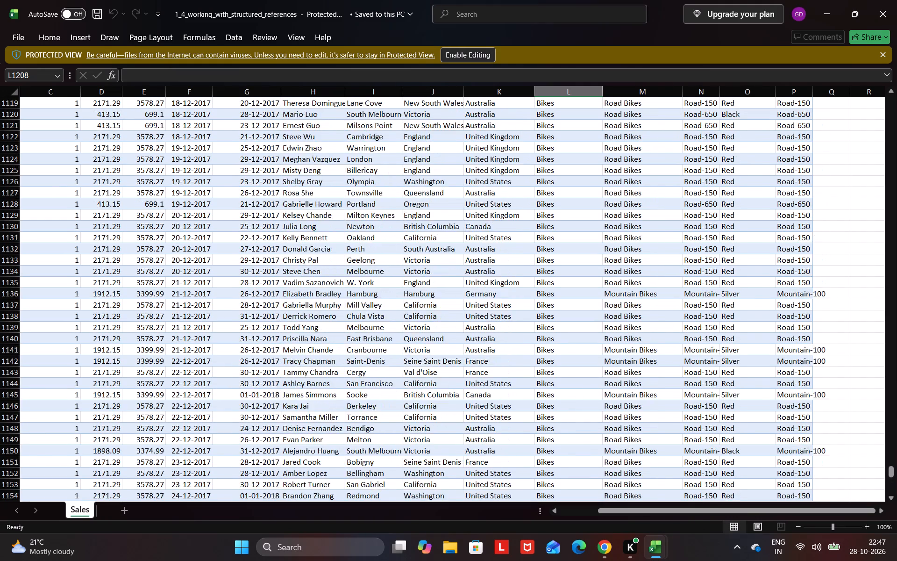
pyautogui.scroll(20, 603, 358)
pyautogui.scroll(3, 603, 358)
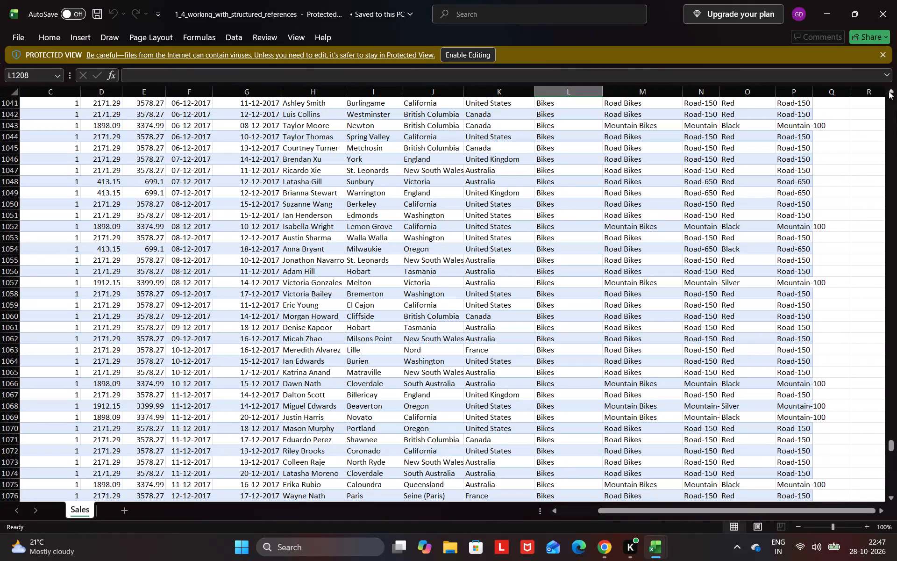
pyautogui.tripleClick(888, 90)
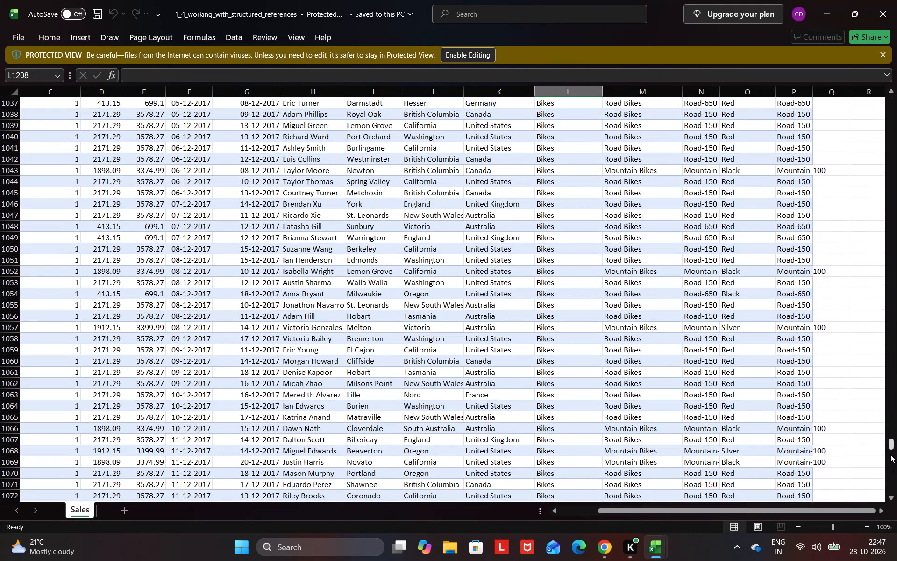
pyautogui.moveTo(890, 446); pyautogui.dragTo(884, 84)
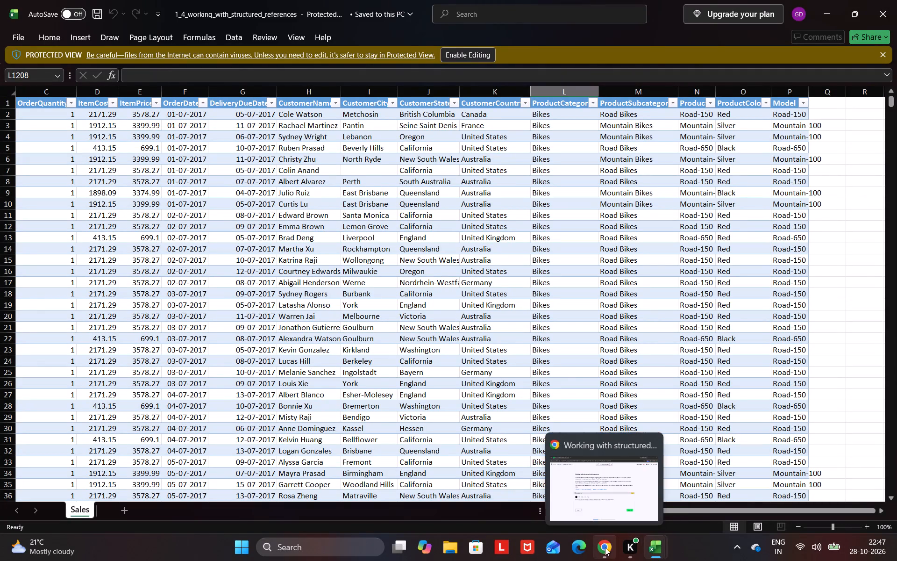
pyautogui.click(587, 493)
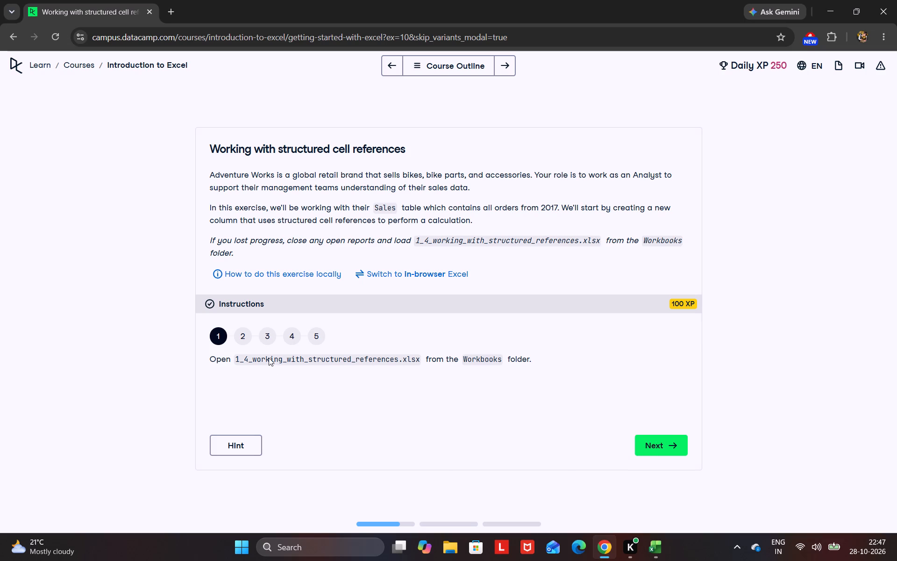
pyautogui.click(242, 337)
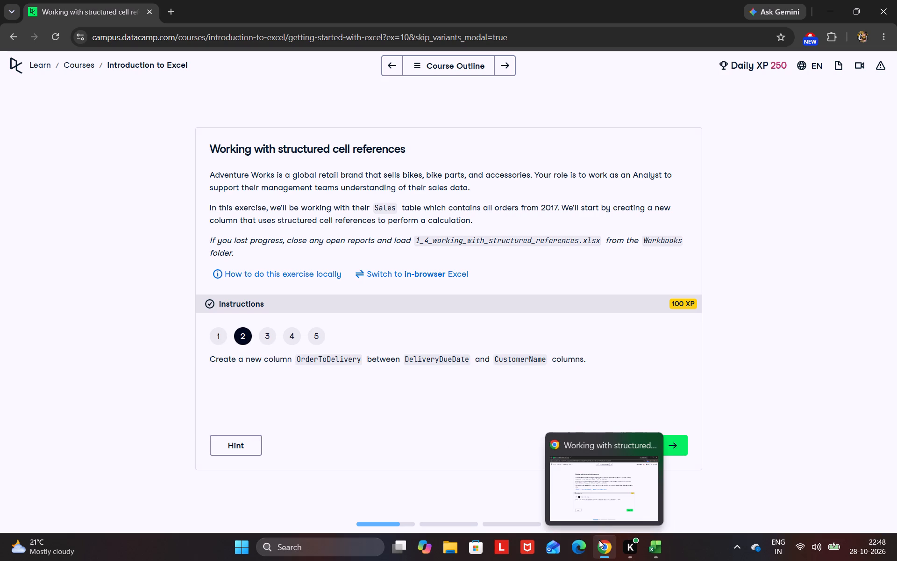
pyautogui.click(601, 503)
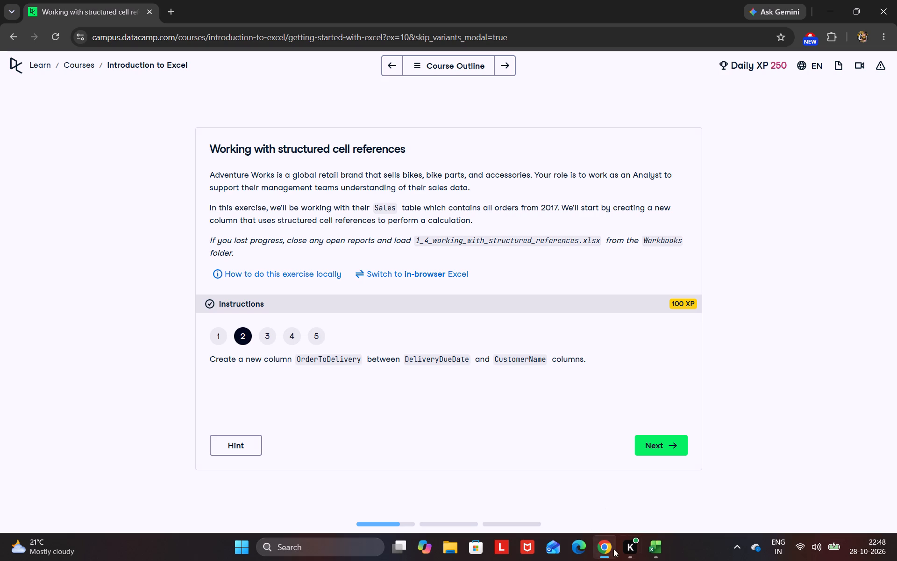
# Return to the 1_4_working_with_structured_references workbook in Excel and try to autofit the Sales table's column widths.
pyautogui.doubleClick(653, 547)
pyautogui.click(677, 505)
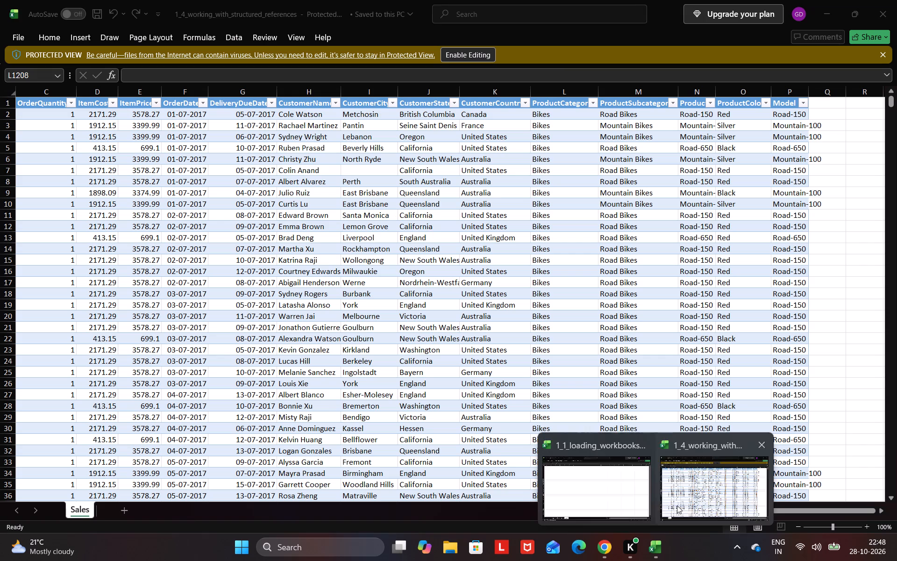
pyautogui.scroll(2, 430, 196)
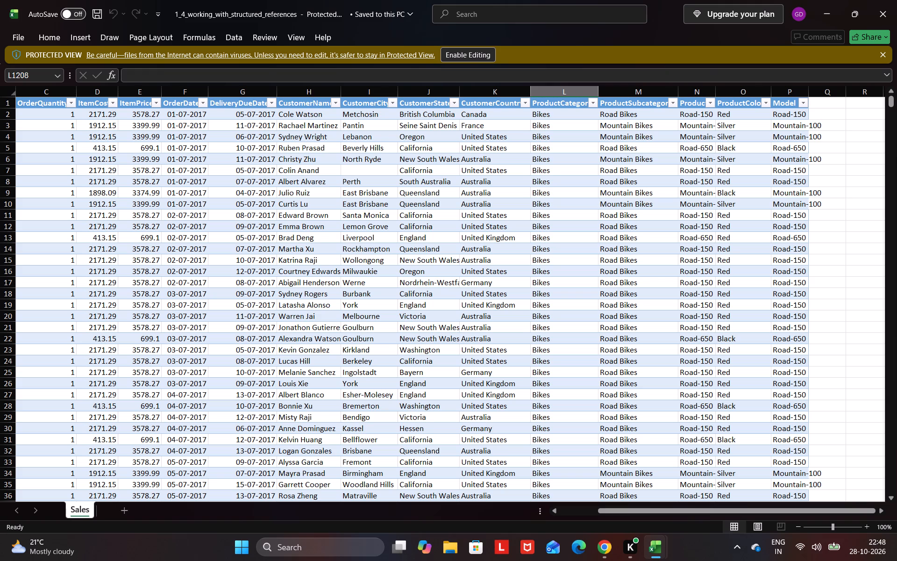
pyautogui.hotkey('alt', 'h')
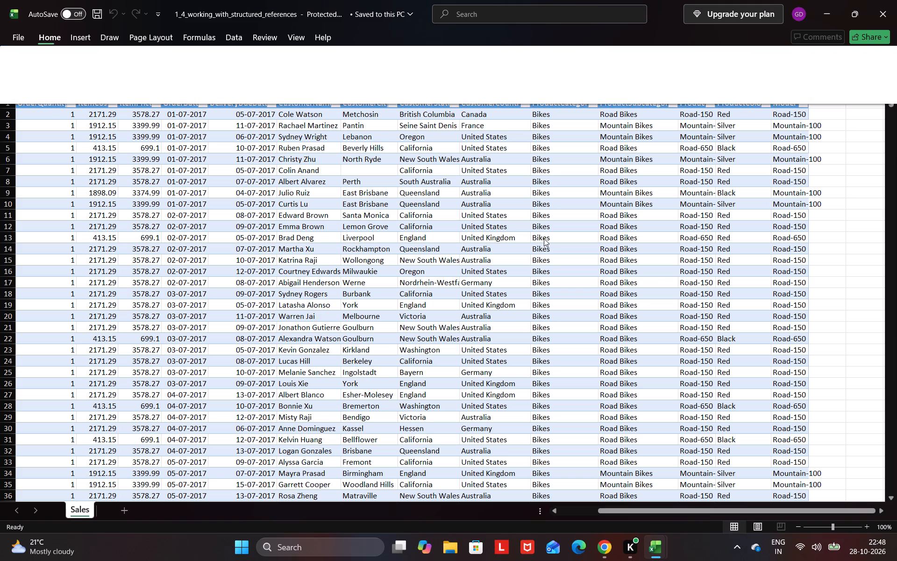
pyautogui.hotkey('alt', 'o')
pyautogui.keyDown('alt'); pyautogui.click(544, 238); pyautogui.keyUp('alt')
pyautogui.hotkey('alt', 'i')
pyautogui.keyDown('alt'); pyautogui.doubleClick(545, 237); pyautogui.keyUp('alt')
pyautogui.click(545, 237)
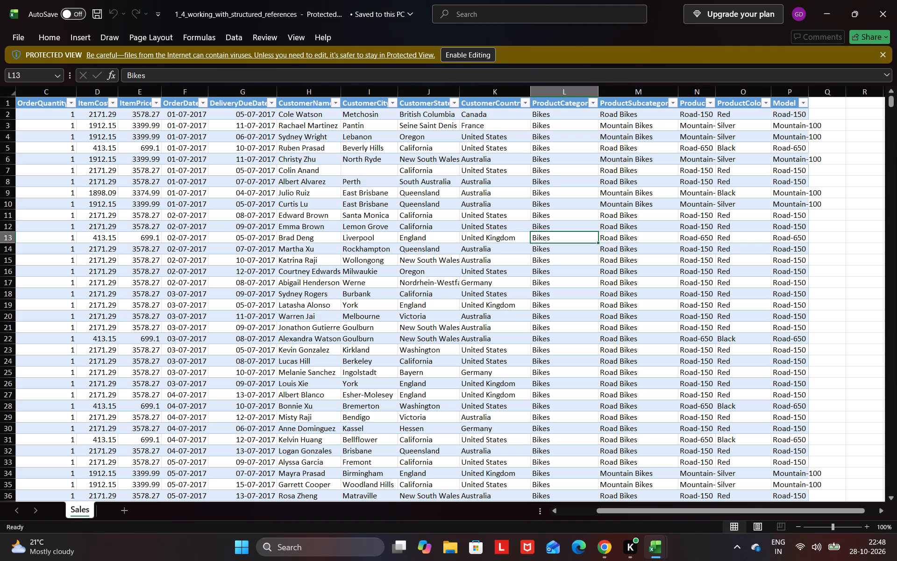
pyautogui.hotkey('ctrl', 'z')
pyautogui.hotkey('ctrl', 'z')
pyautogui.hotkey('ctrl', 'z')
# Enable editing for the protected 1_4_working_with_structured_references workbook.
pyautogui.click(485, 52)
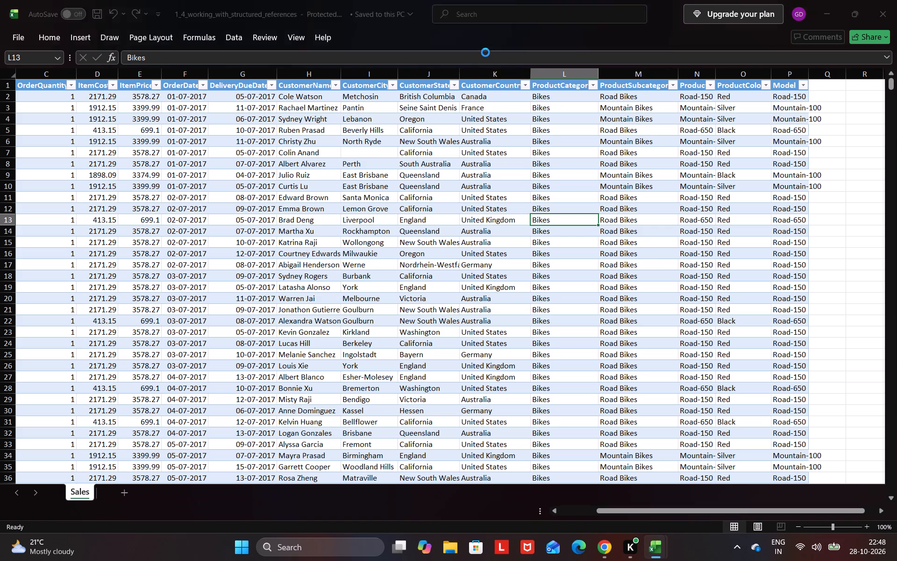
pyautogui.keyDown('ctrl'); pyautogui.moveTo(649, 185); pyautogui.dragTo(656, 200); pyautogui.keyUp('ctrl')
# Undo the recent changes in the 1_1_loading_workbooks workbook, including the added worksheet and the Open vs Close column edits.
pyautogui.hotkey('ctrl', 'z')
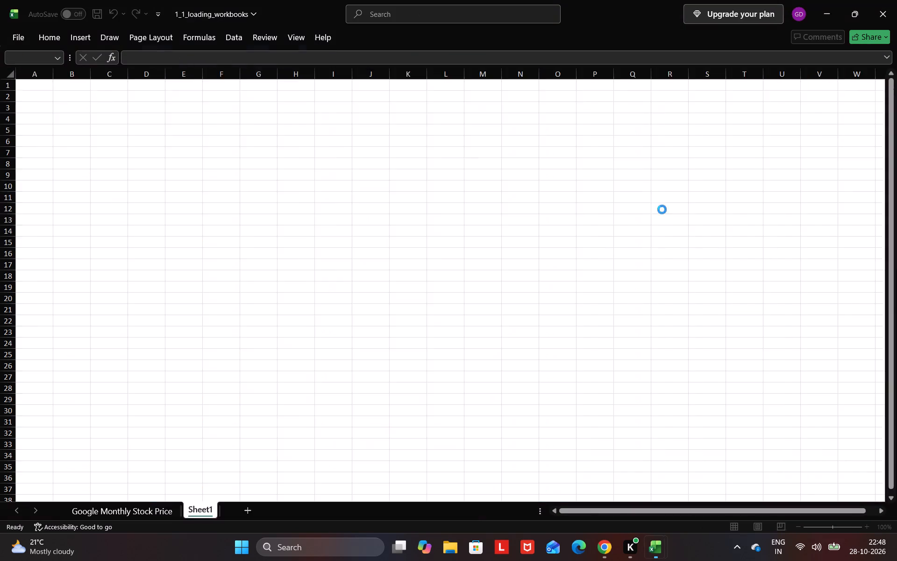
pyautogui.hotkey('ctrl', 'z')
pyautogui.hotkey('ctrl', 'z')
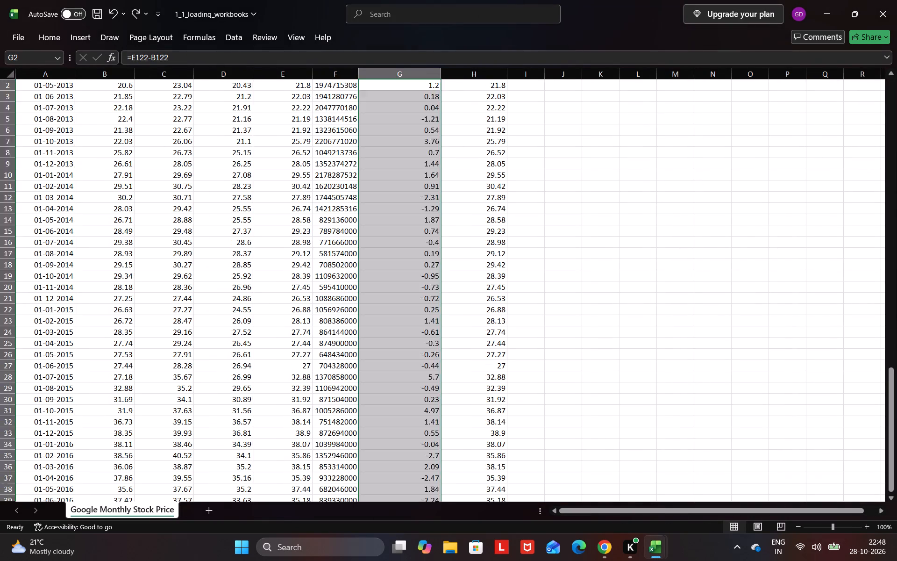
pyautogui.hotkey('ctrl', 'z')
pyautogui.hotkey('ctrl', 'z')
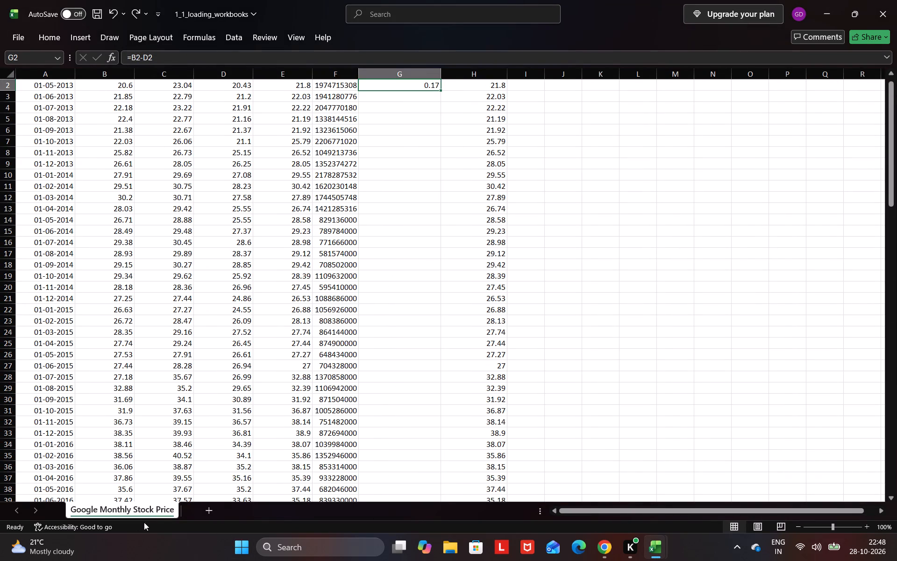
# Redo the undone edits in the 1_1_loading_workbooks workbook and add a blank worksheet.
pyautogui.click(199, 512)
pyautogui.tripleClick(135, 21)
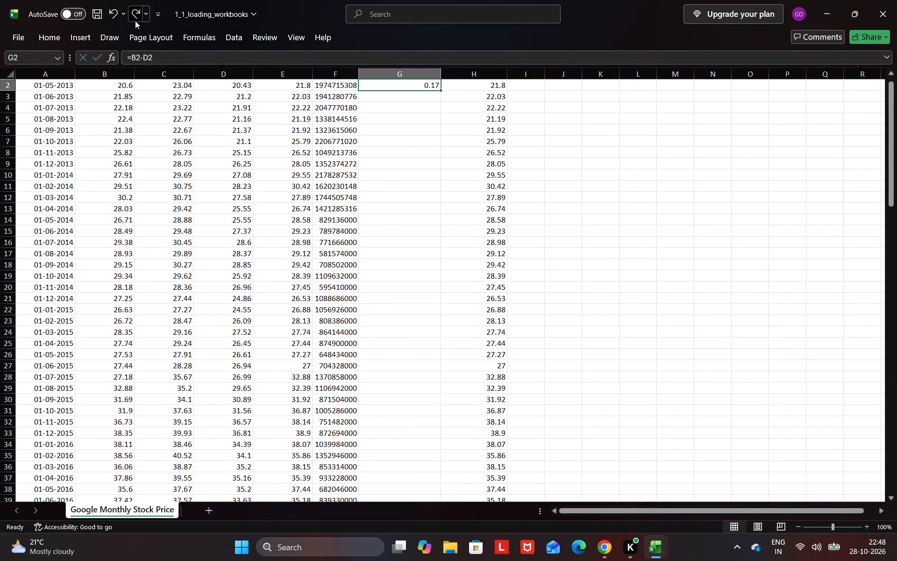
pyautogui.tripleClick(135, 19)
pyautogui.tripleClick(135, 19)
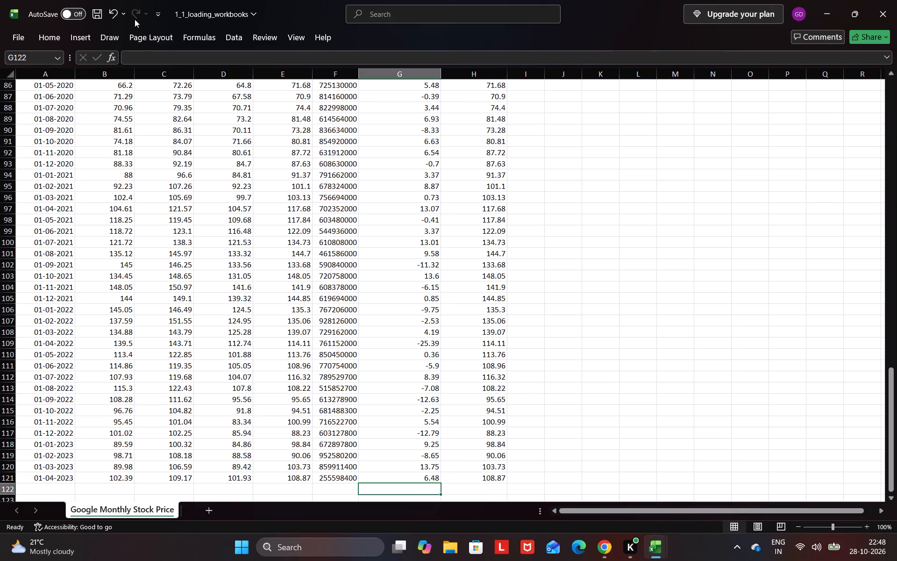
pyautogui.click(135, 19)
pyautogui.click(212, 512)
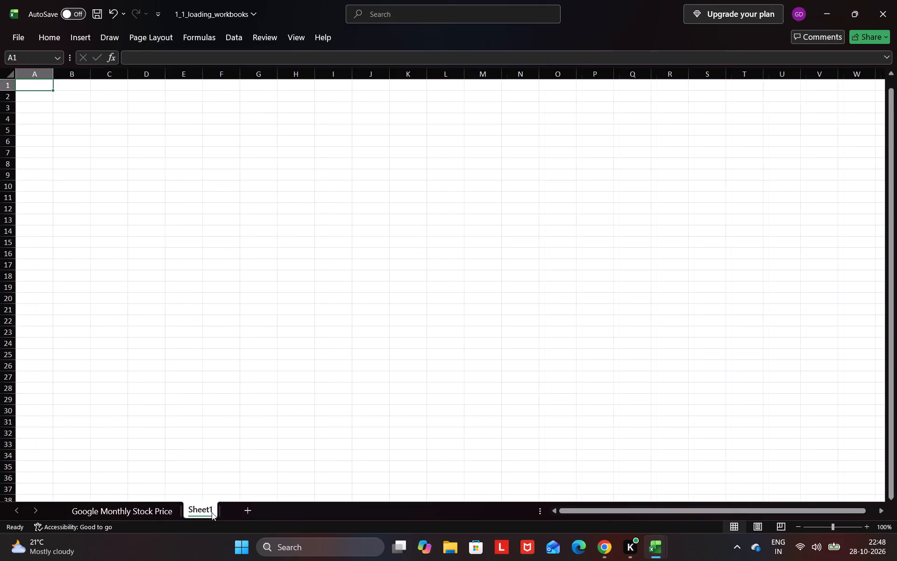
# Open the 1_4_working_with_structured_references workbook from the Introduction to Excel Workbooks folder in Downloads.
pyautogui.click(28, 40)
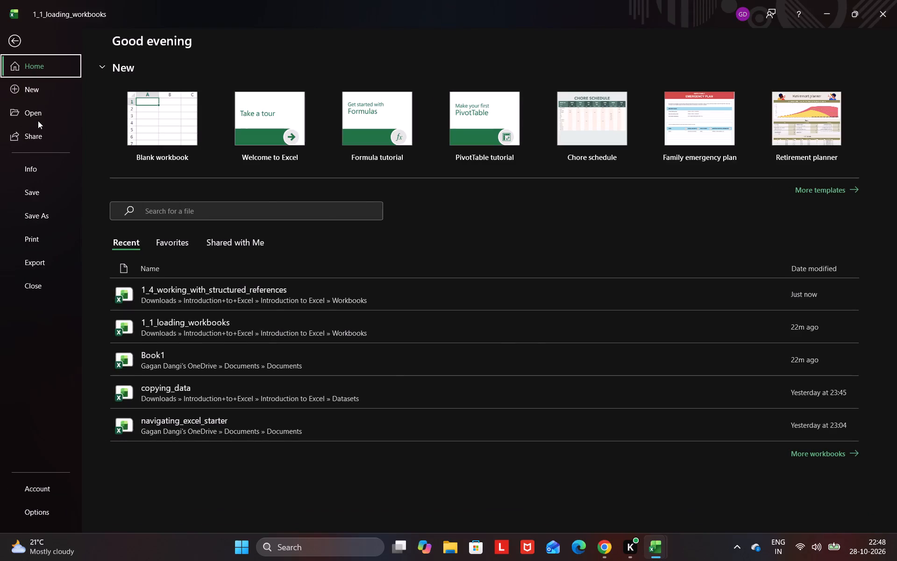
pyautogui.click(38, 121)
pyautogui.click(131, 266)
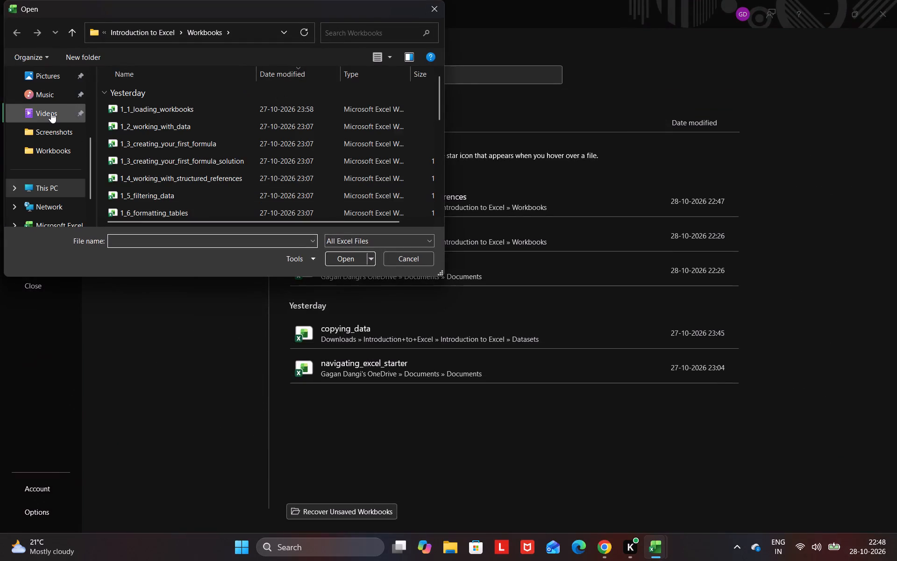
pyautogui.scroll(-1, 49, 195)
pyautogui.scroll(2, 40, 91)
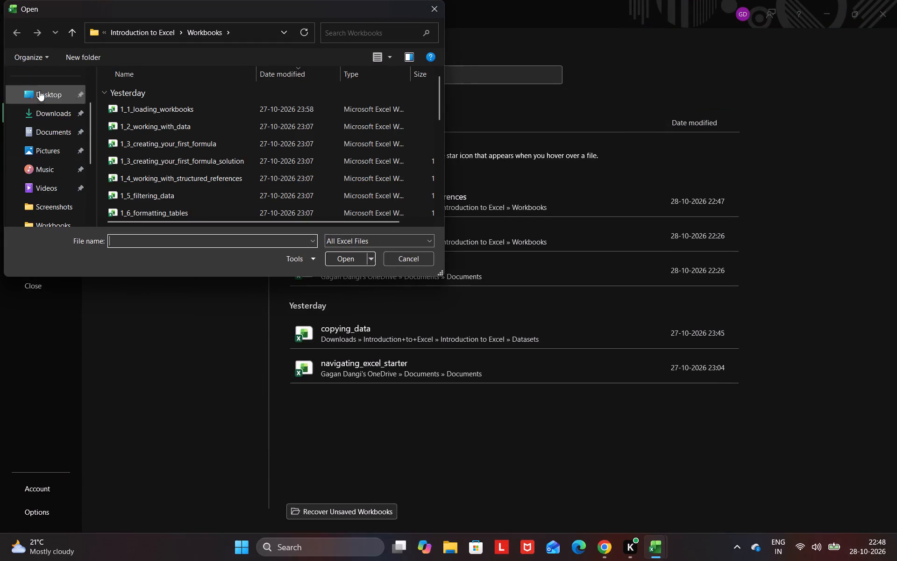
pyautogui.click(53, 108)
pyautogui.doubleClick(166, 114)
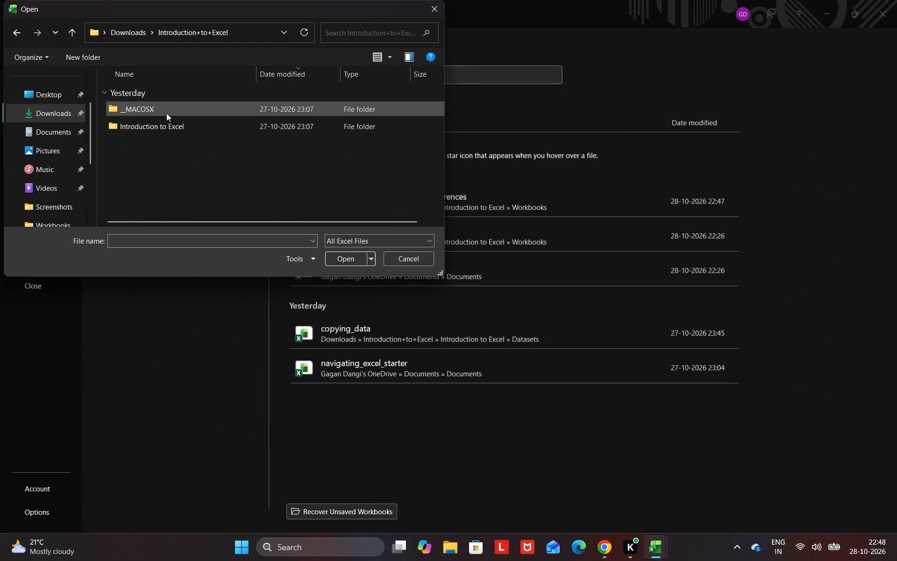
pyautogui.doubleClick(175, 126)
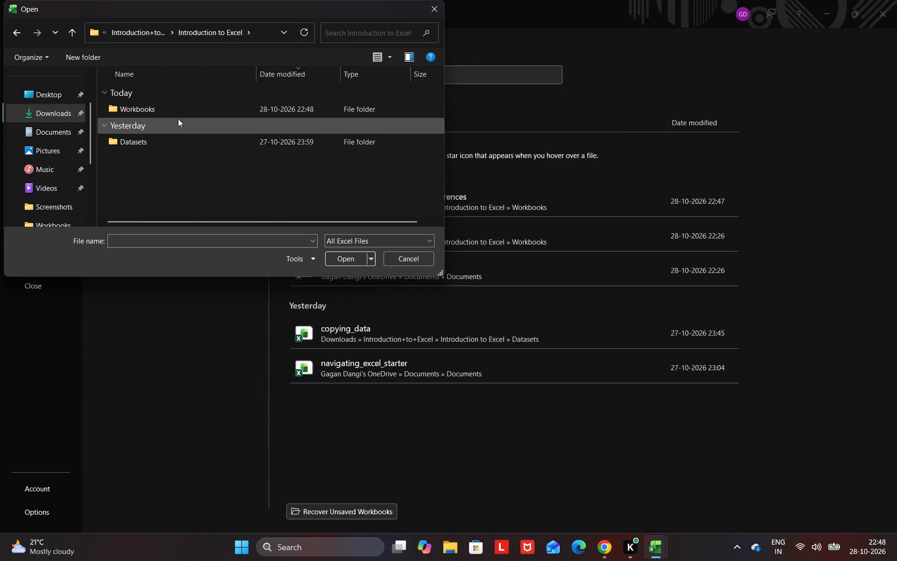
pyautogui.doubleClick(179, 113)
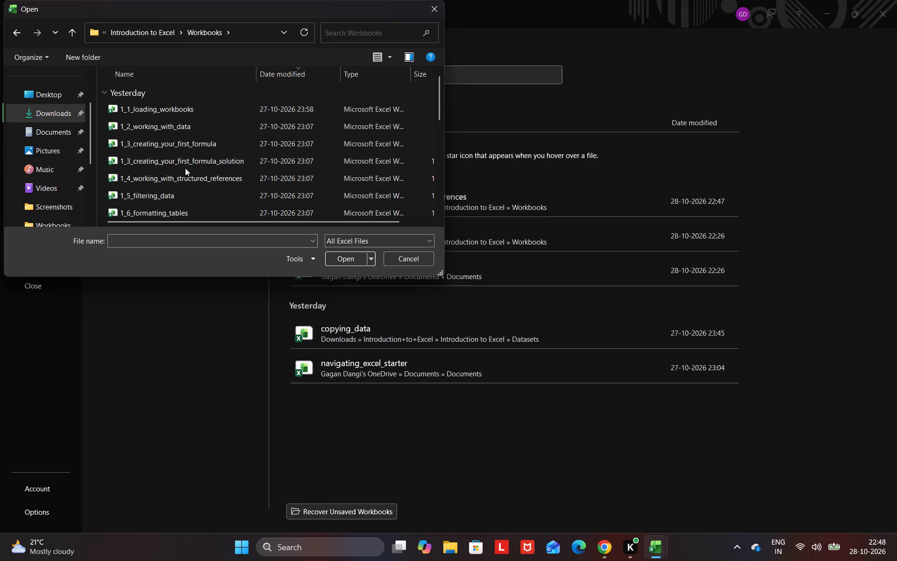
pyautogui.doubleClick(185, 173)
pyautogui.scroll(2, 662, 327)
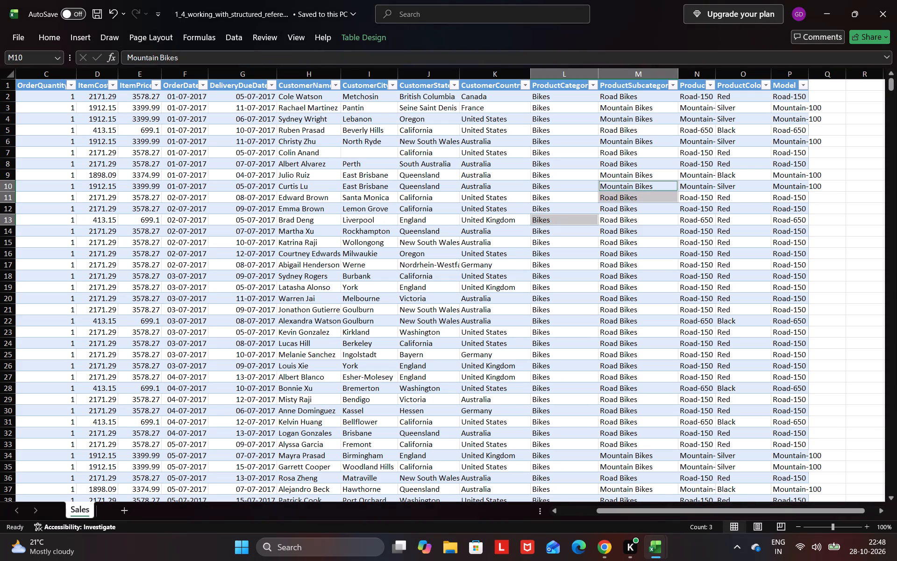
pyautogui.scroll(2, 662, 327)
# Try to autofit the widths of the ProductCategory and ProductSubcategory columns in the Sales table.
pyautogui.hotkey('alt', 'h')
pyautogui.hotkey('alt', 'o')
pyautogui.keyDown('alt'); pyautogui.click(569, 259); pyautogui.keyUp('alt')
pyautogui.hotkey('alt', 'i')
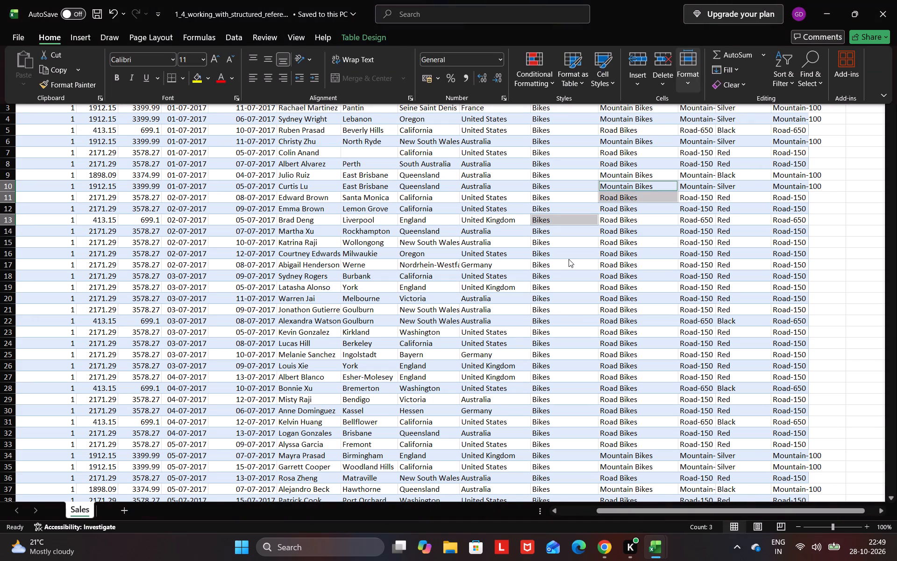
# Undo the last changes in the 1_1_loading_workbooks workbook and add a blank worksheet to it again.
pyautogui.hotkey('ctrl', 'z')
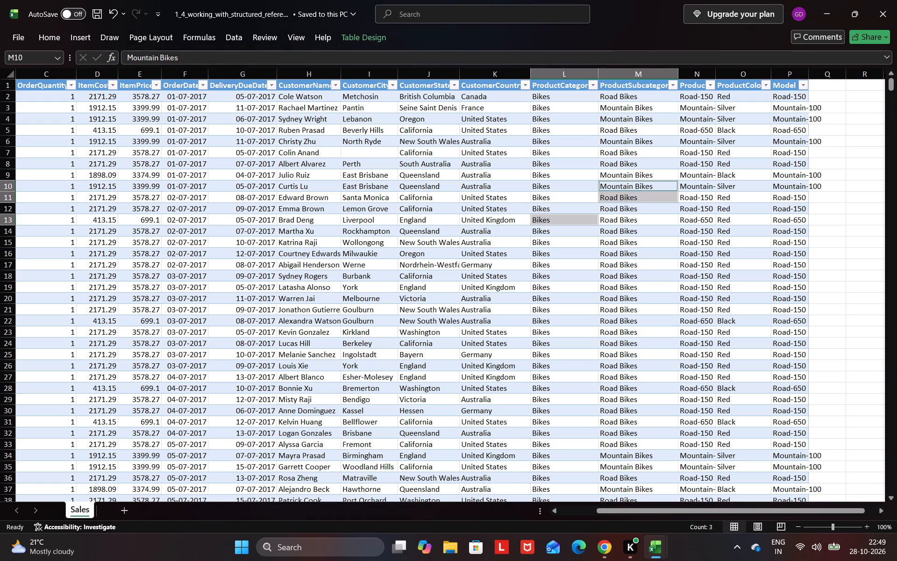
pyautogui.hotkey('ctrl', 'z')
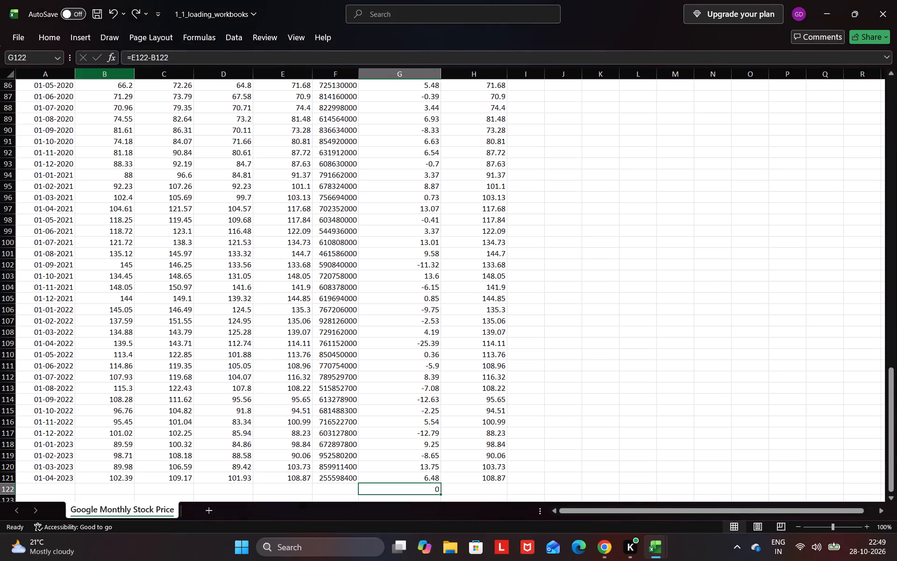
pyautogui.click(209, 504)
pyautogui.click(206, 509)
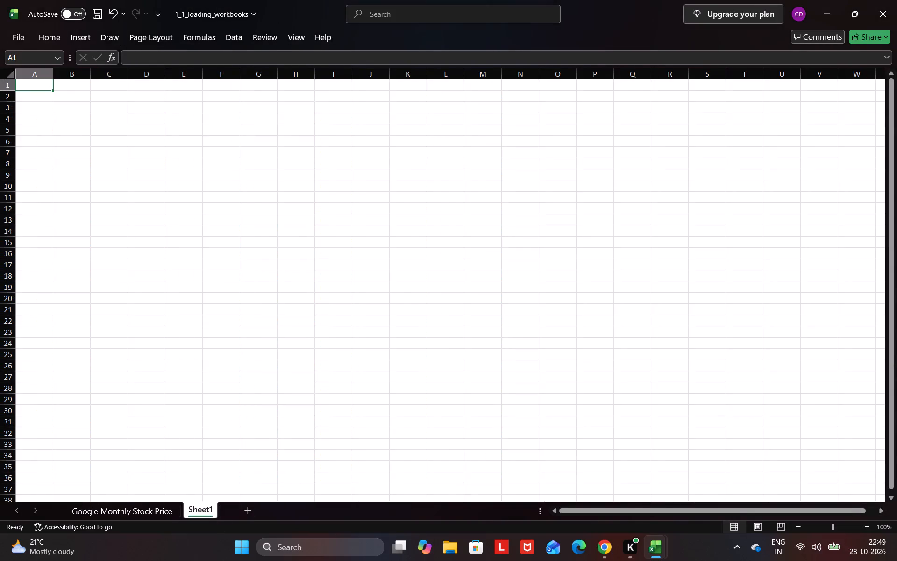
# Reopen the 1_4_working_with_structured_references workbook from the Workbooks folder.
pyautogui.click(21, 39)
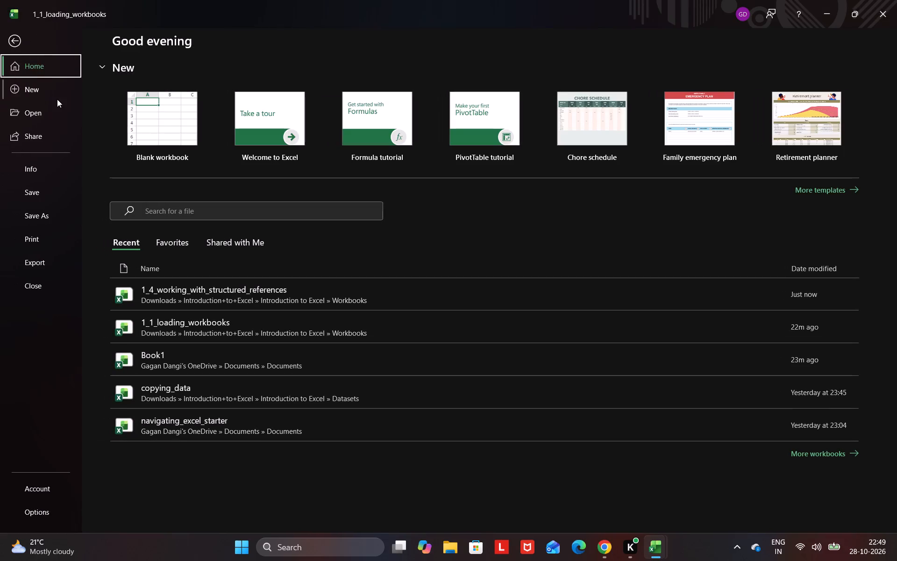
pyautogui.click(50, 109)
pyautogui.click(117, 248)
pyautogui.click(120, 258)
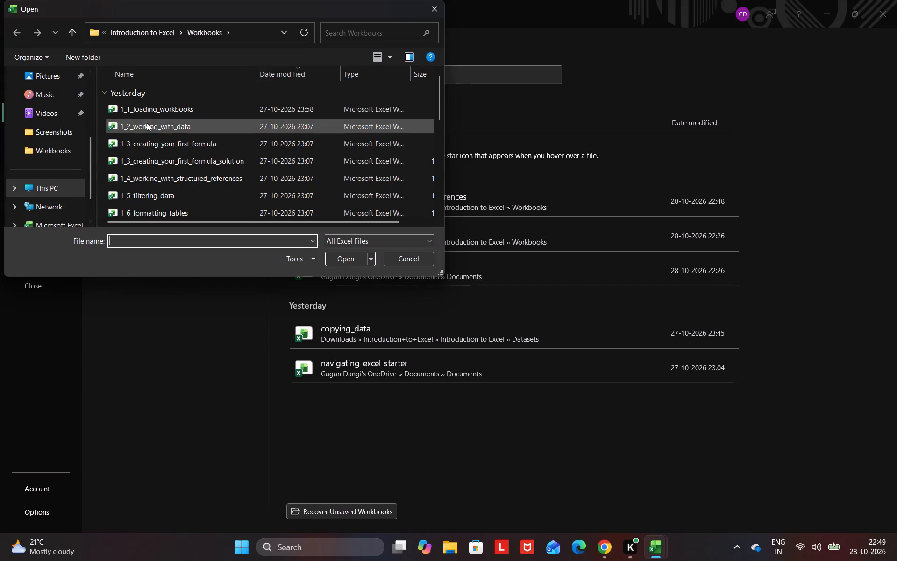
pyautogui.scroll(-1, 172, 129)
pyautogui.doubleClick(167, 141)
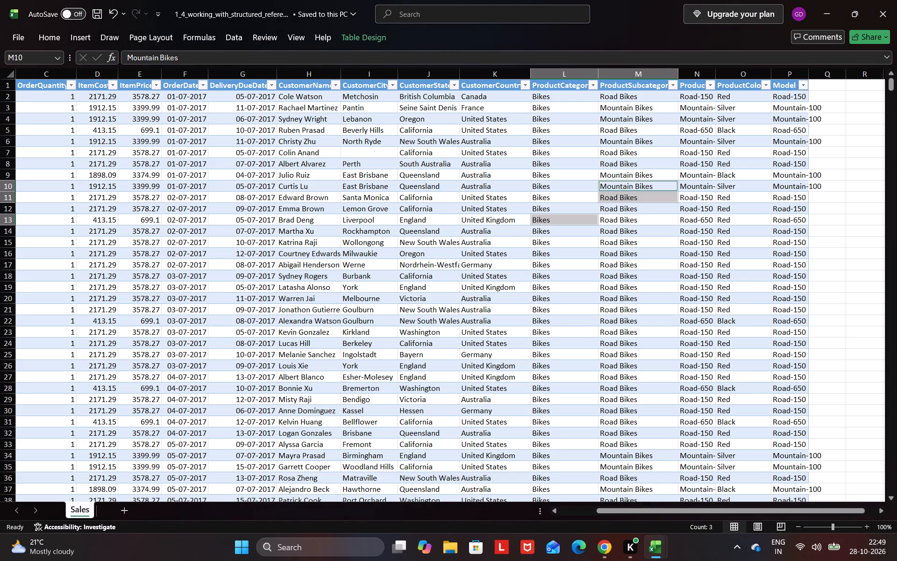
# Autofit the widths of the ProductCategory and ProductSubcategory columns to their selected cells.
pyautogui.hotkey('alt', 'h')
pyautogui.hotkey('alt', 'o')
pyautogui.hotkey('alt', 'i')
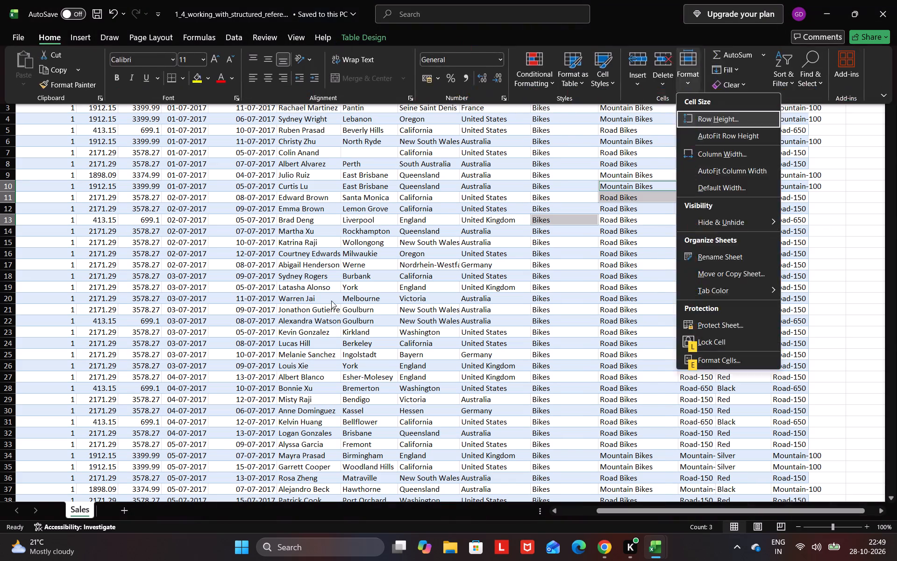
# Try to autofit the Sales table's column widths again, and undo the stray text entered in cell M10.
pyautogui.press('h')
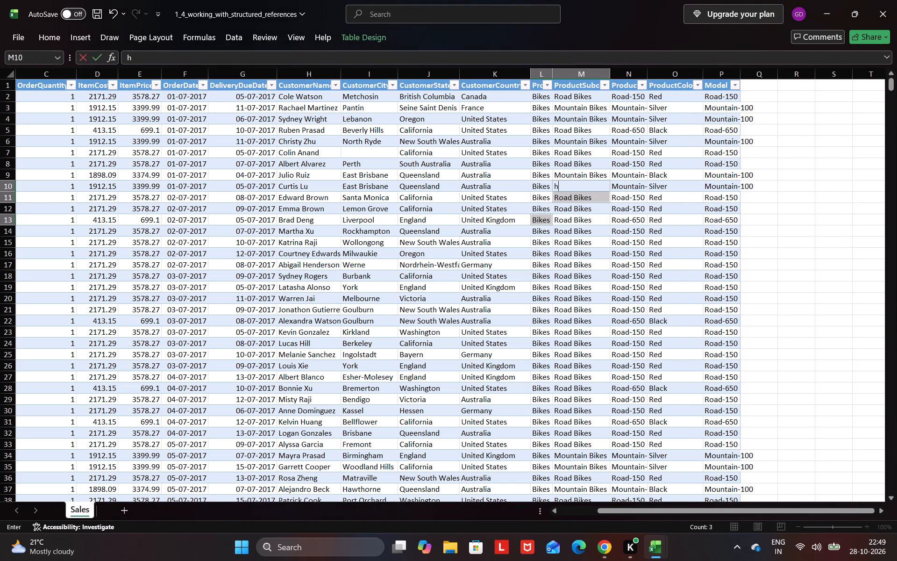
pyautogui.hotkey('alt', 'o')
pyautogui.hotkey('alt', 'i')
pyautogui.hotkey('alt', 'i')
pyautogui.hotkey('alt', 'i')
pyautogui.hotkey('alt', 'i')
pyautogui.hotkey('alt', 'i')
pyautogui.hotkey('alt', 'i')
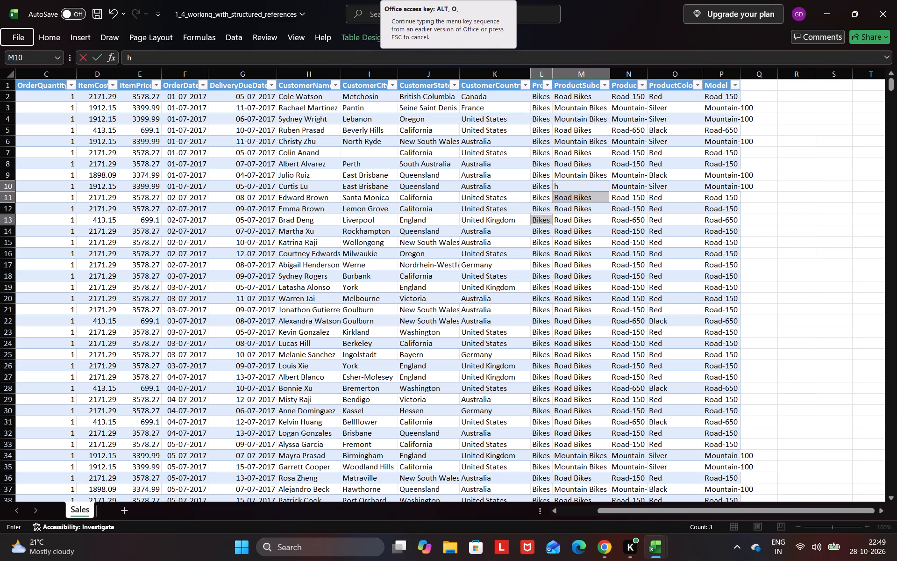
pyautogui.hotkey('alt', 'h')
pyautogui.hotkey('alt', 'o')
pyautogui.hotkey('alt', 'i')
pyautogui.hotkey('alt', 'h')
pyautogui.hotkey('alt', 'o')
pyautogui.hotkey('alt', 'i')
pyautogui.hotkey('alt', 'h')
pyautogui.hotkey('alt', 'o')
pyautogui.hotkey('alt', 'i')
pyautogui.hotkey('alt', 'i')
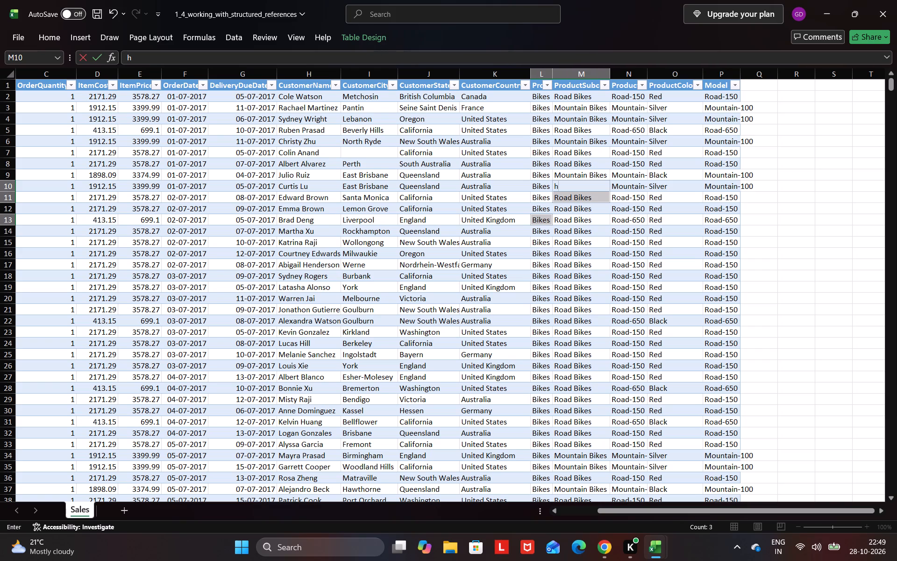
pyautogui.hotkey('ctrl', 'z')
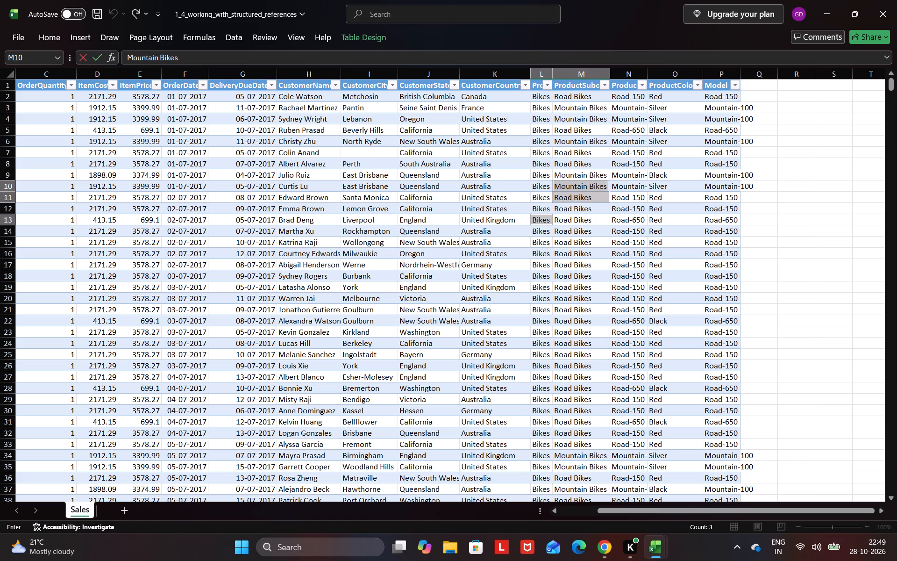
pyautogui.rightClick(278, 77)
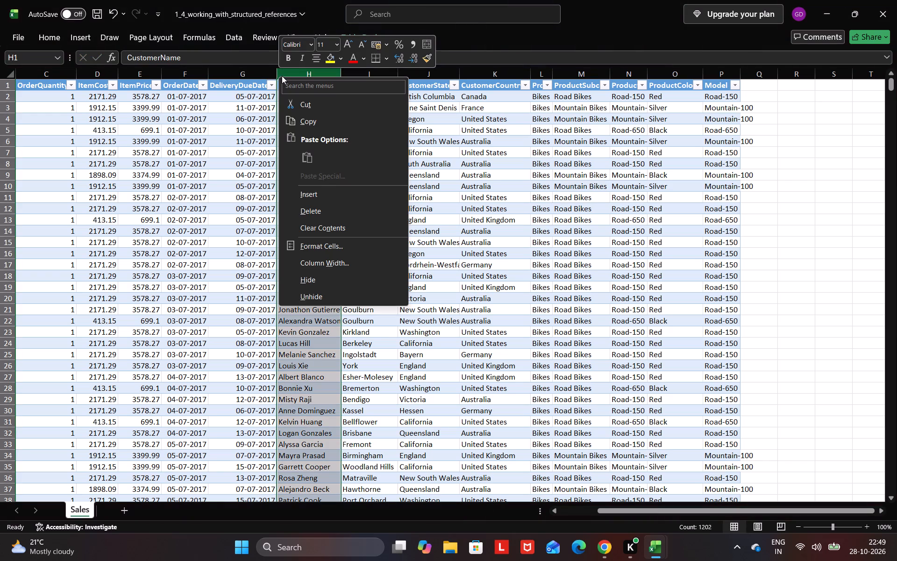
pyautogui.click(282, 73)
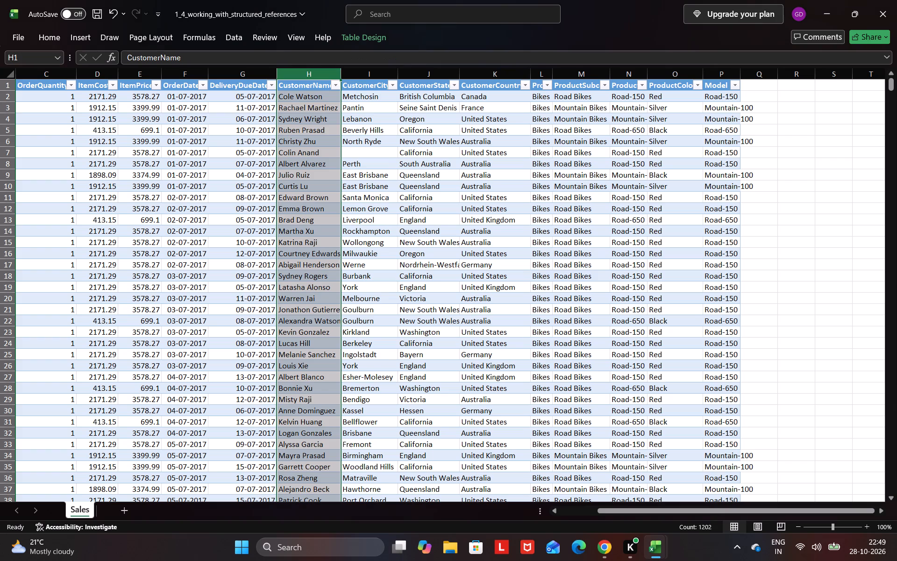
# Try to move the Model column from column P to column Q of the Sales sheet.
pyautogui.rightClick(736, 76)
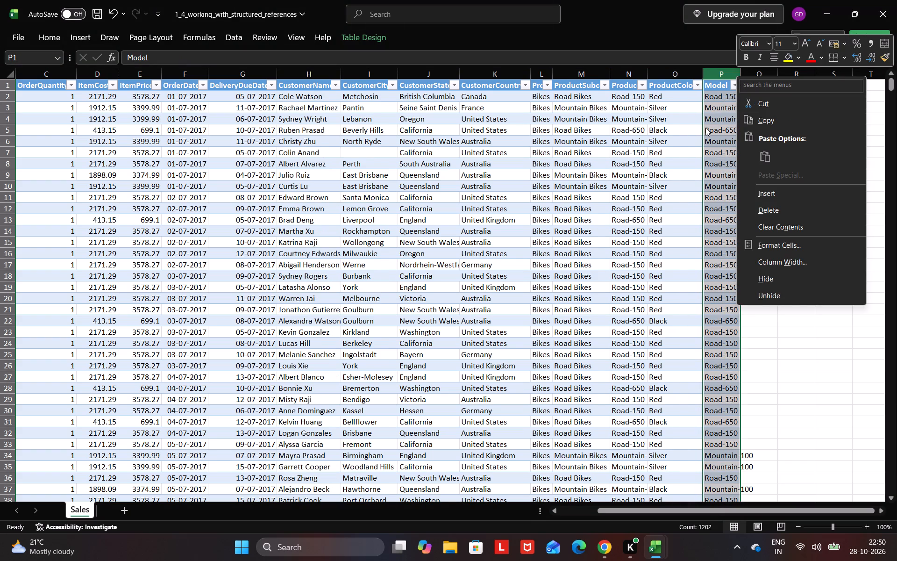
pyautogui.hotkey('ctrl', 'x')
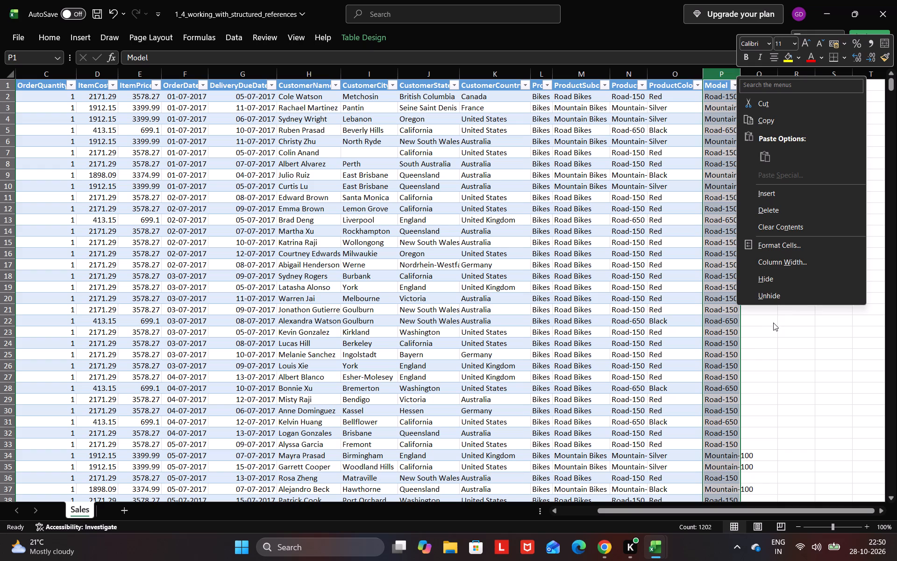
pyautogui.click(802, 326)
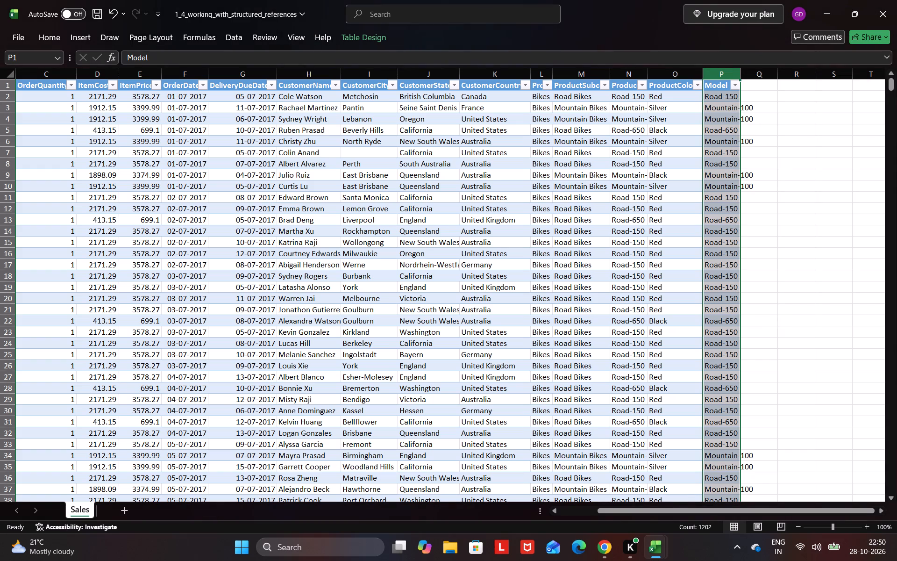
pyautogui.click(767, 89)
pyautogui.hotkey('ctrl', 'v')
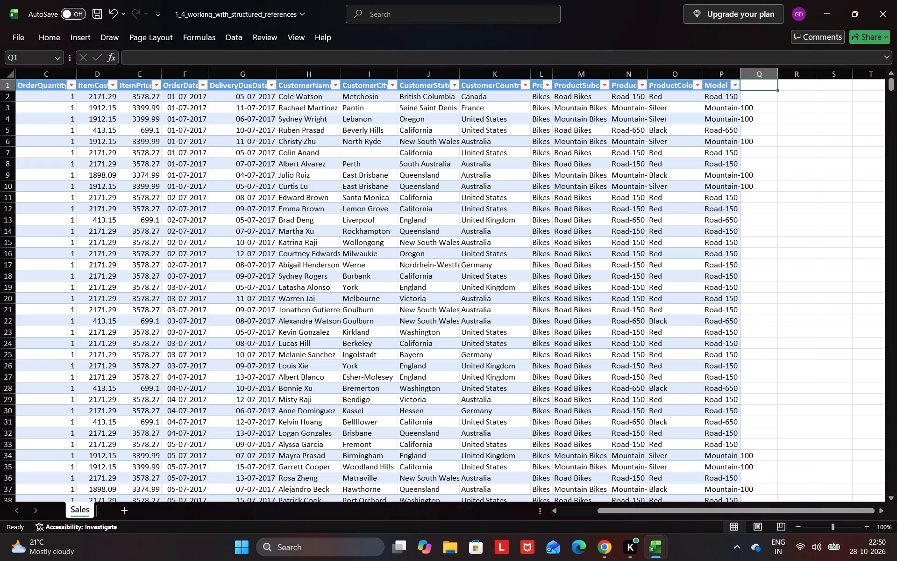
# Move the whole Model column from column P to column Q of the Sales sheet.
pyautogui.click(725, 76)
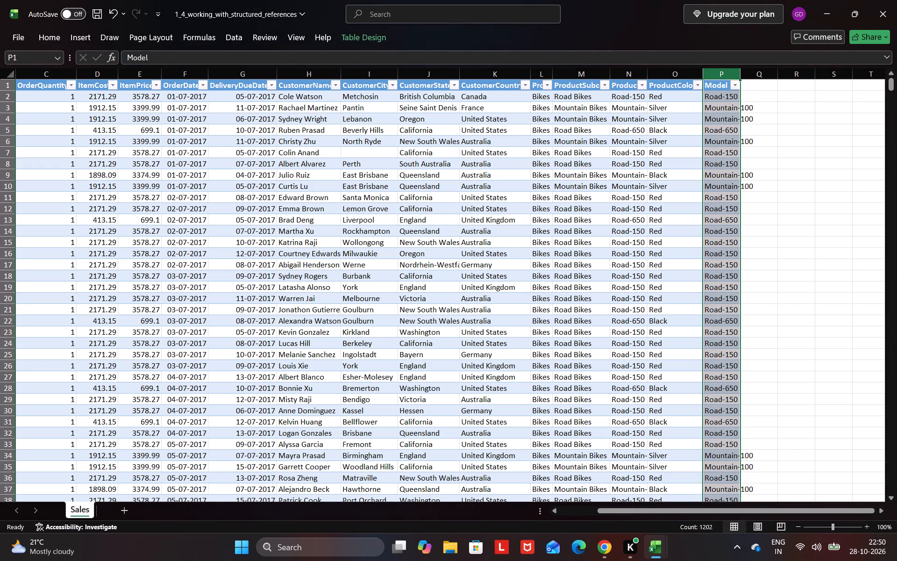
pyautogui.hotkey('ctrl', 'x')
pyautogui.click(770, 77)
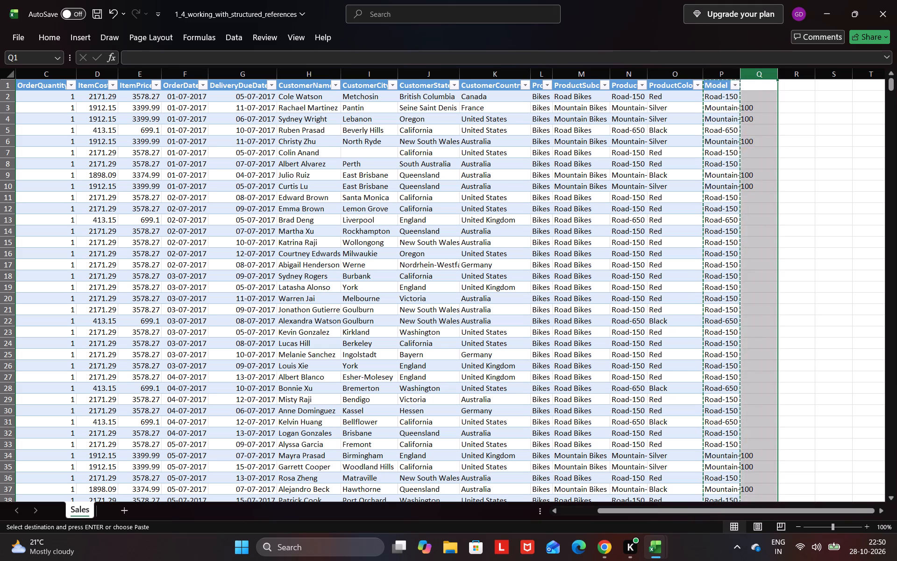
pyautogui.hotkey('ctrl', 'v')
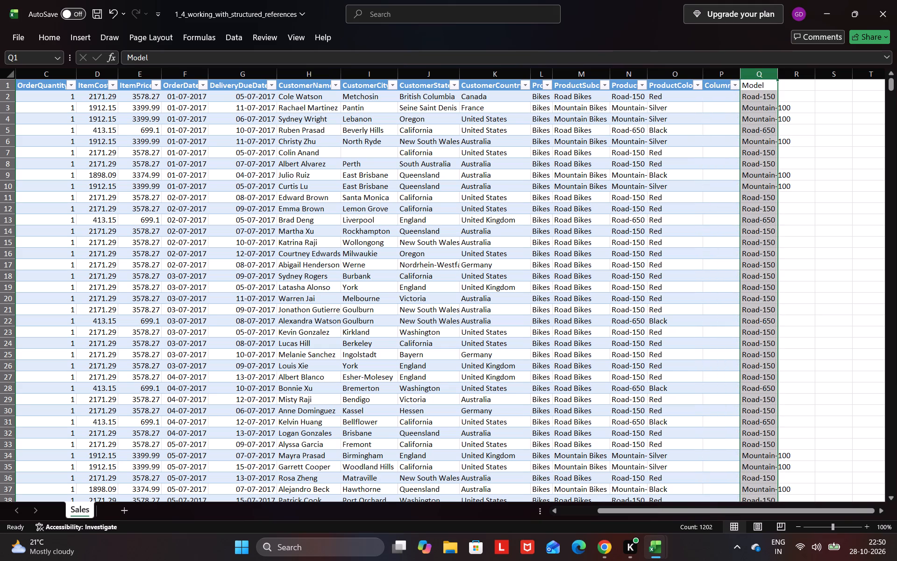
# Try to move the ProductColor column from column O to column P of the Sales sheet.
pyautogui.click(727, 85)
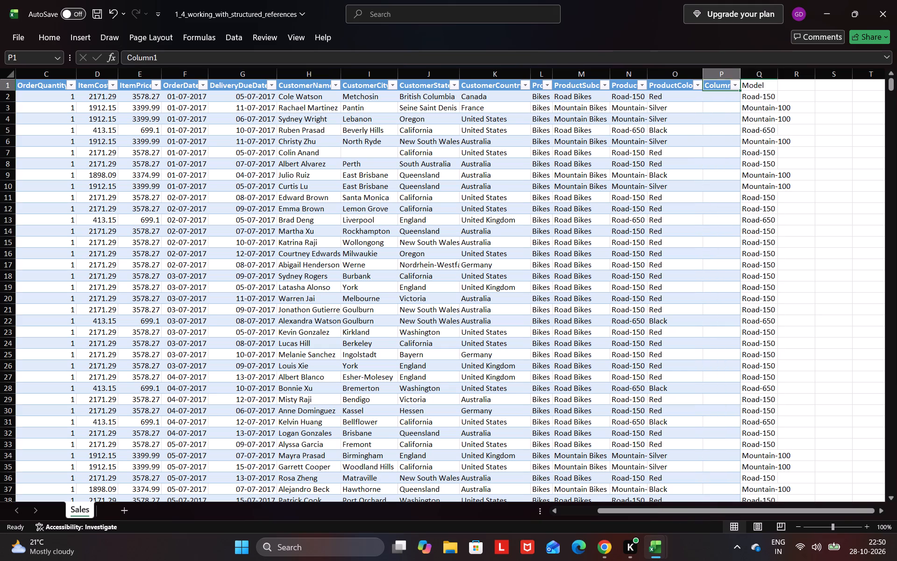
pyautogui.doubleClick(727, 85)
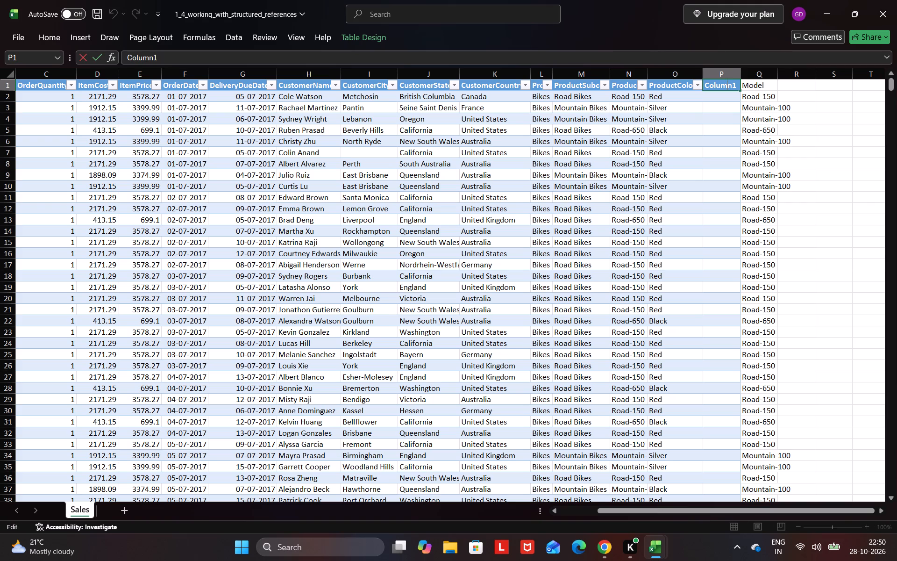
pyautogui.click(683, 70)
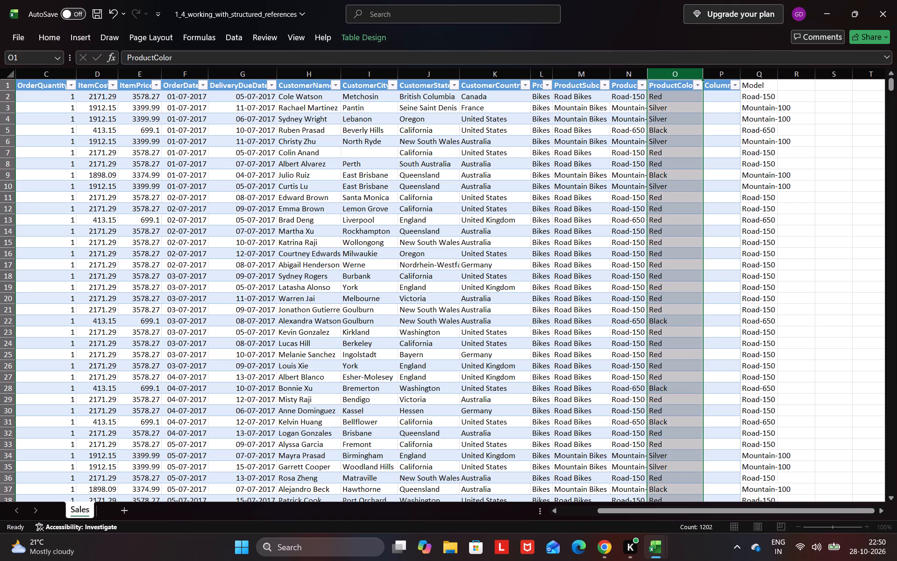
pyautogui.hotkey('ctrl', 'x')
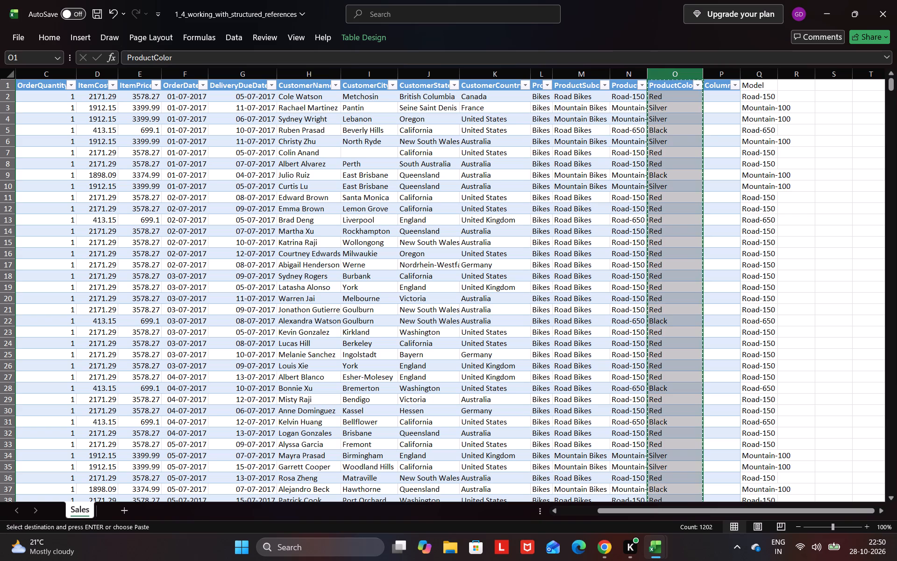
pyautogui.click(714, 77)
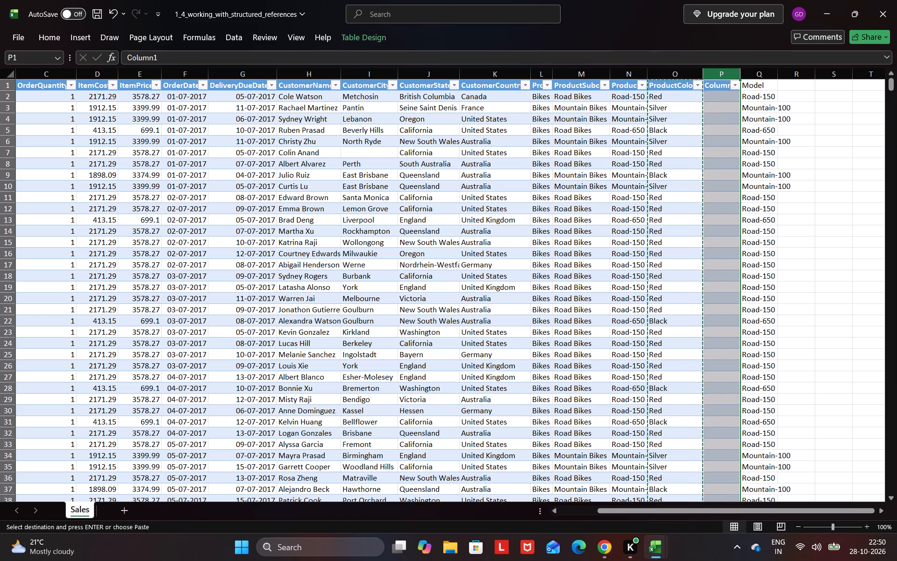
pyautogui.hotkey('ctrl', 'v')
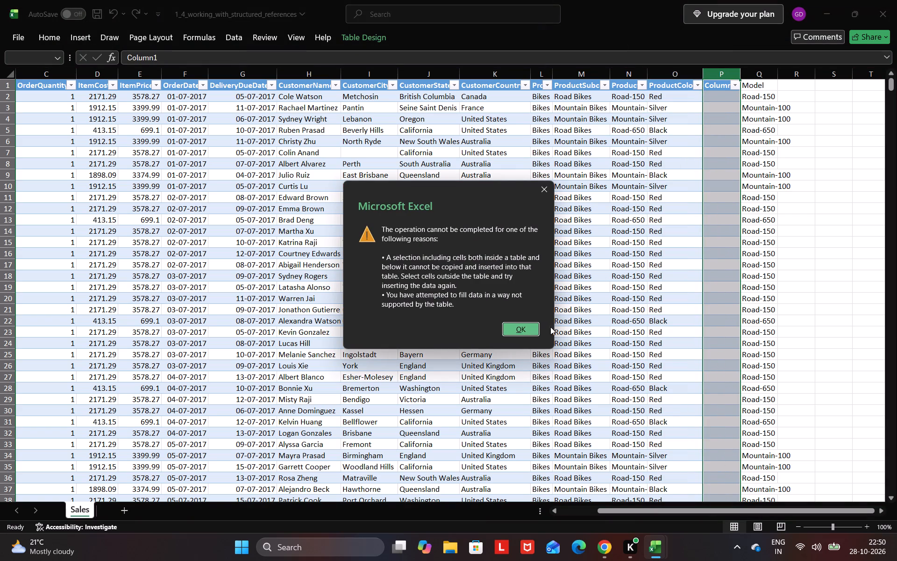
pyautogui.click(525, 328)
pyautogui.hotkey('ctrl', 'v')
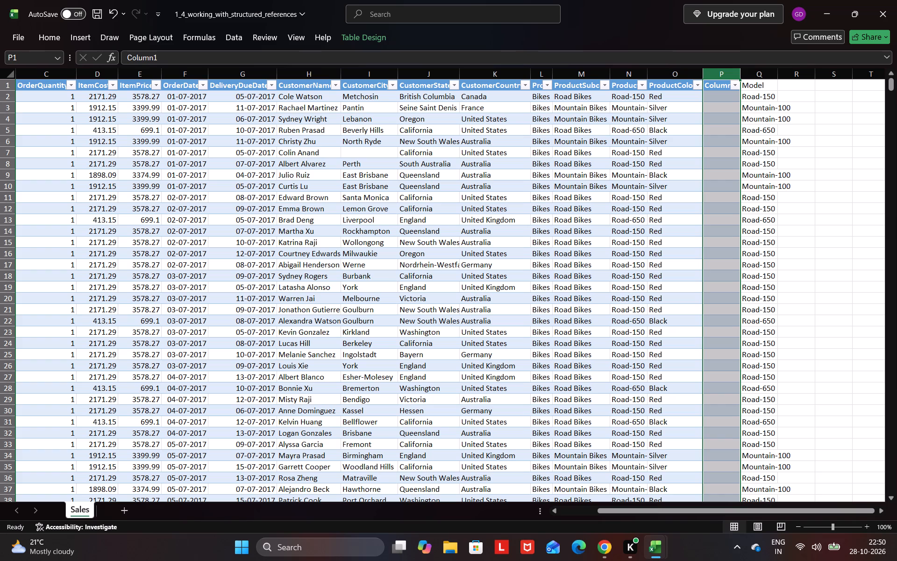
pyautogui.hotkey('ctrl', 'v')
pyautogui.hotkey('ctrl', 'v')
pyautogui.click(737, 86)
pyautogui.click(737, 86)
# Undo the move of the Model column to column Q of the Sales sheet.
pyautogui.click(764, 83)
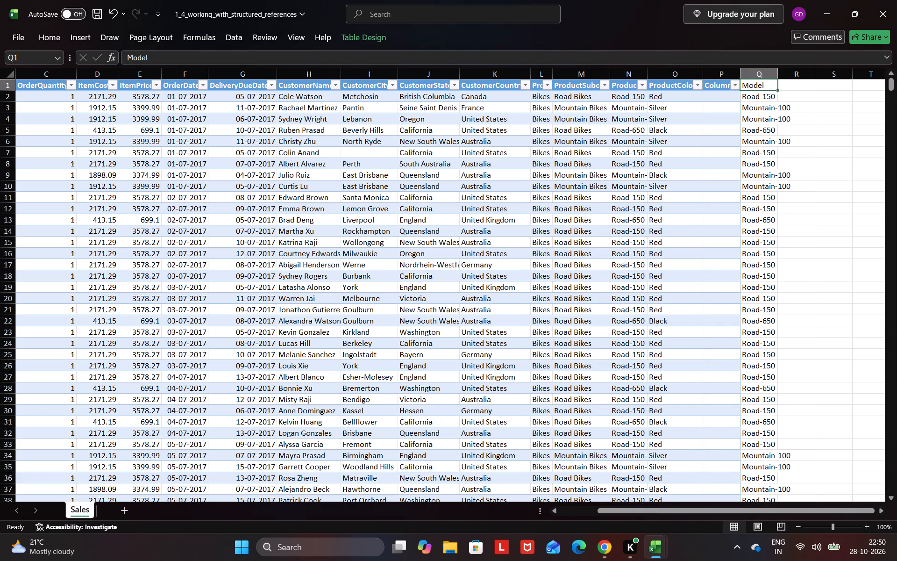
pyautogui.hotkey('ctrl', 'z')
pyautogui.hotkey('ctrl', 'z')
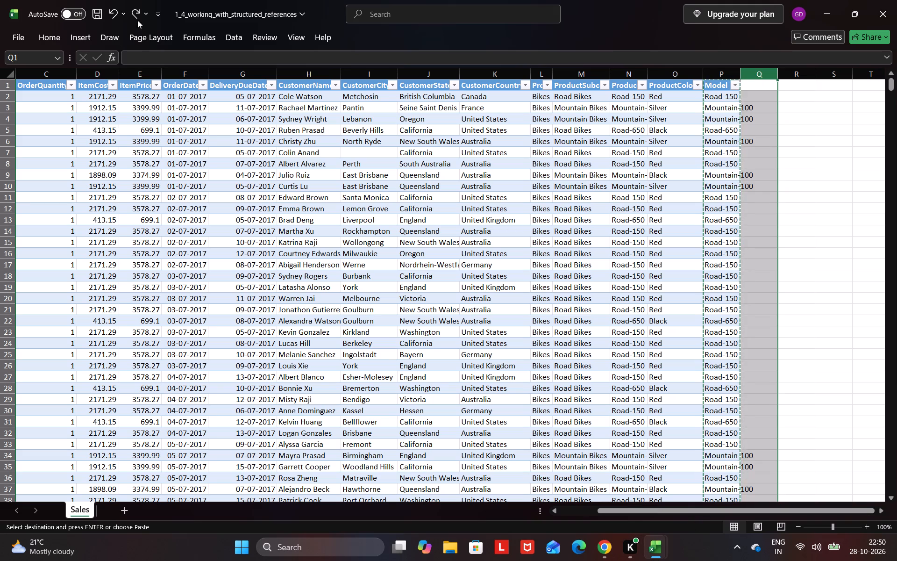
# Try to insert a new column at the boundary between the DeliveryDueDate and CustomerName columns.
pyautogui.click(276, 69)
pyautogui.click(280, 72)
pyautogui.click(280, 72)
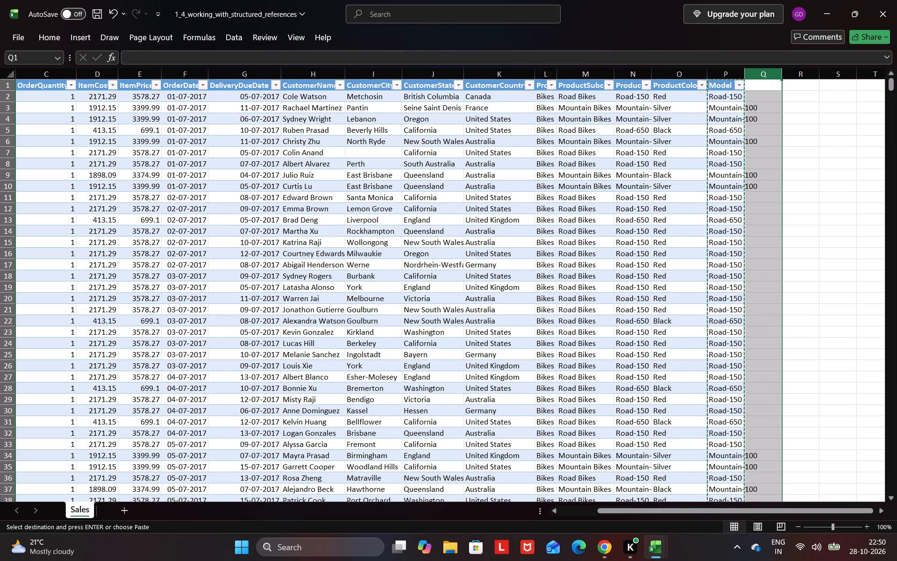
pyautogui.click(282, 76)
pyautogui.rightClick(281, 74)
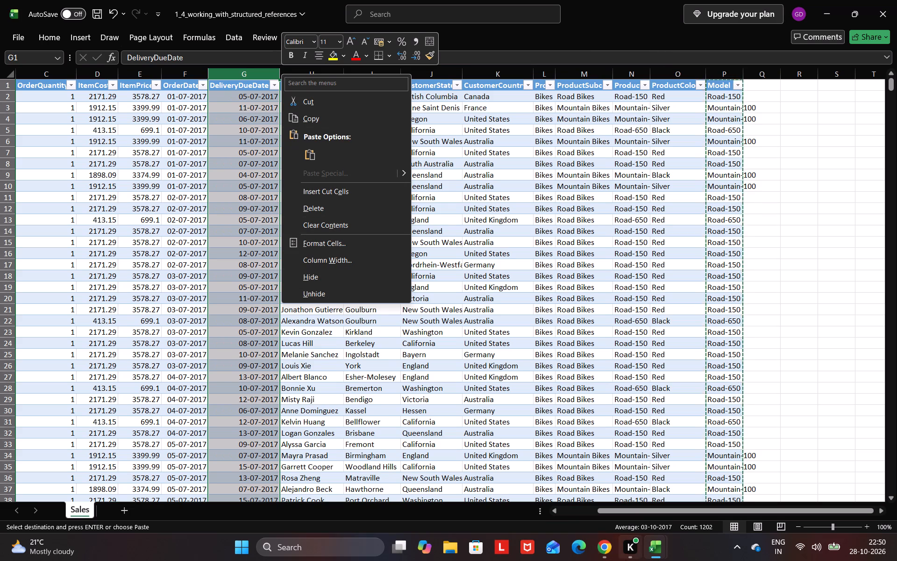
# Switch to the DataCamp exercise in Chrome and show the hint for creating the OrderToDelivery column.
pyautogui.click(597, 544)
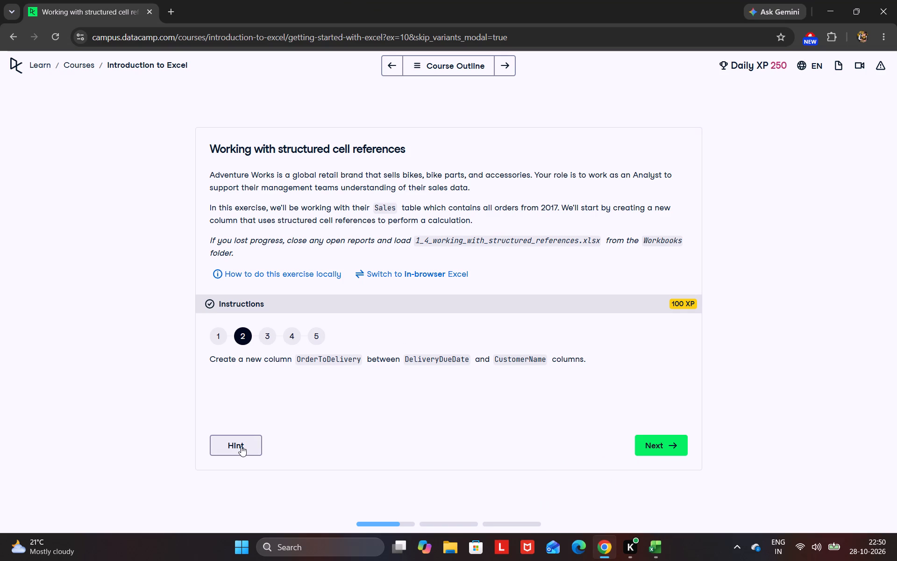
pyautogui.click(241, 446)
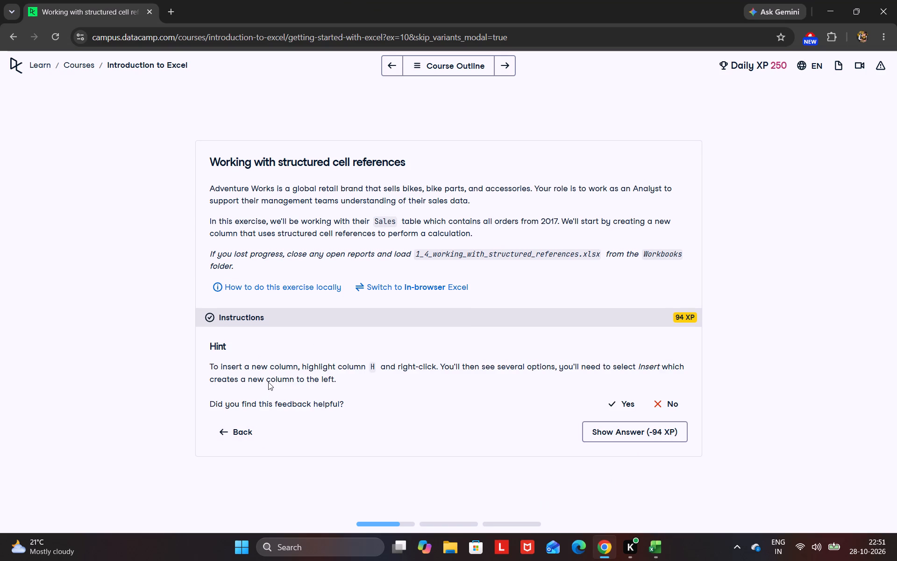
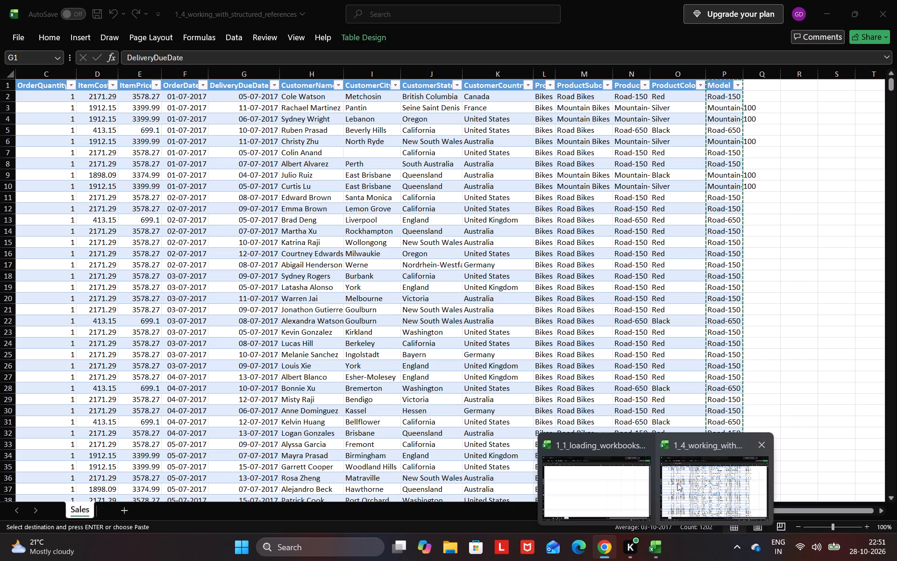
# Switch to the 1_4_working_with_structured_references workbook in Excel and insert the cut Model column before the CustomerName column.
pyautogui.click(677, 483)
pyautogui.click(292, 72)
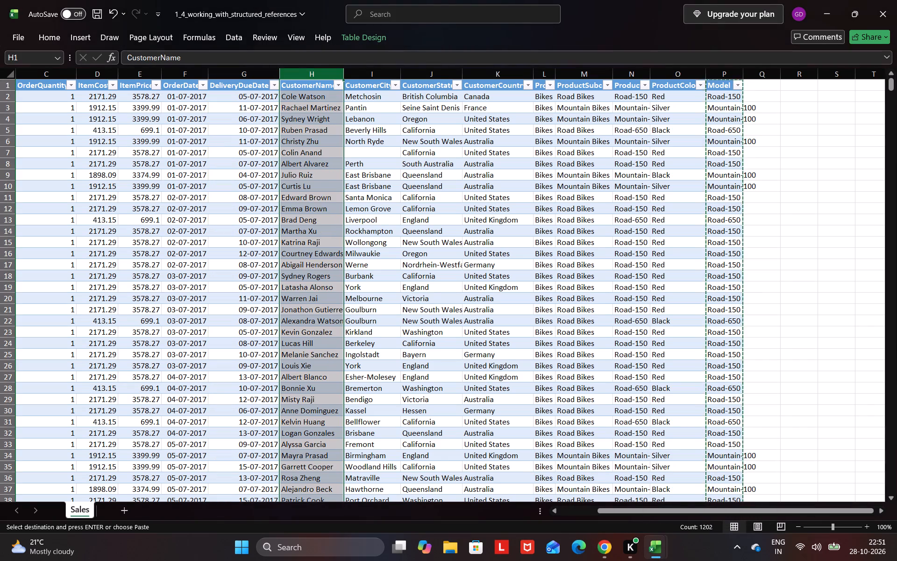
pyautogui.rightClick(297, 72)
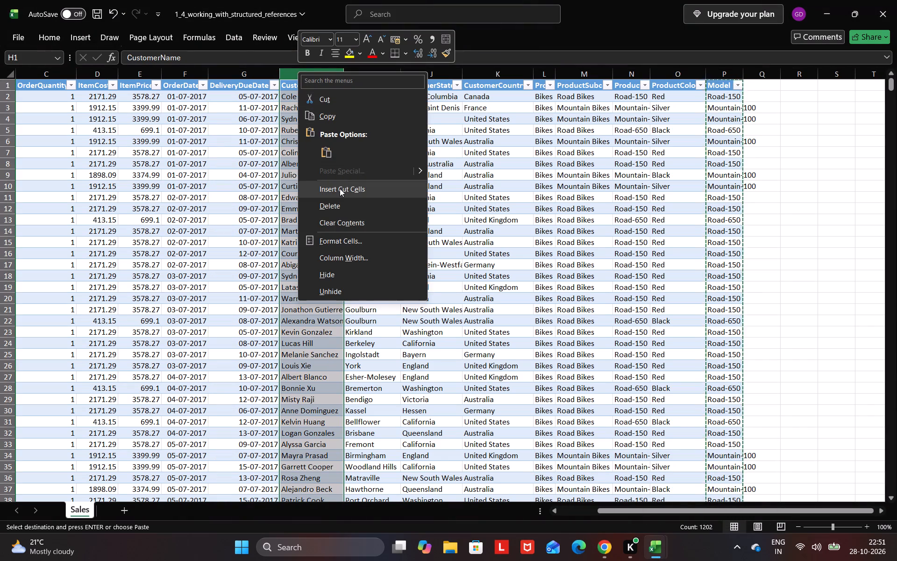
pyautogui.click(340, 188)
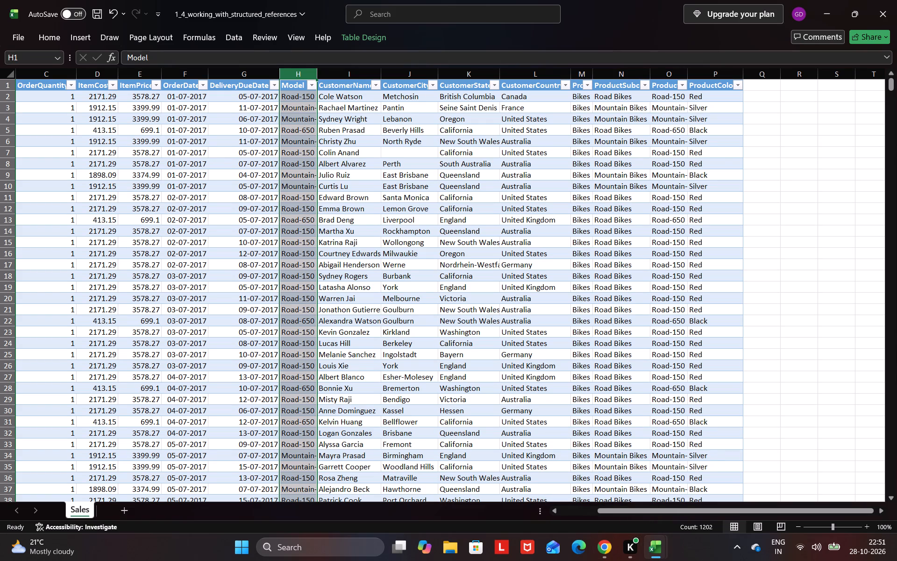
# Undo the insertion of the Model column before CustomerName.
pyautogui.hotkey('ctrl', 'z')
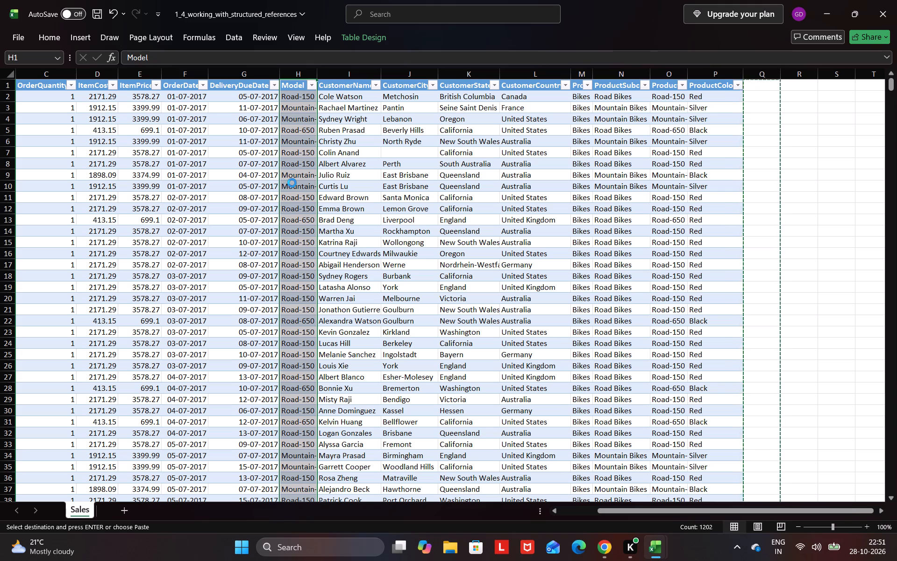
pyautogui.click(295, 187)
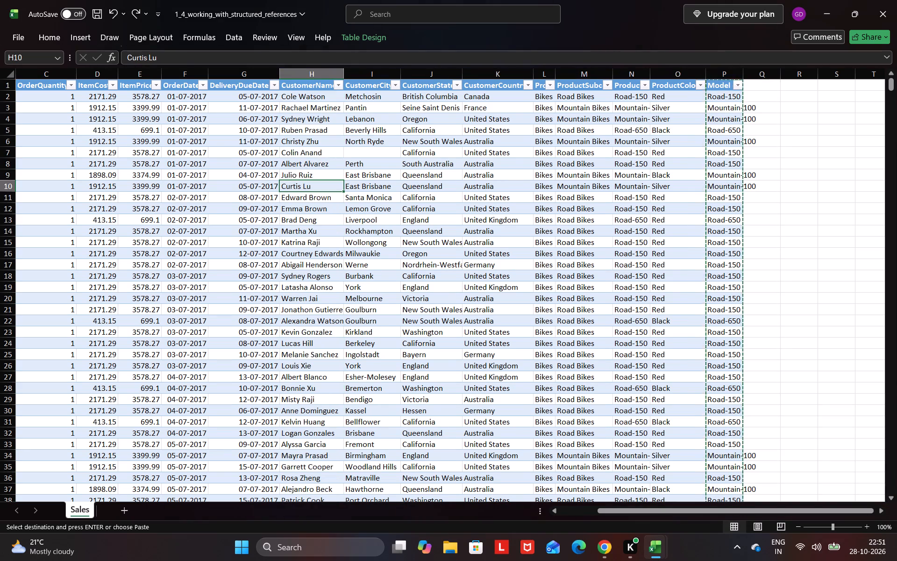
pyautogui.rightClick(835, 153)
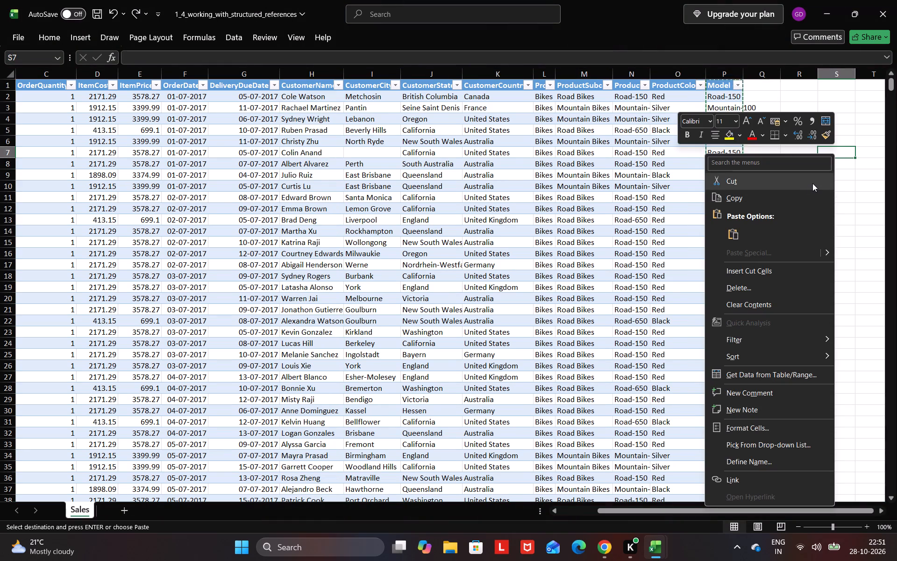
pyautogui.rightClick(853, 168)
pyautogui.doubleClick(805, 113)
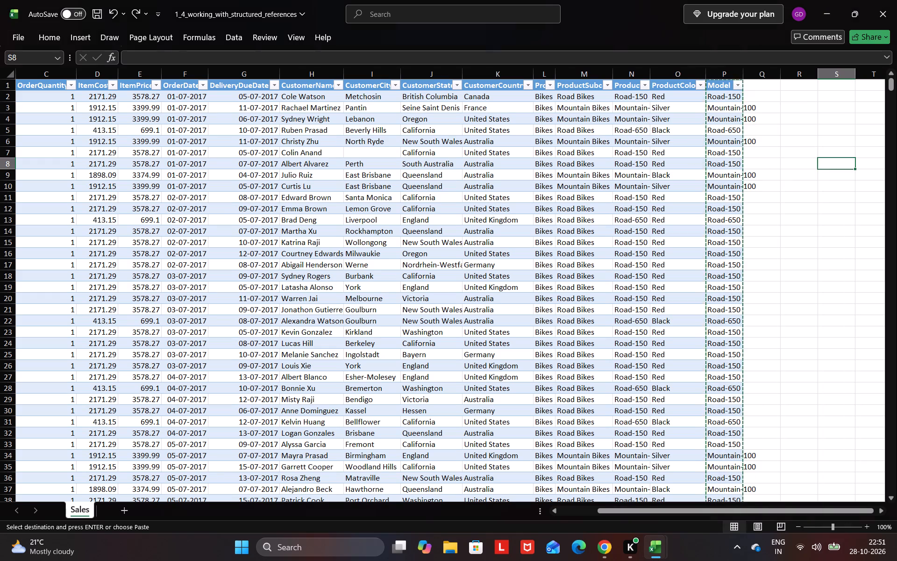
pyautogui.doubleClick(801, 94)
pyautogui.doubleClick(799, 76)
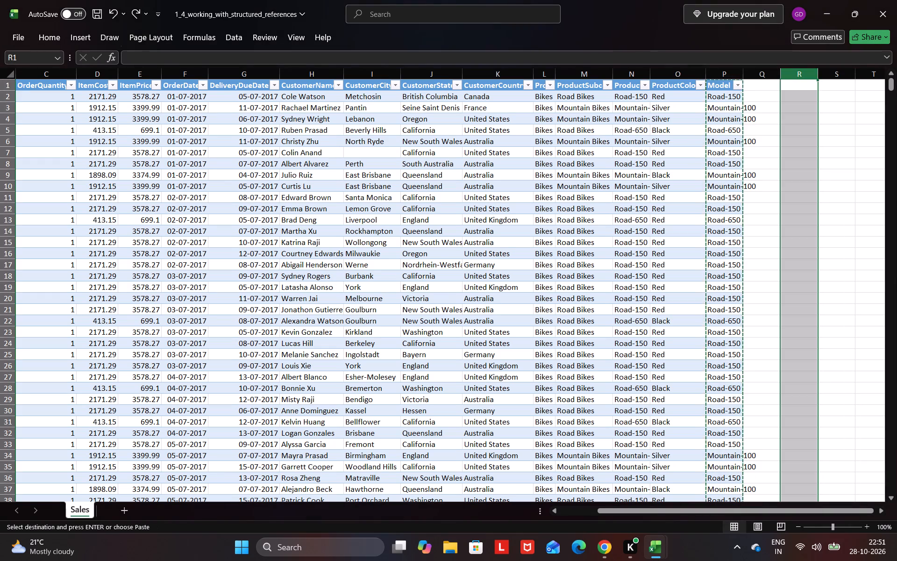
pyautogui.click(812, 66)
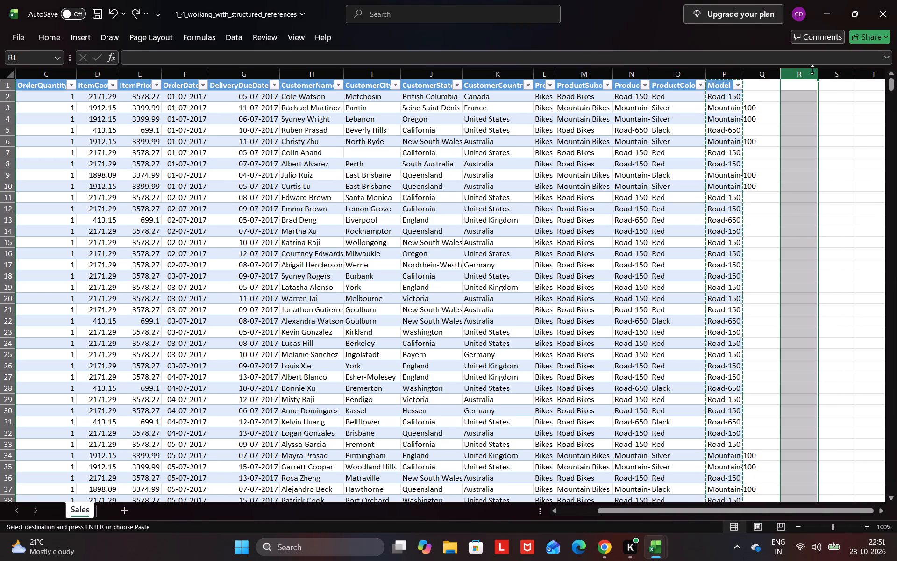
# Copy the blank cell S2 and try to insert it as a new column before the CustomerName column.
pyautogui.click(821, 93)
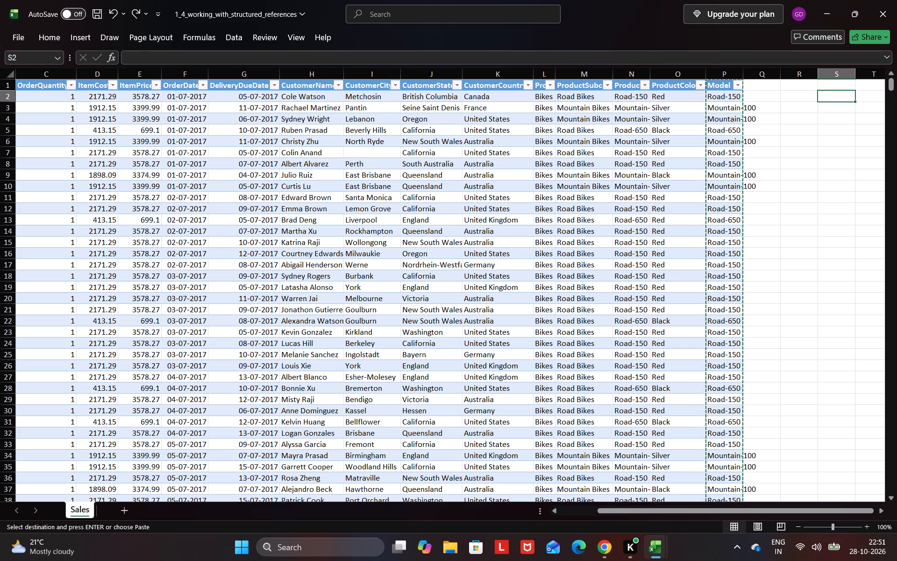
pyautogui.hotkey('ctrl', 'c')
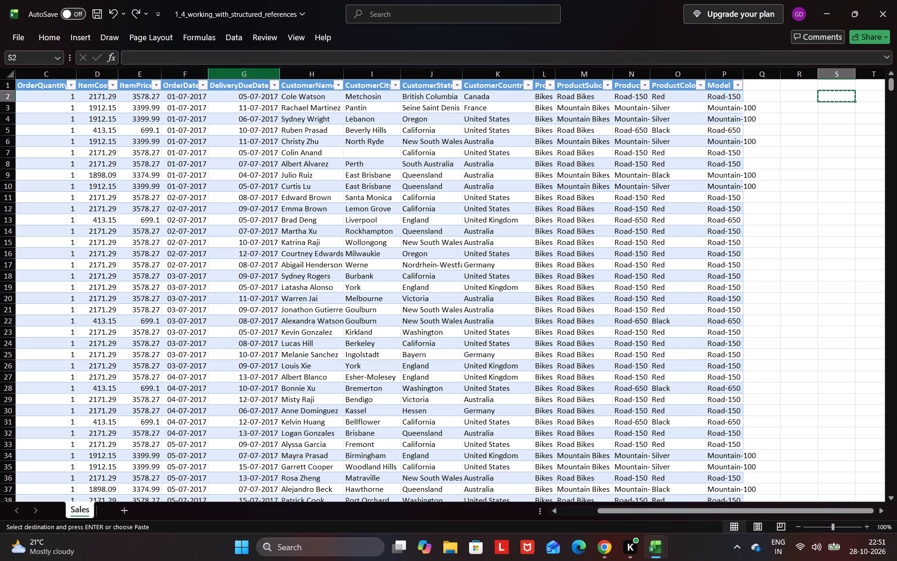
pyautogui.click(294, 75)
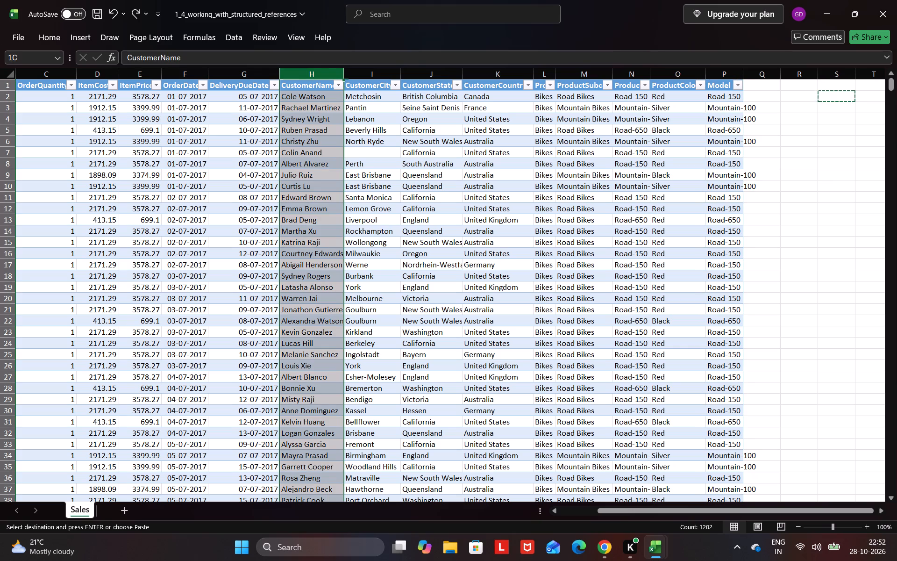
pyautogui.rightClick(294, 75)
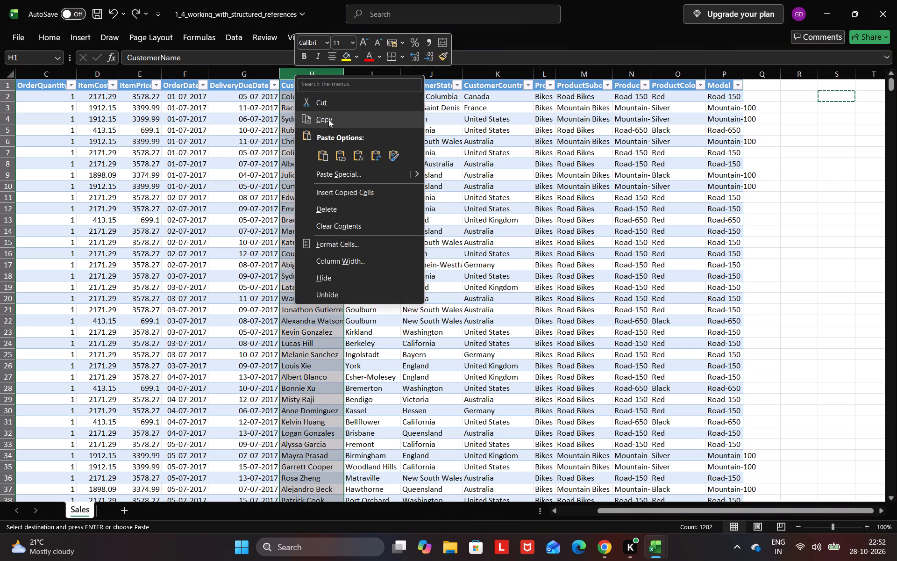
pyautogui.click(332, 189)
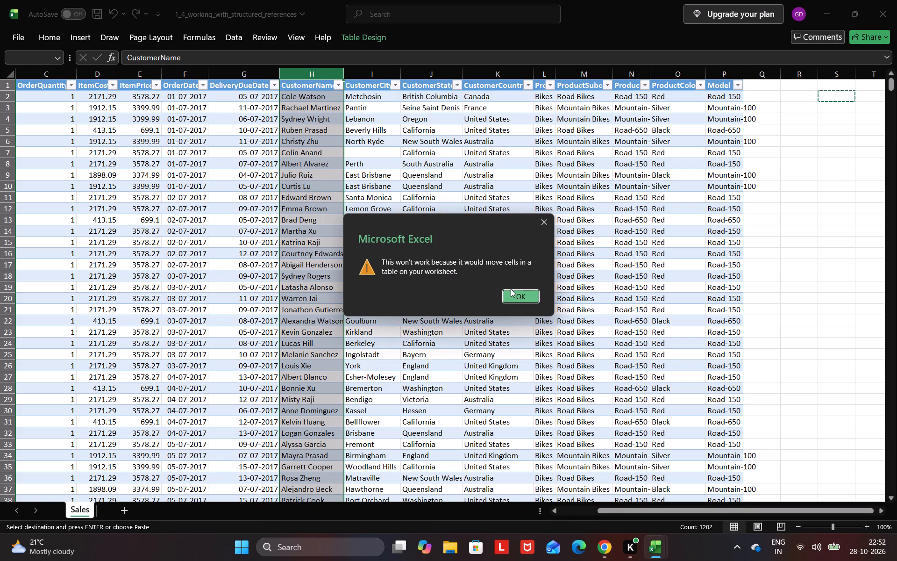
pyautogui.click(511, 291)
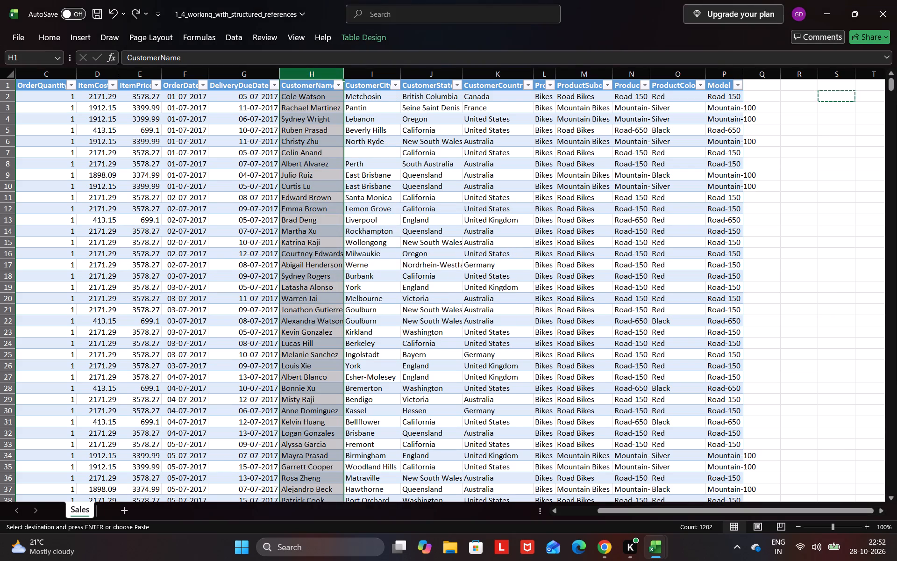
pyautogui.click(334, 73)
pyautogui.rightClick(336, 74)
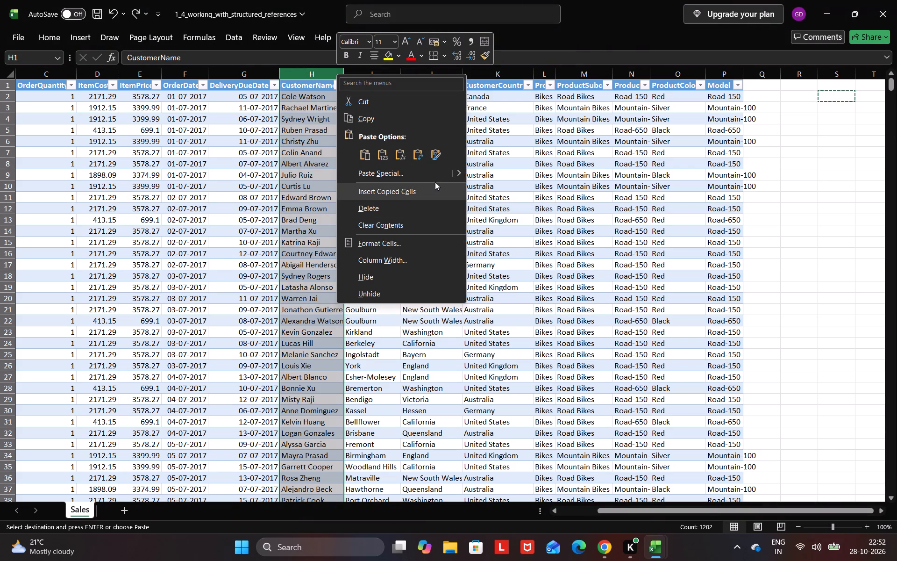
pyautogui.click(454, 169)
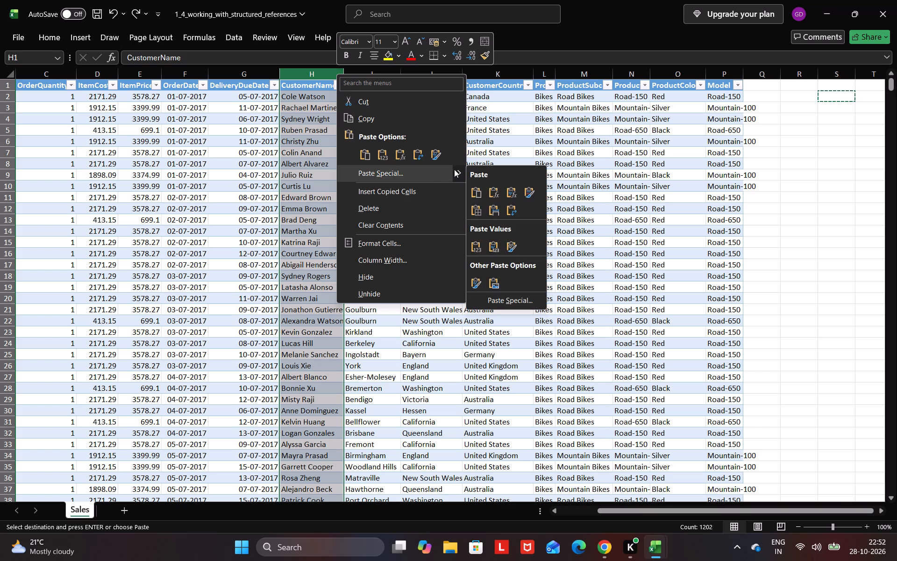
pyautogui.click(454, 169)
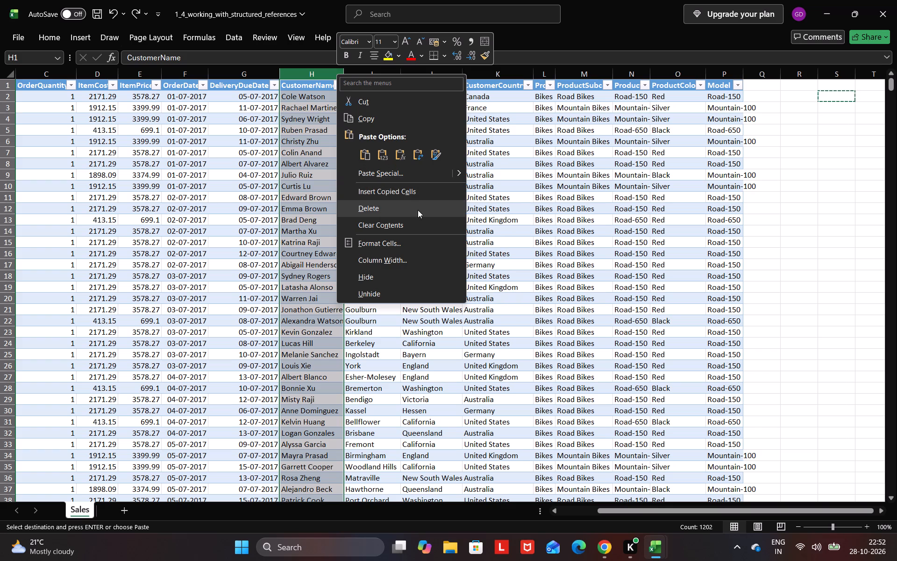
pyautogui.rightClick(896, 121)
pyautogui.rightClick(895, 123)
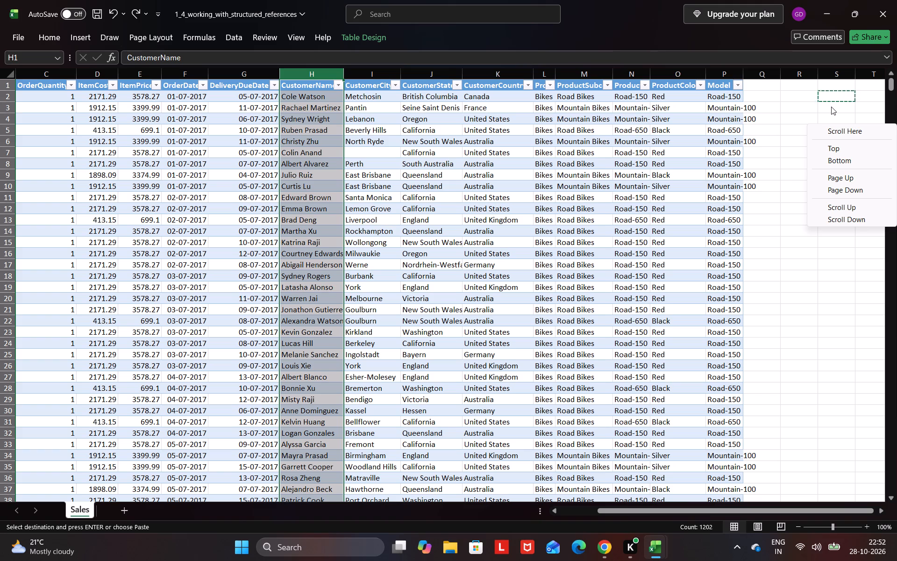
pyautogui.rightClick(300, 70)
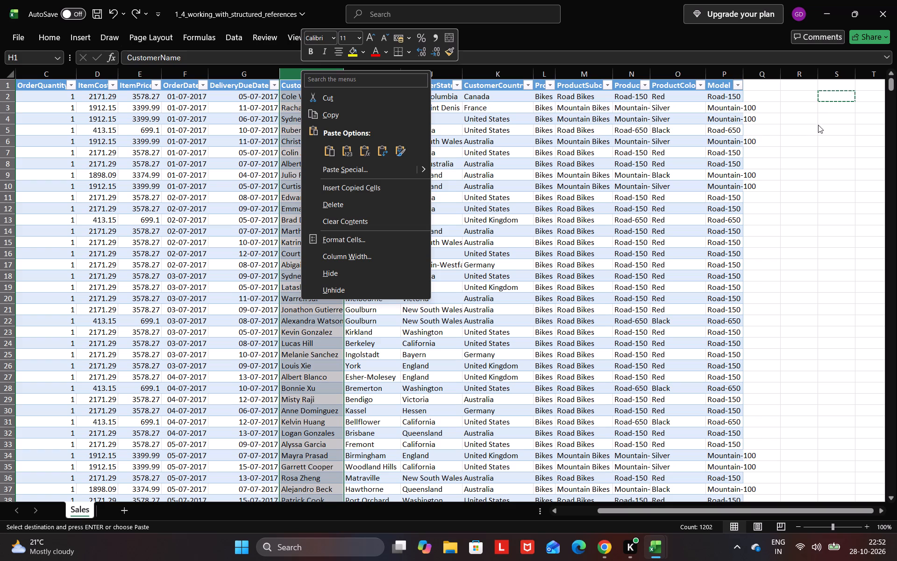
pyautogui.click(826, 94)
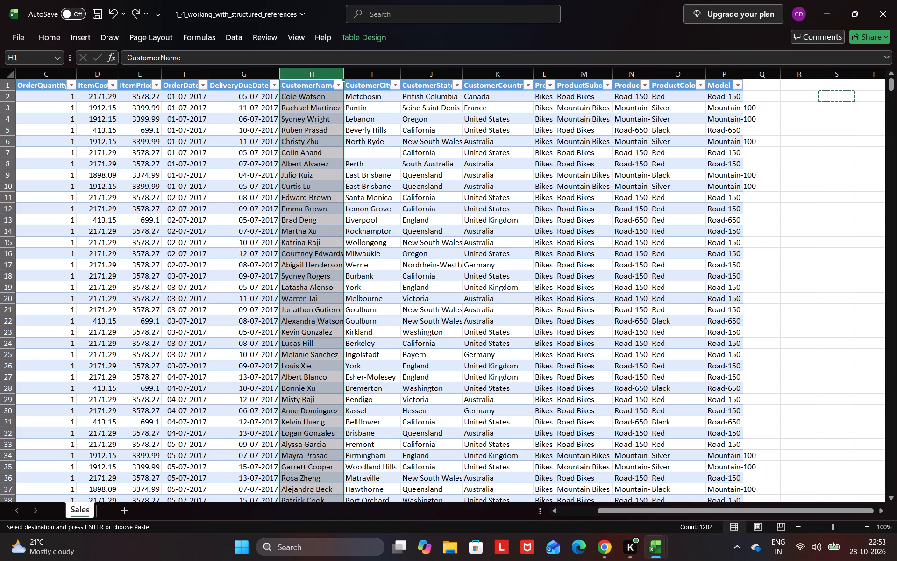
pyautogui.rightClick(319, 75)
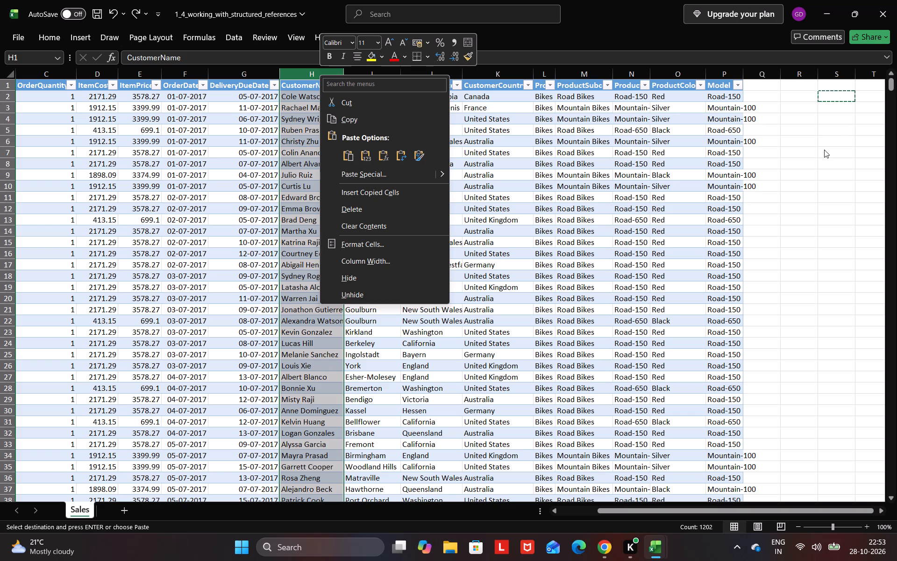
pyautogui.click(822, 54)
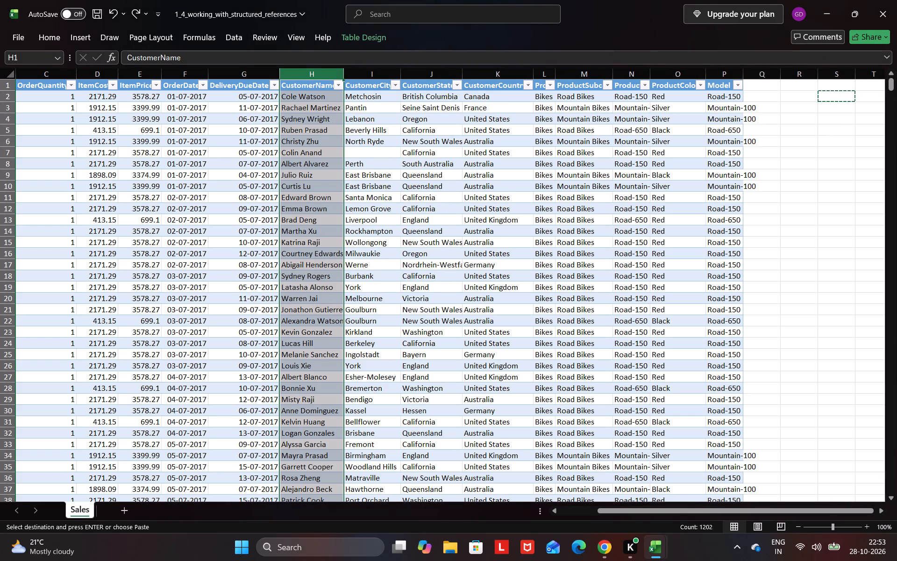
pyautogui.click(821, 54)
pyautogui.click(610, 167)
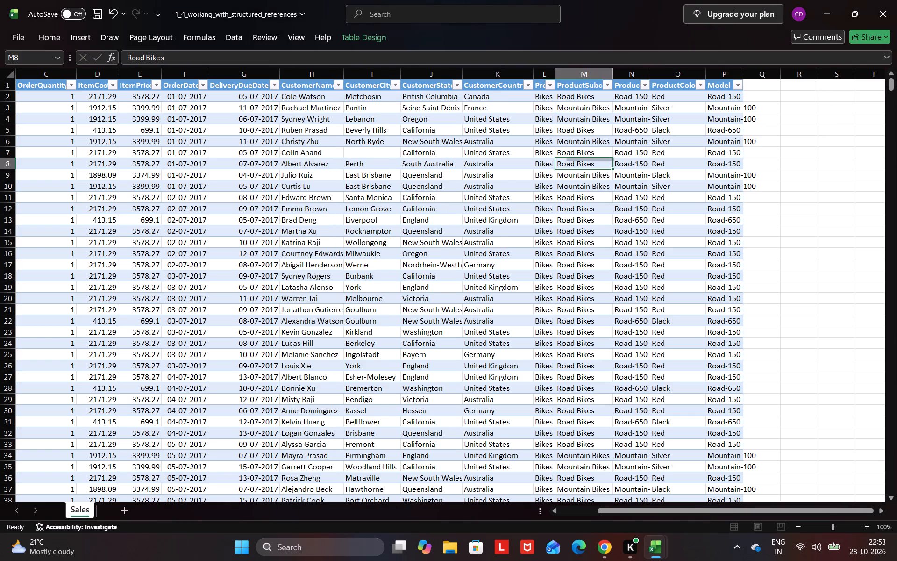
# Select the CustomerName column, recheck the column-insertion hint in Chrome, and return to the structured references workbook.
pyautogui.click(296, 74)
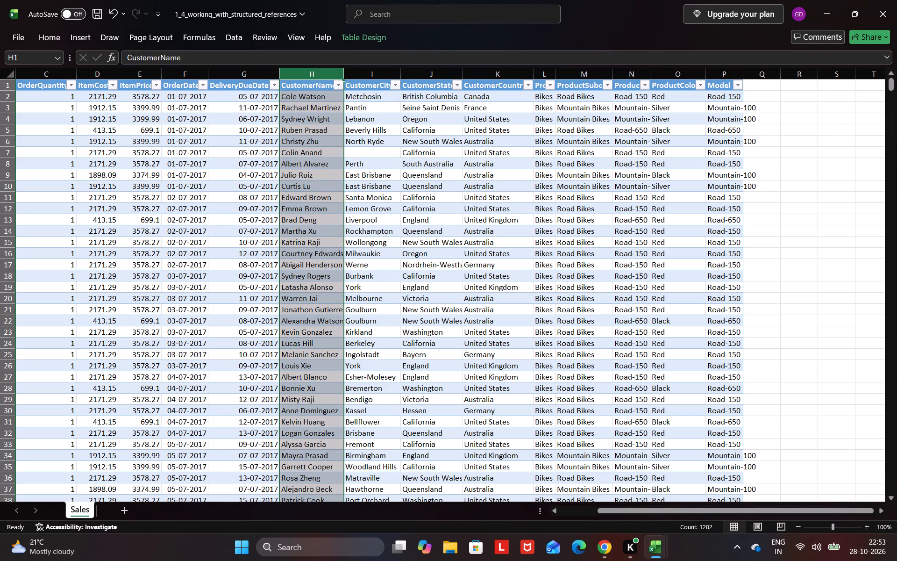
pyautogui.click(599, 548)
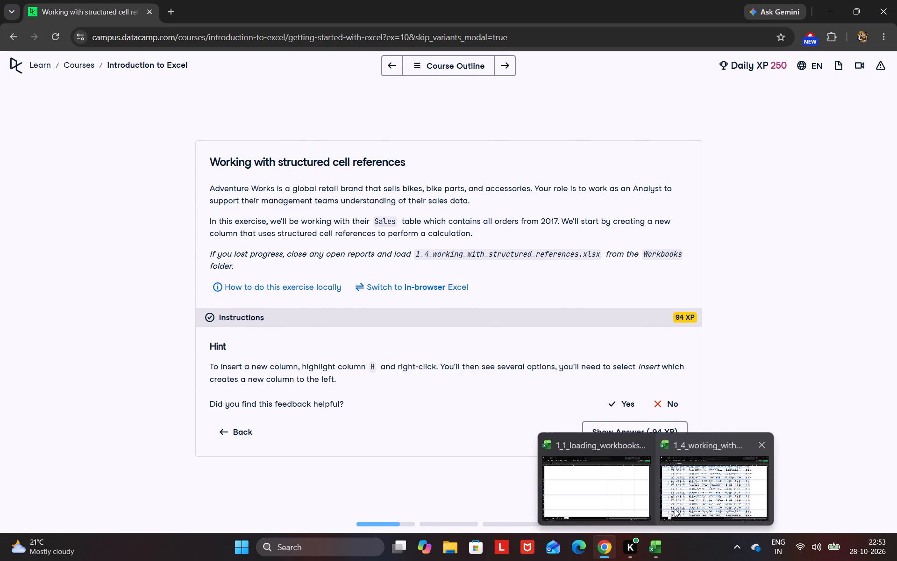
pyautogui.click(675, 508)
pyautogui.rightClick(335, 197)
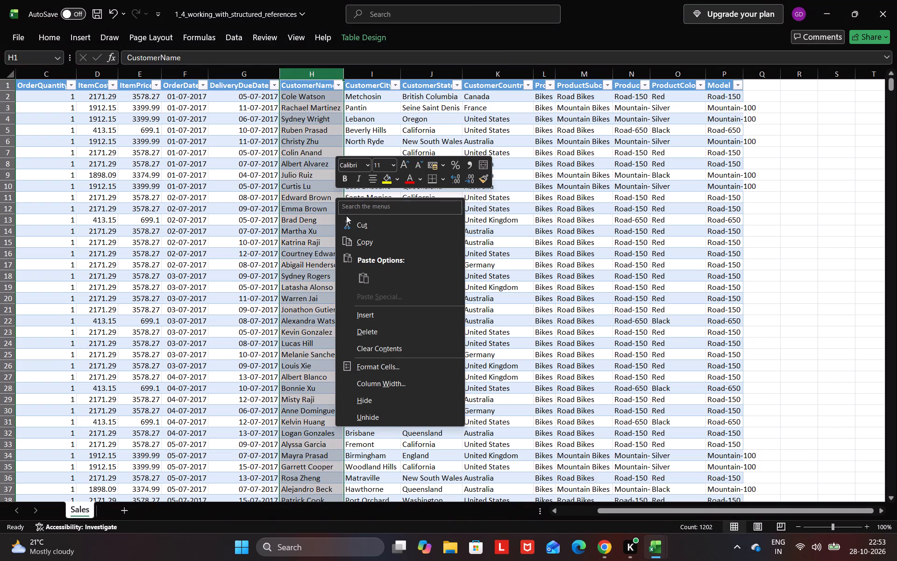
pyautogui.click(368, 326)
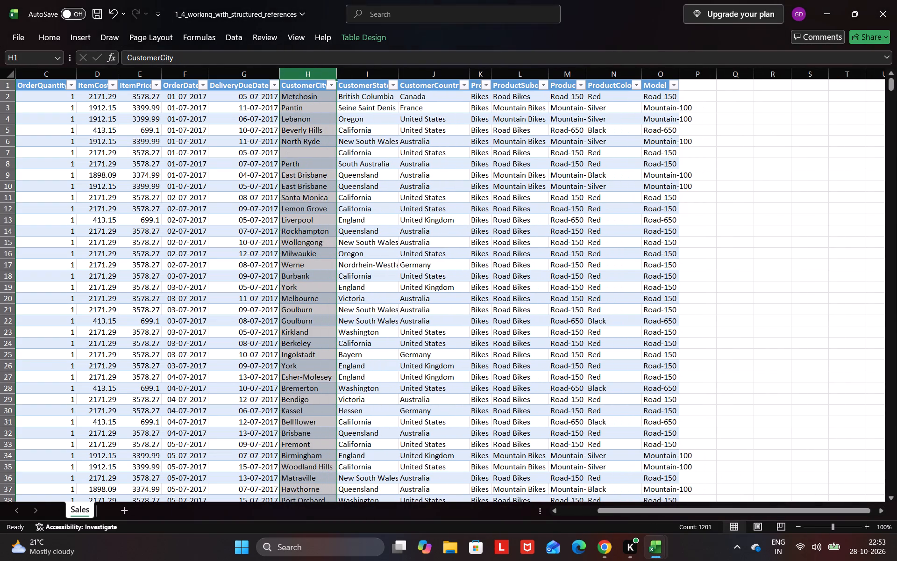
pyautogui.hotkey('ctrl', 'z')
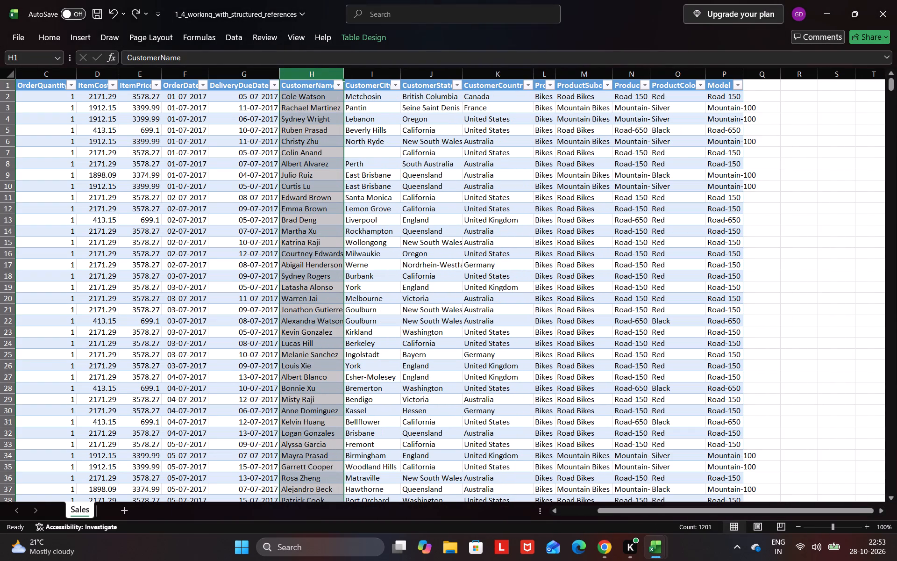
# Insert a new column in the Sales table between the DeliveryDueDate and CustomerName columns.
pyautogui.rightClick(334, 339)
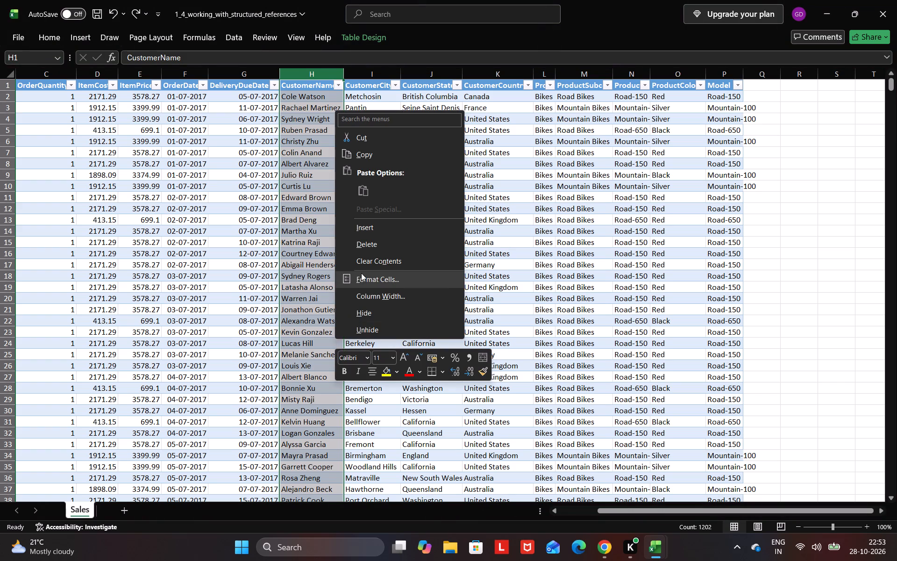
pyautogui.click(363, 227)
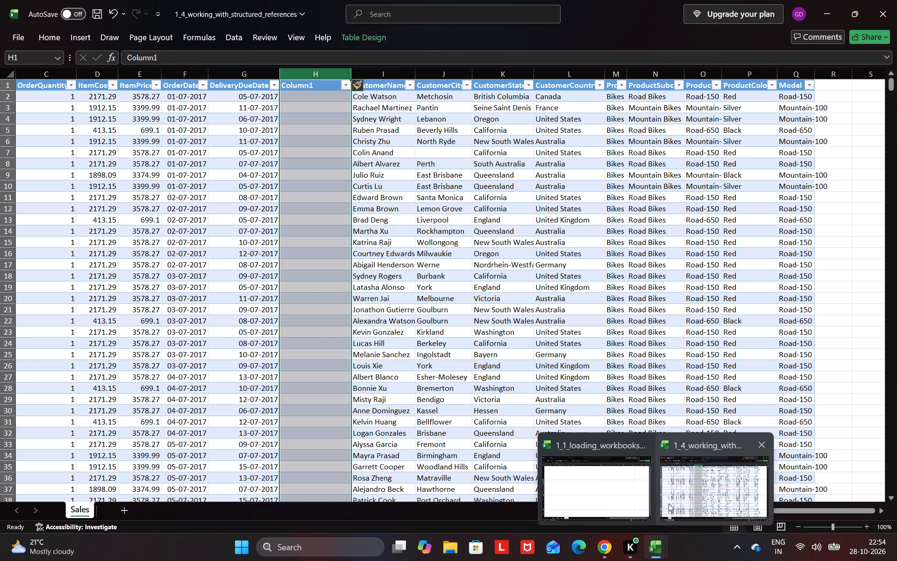
# Switch to the DataCamp exercise in Chrome, leave the hint, and read instructions 3 and 4.
pyautogui.click(669, 503)
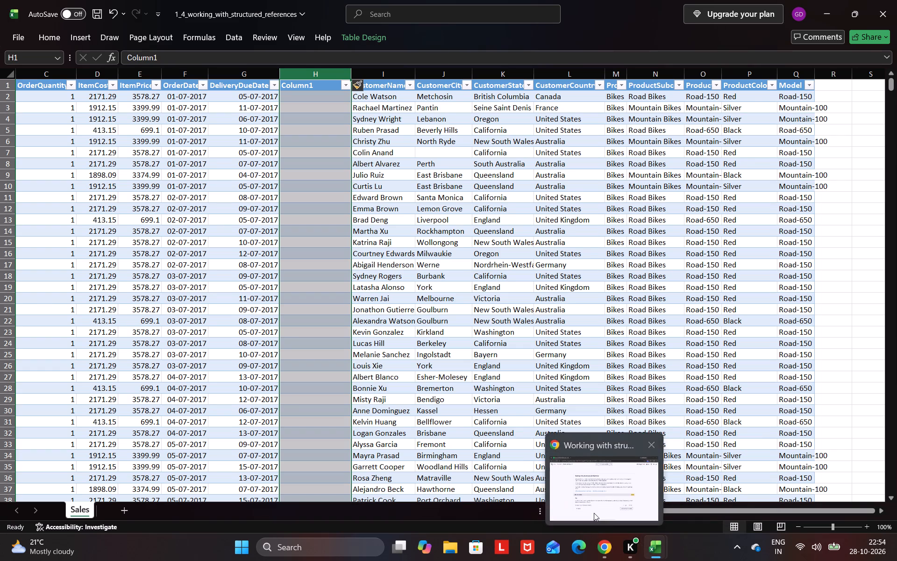
pyautogui.click(594, 513)
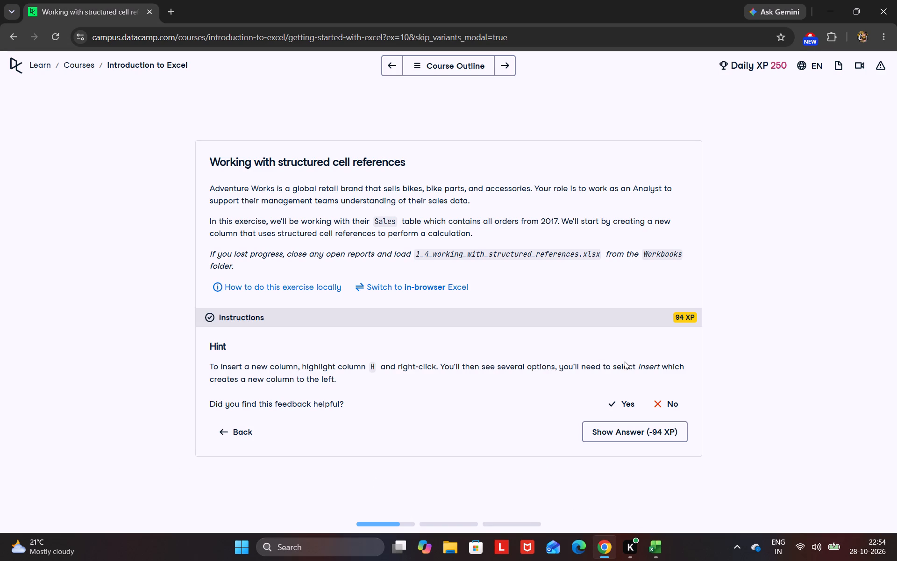
pyautogui.click(225, 431)
pyautogui.click(272, 336)
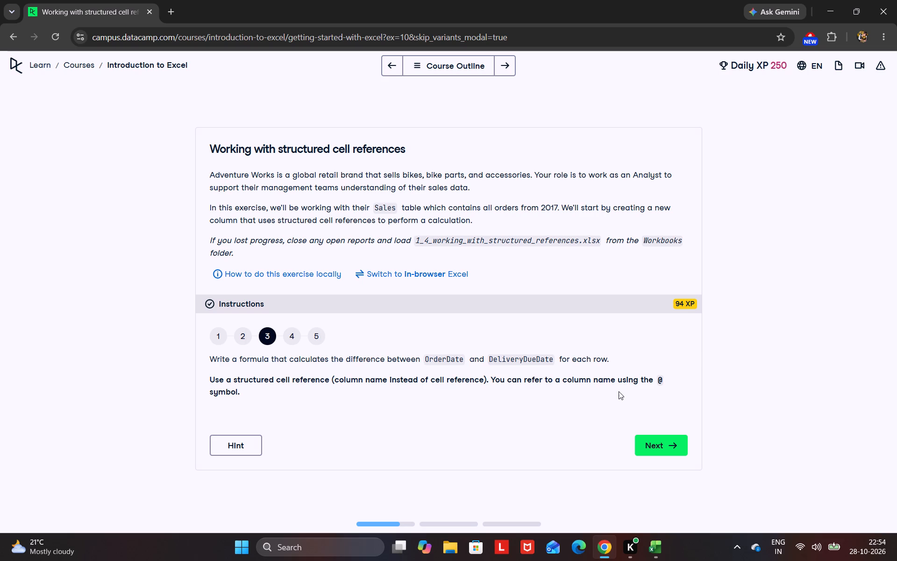
pyautogui.click(656, 447)
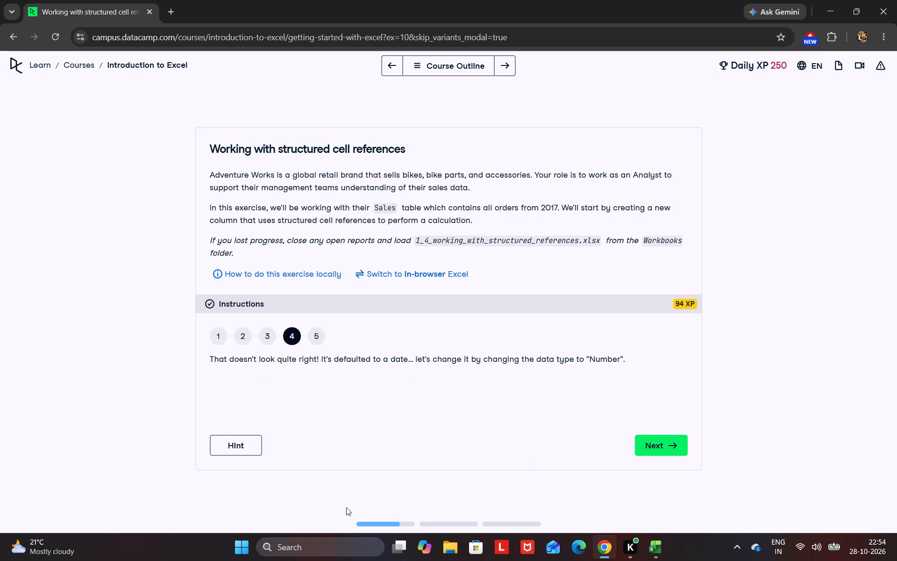
# Reread exercise instructions 1 to 3 and switch to the structured references workbook in Excel.
pyautogui.doubleClick(209, 337)
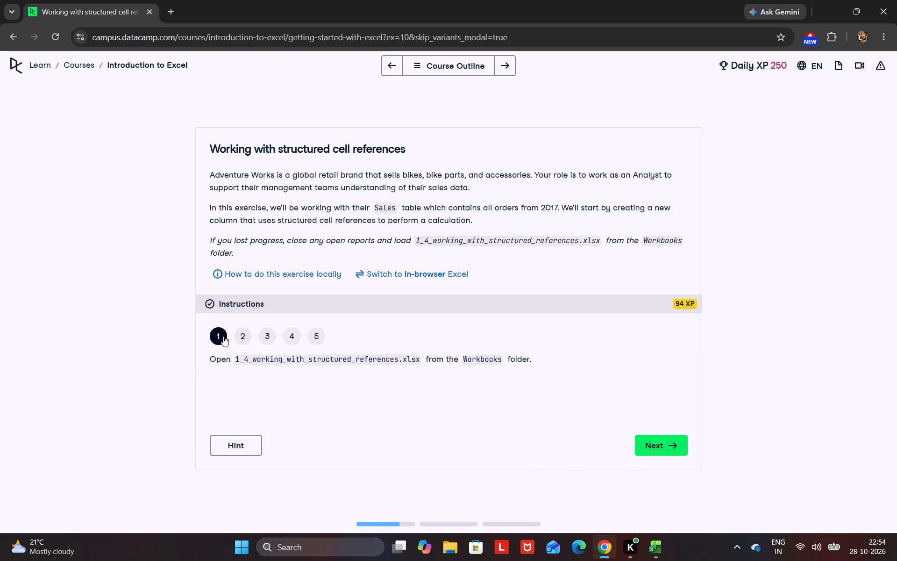
pyautogui.click(241, 333)
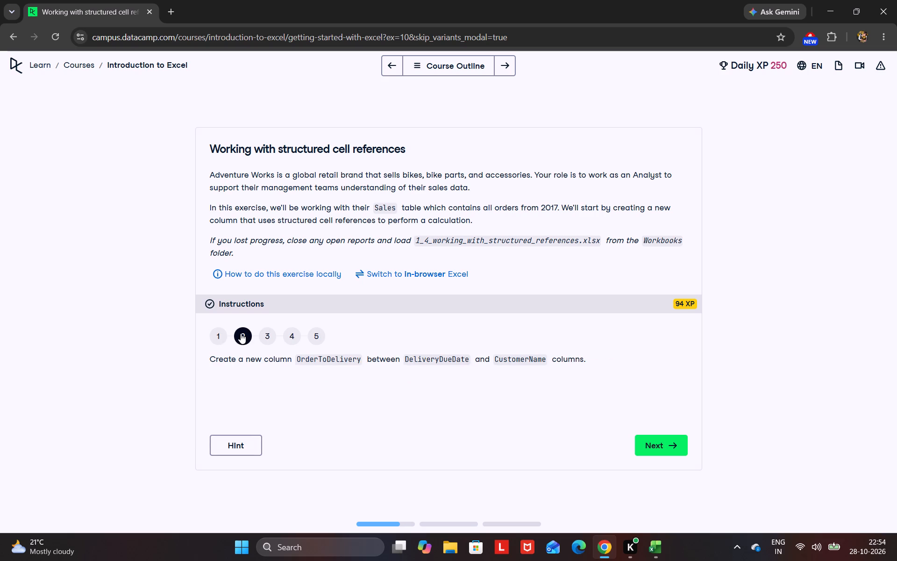
pyautogui.click(268, 341)
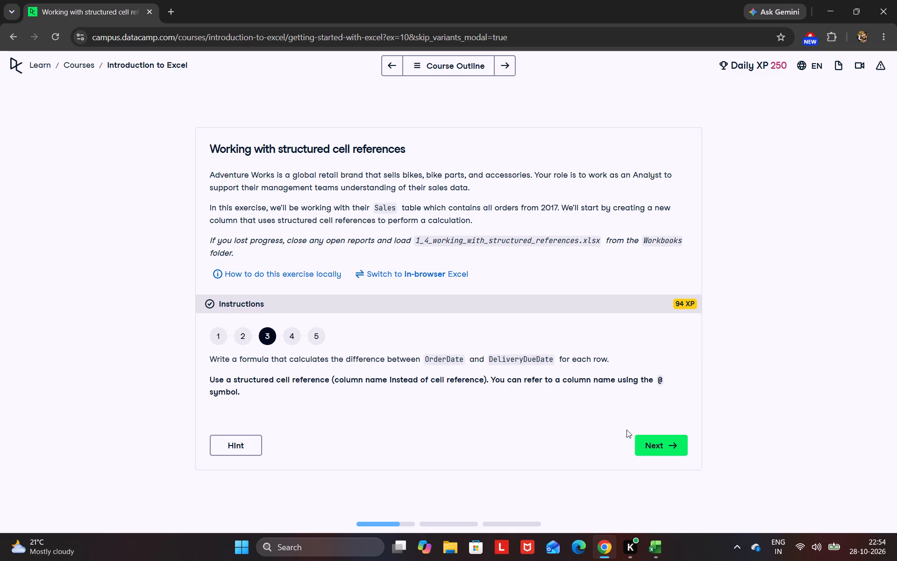
pyautogui.click(656, 541)
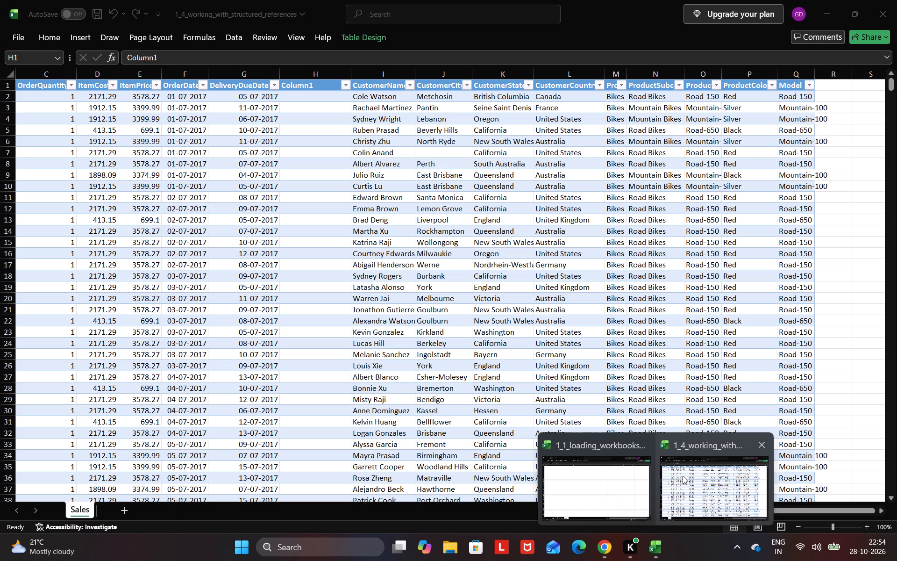
pyautogui.click(693, 474)
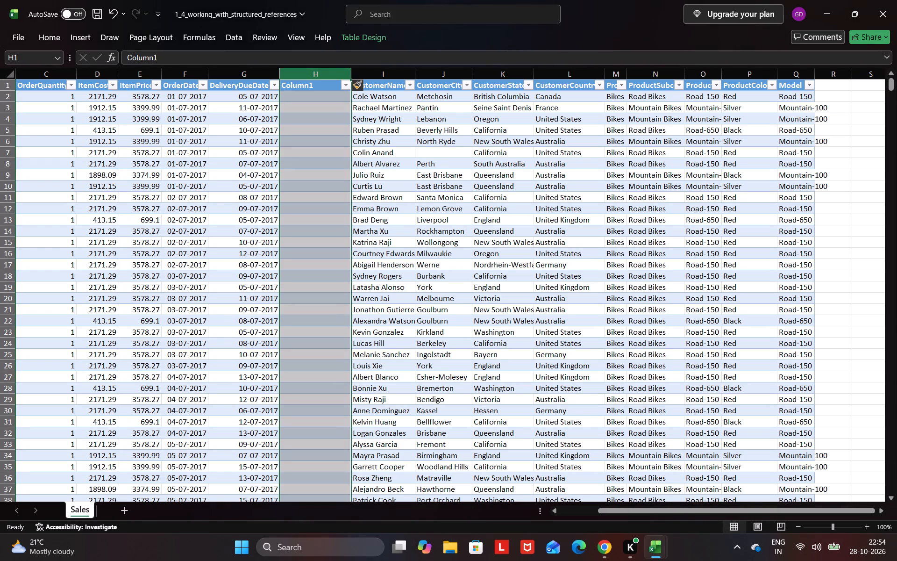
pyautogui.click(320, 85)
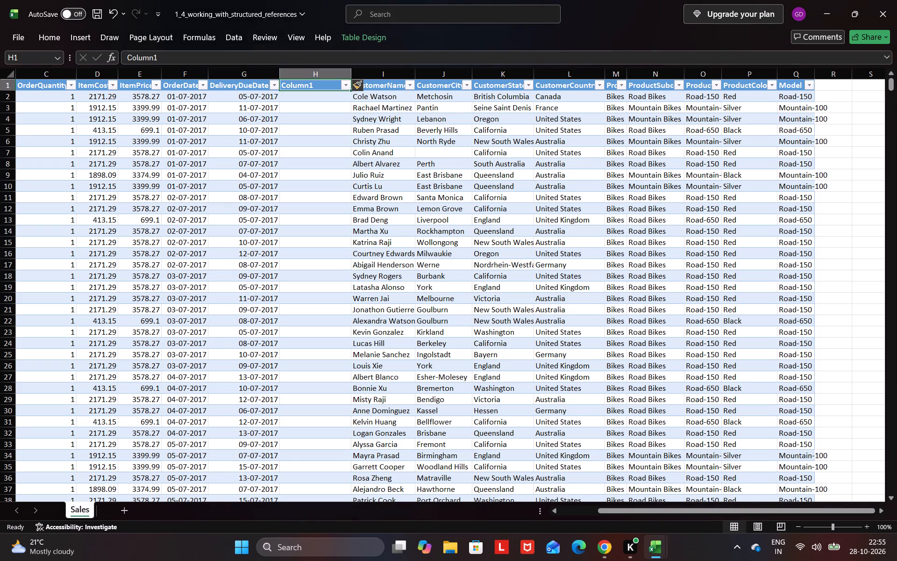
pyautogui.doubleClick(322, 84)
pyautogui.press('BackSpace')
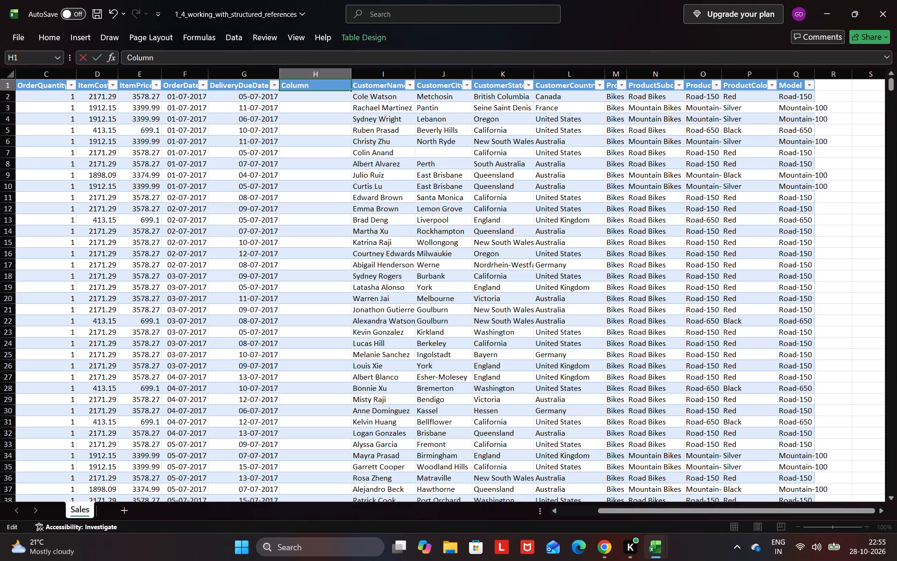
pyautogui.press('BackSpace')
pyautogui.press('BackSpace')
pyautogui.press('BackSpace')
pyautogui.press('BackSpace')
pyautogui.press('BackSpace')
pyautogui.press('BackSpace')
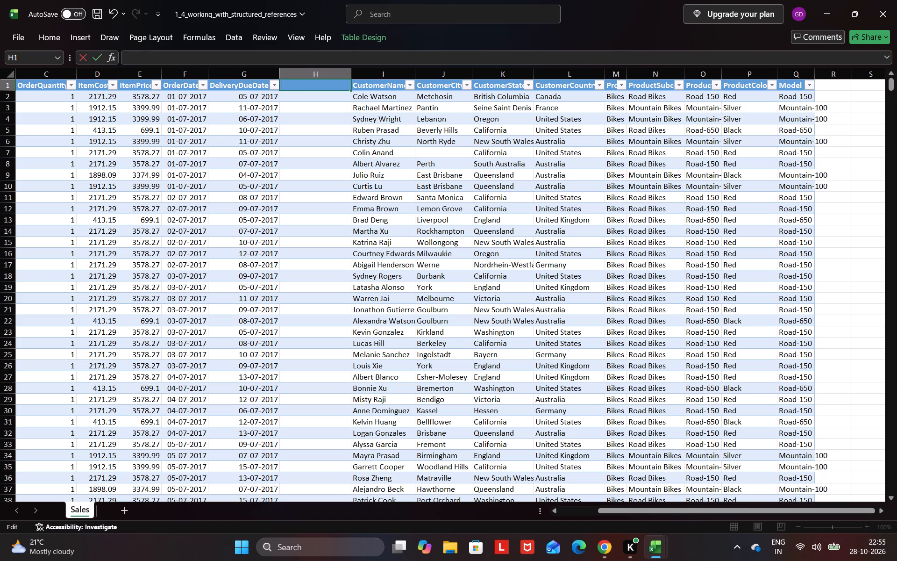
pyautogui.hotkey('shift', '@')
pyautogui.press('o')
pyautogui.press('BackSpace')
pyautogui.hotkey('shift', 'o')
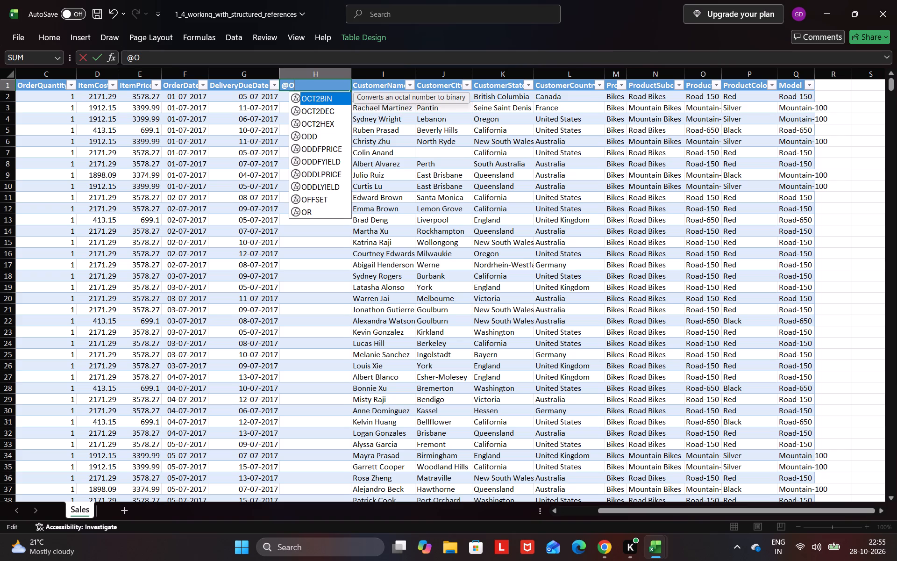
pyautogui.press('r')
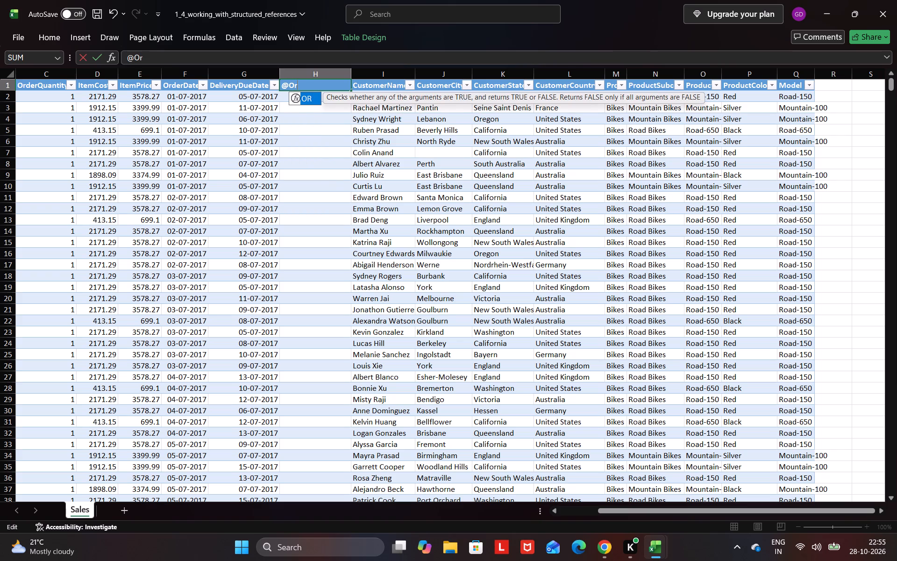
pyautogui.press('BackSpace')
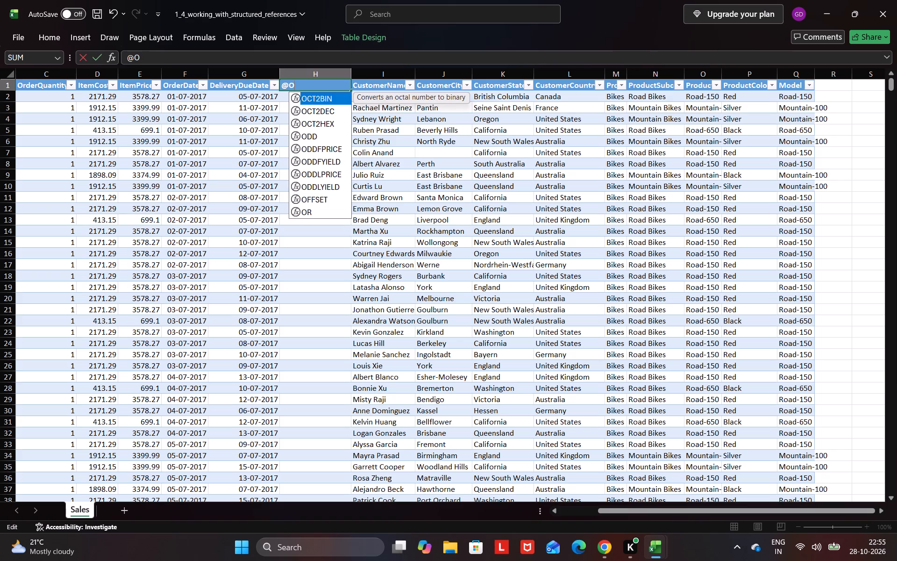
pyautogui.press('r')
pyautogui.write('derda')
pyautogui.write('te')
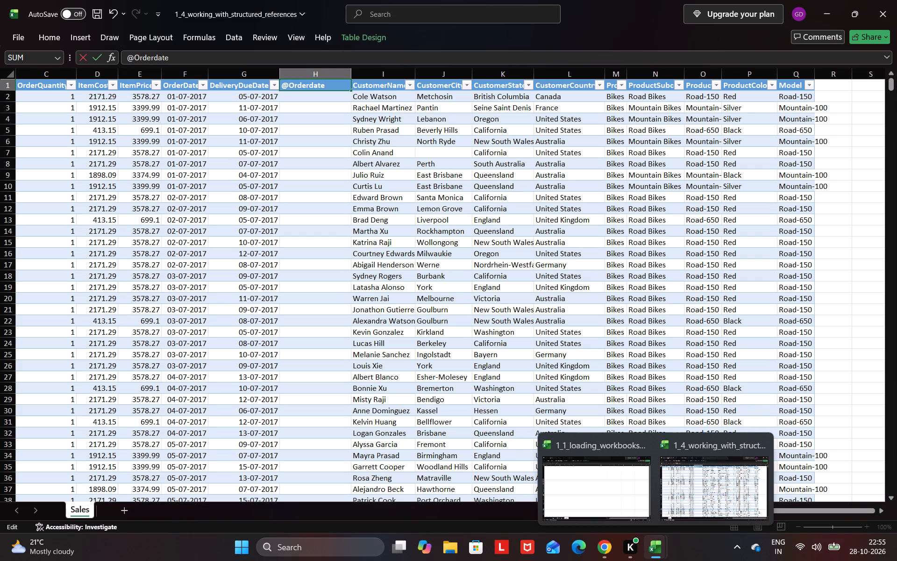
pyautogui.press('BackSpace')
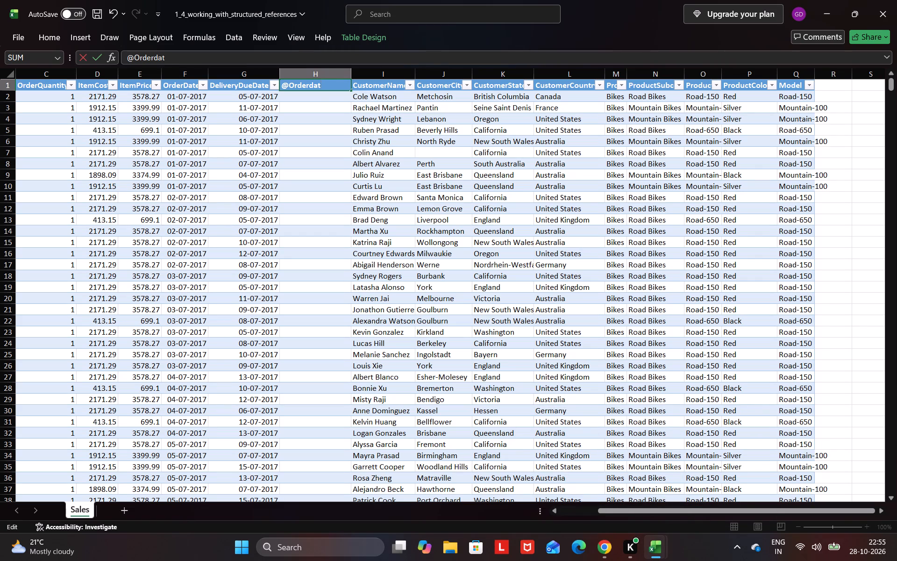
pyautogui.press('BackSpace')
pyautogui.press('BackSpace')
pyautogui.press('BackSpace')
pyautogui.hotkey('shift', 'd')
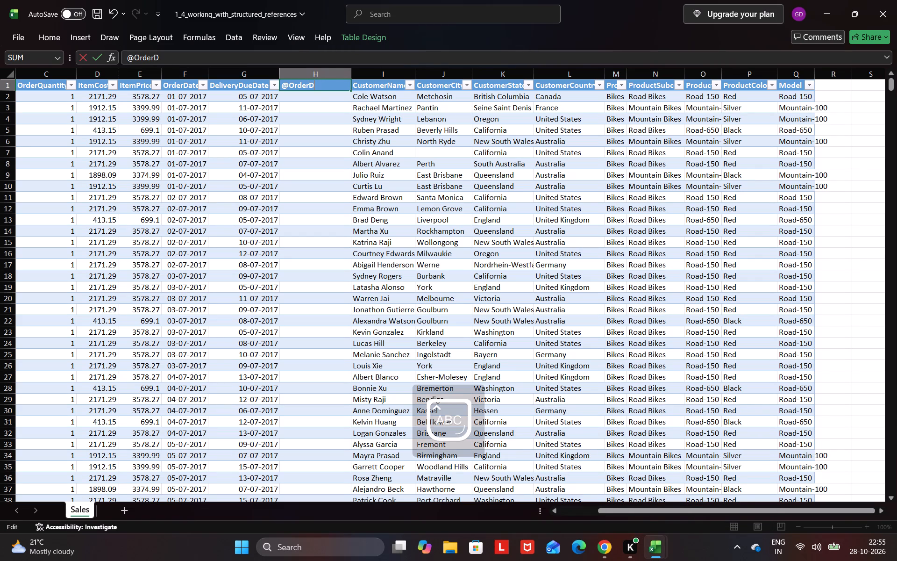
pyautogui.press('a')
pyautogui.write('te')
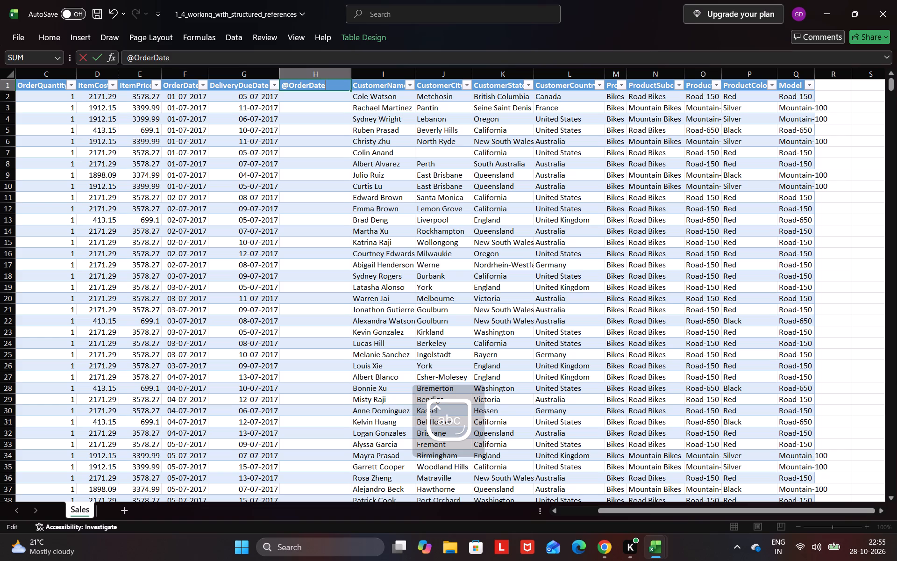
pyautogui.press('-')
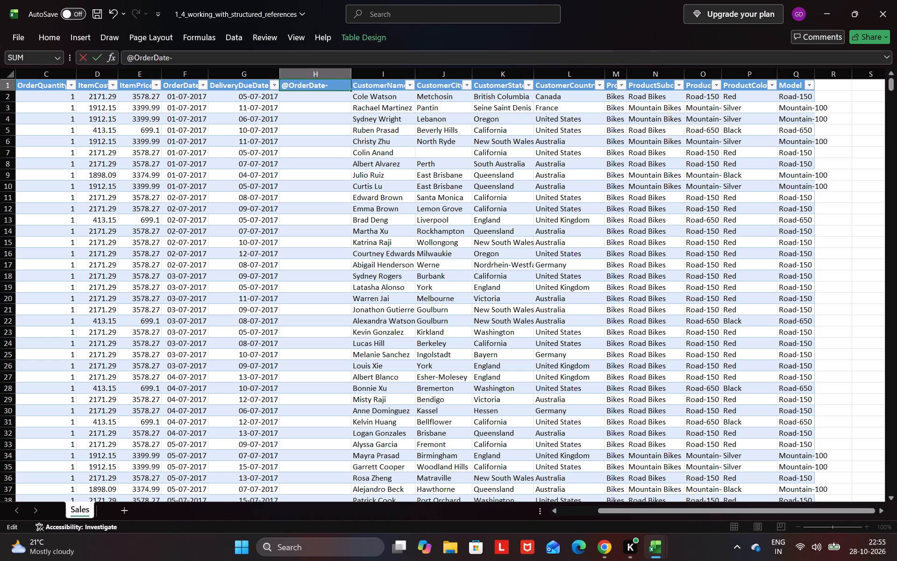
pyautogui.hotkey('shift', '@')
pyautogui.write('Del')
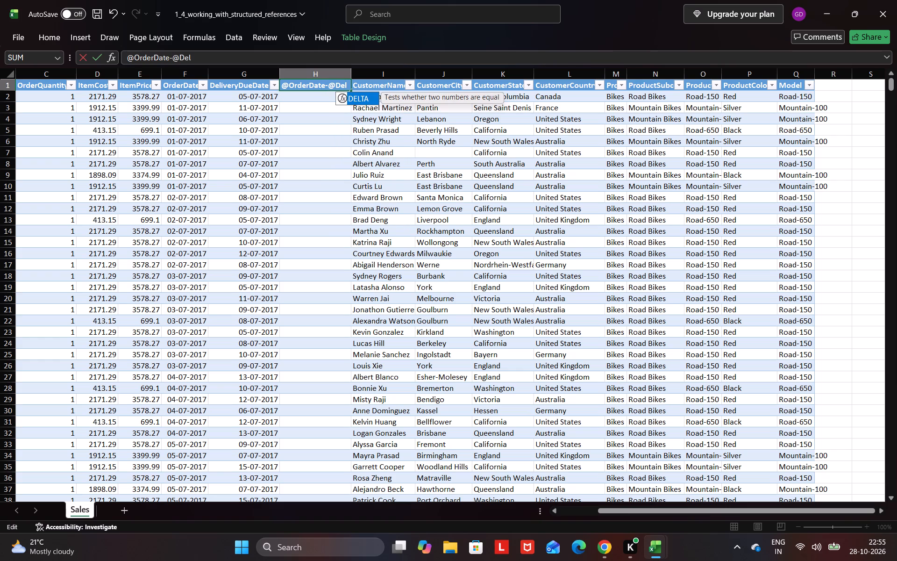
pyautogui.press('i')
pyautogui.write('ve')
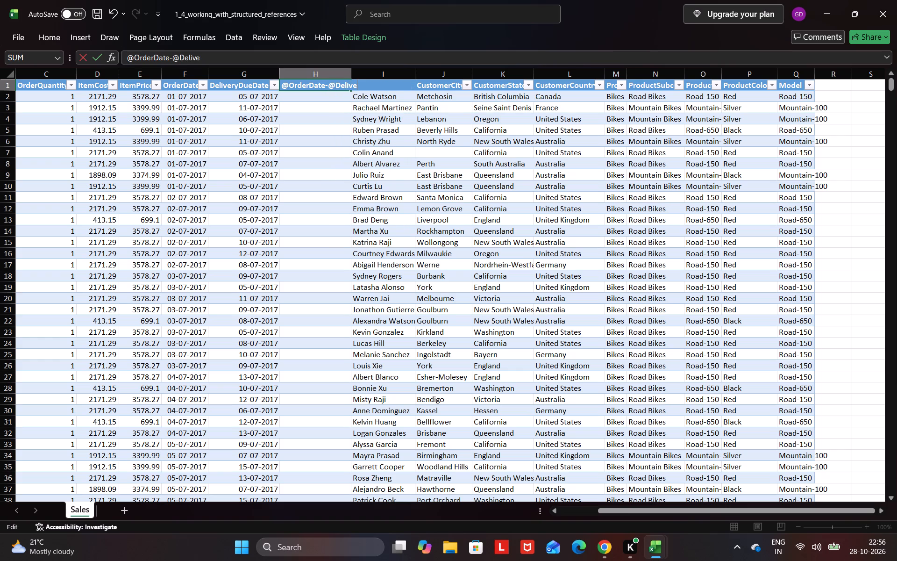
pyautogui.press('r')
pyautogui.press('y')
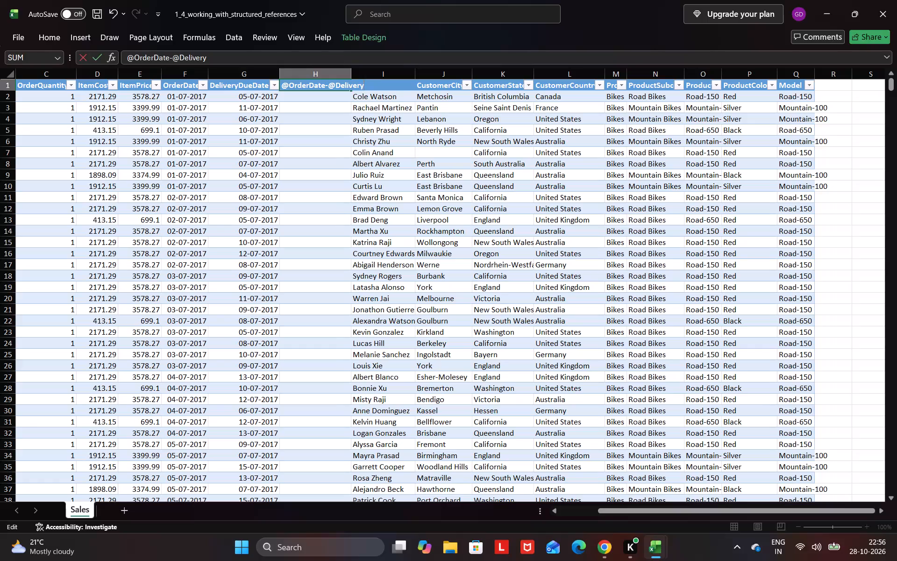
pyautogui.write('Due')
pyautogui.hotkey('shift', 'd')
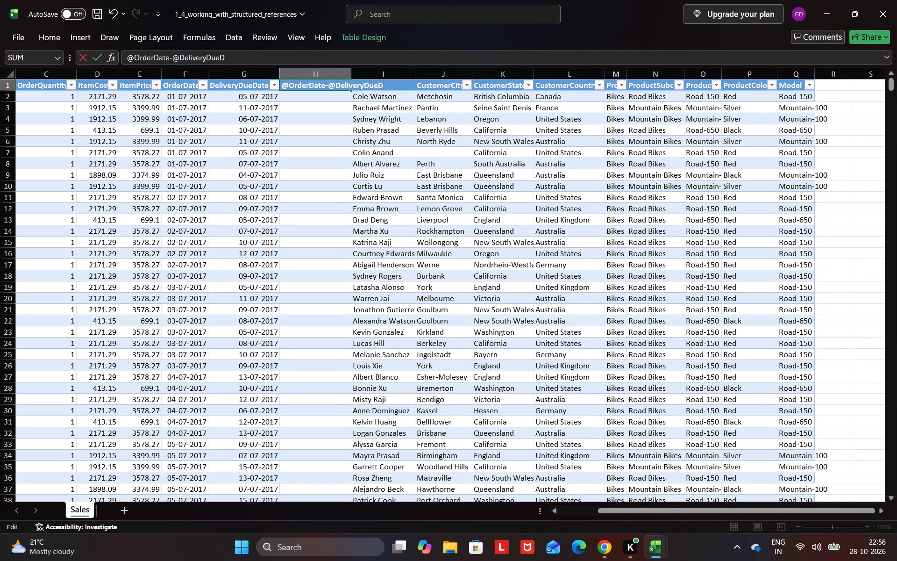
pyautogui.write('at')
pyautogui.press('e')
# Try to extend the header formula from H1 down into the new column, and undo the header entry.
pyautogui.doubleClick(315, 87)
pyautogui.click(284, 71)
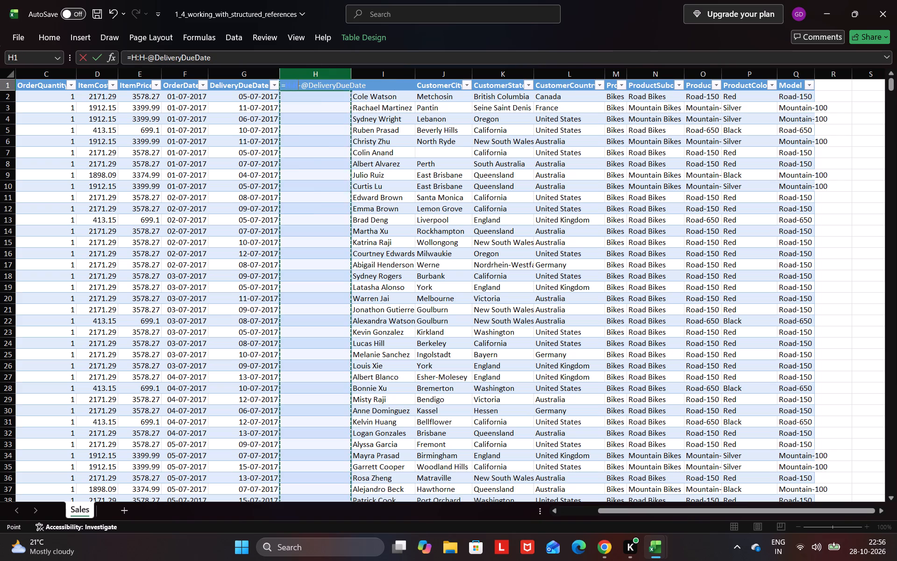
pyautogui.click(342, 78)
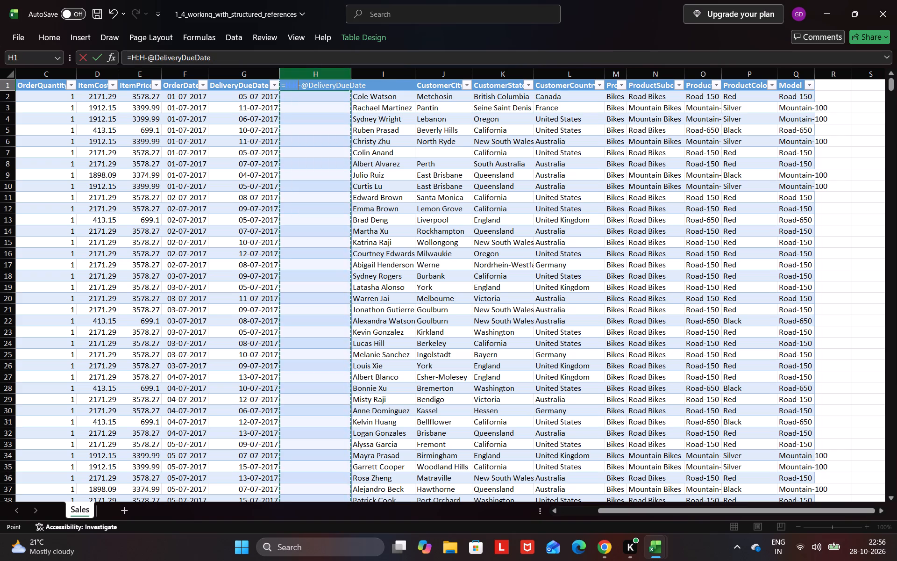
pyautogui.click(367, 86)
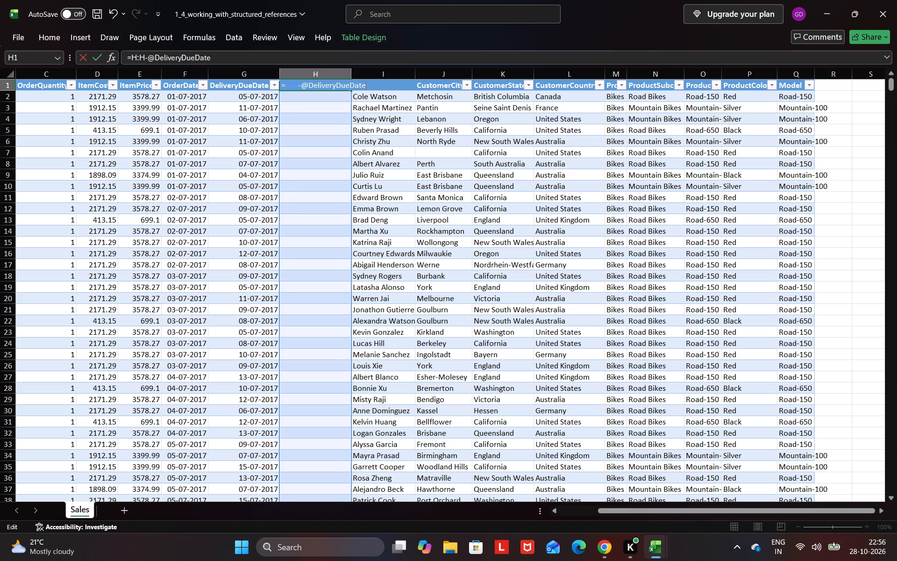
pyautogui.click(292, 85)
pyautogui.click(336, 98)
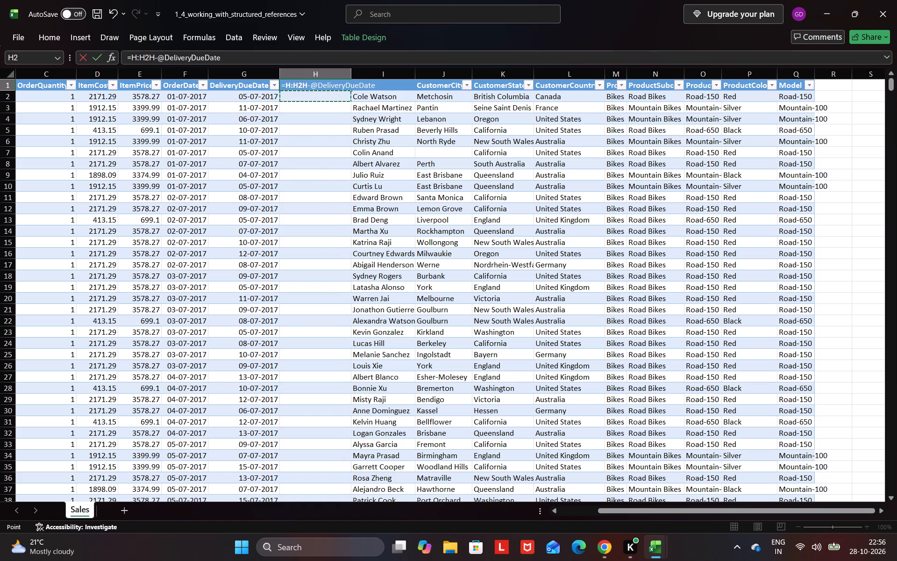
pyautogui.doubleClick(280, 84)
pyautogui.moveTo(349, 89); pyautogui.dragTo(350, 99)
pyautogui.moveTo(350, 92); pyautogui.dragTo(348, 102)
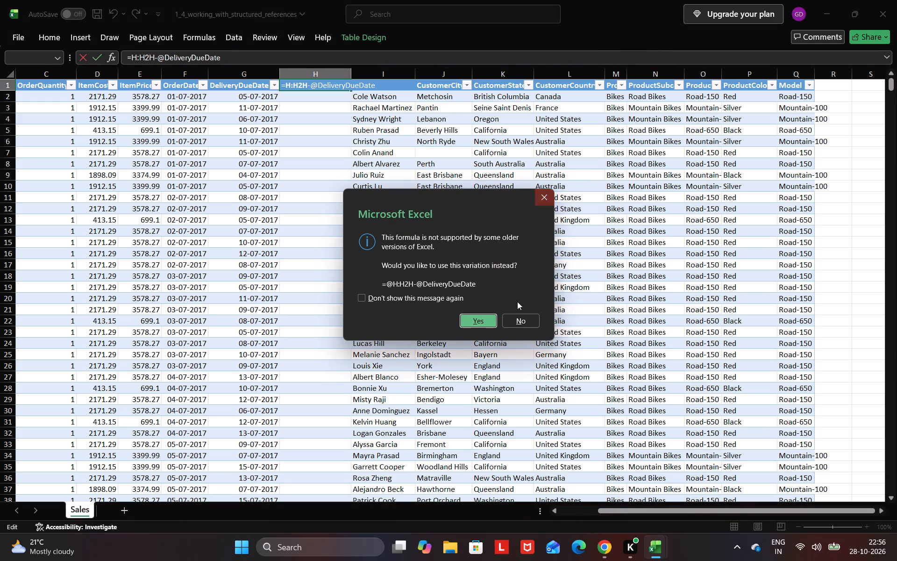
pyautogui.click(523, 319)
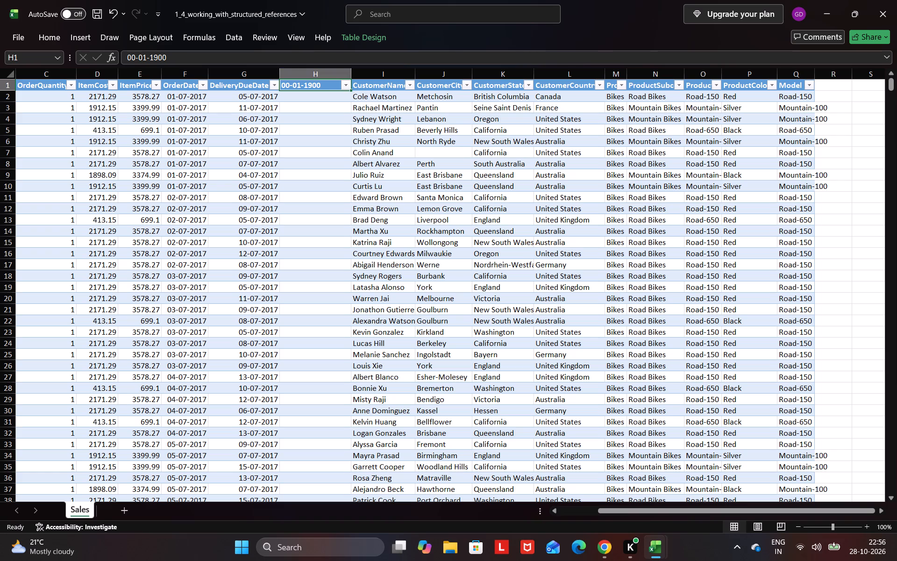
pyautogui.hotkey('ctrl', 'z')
# Undo the column insertion, insert a blank table column before CustomerName again, and select its header cell H1.
pyautogui.hotkey('ctrl', 'z')
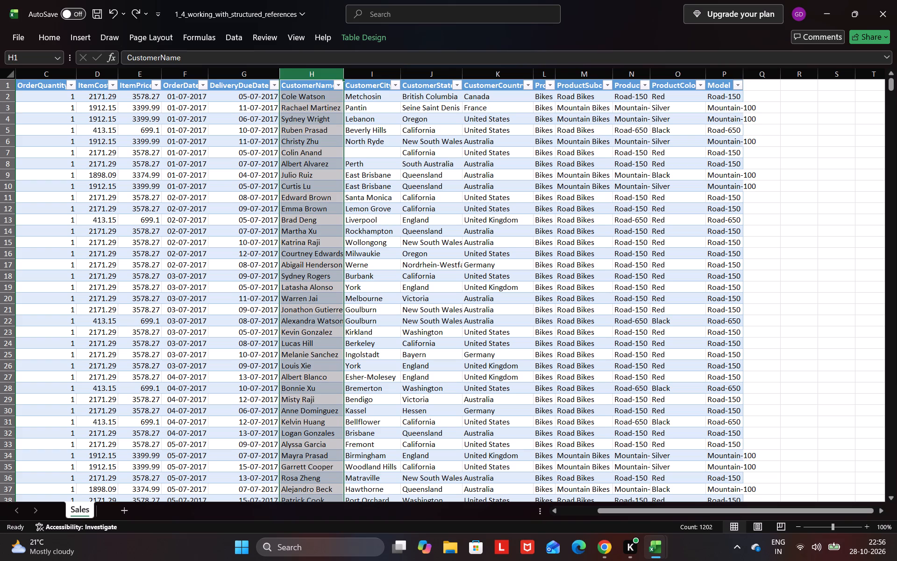
pyautogui.rightClick(335, 115)
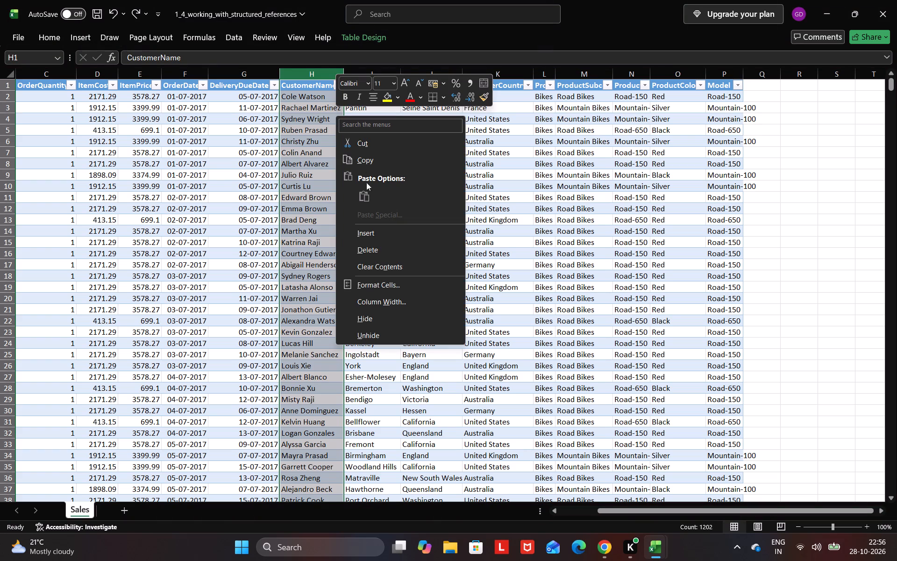
pyautogui.click(372, 226)
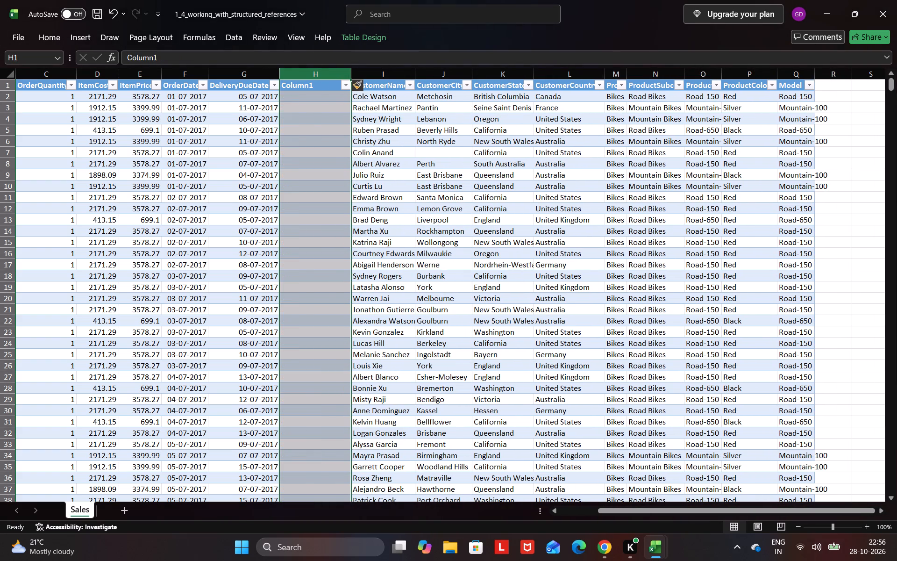
pyautogui.click(327, 89)
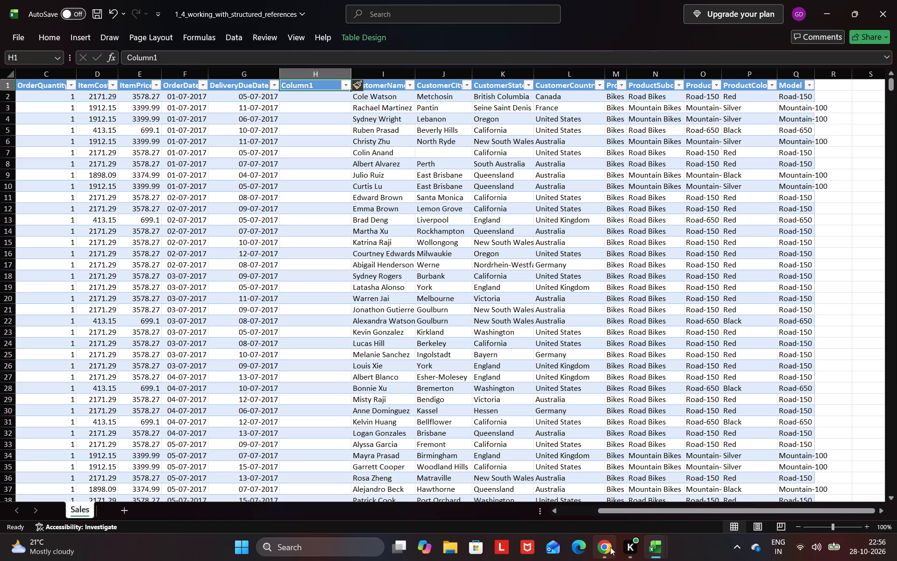
# Switch to DataCamp in Chrome, read the hint for instruction 3, and return to the Excel workbook.
pyautogui.click(593, 485)
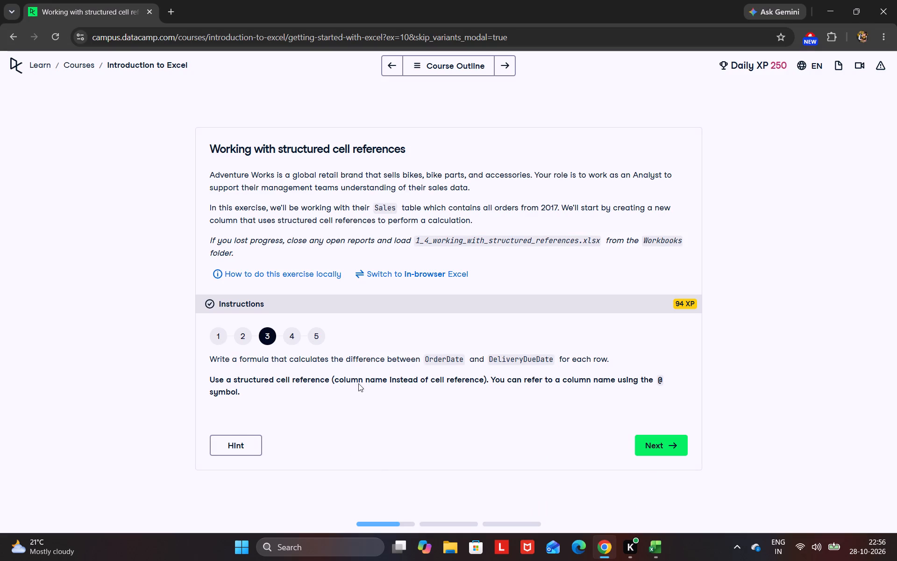
pyautogui.click(255, 446)
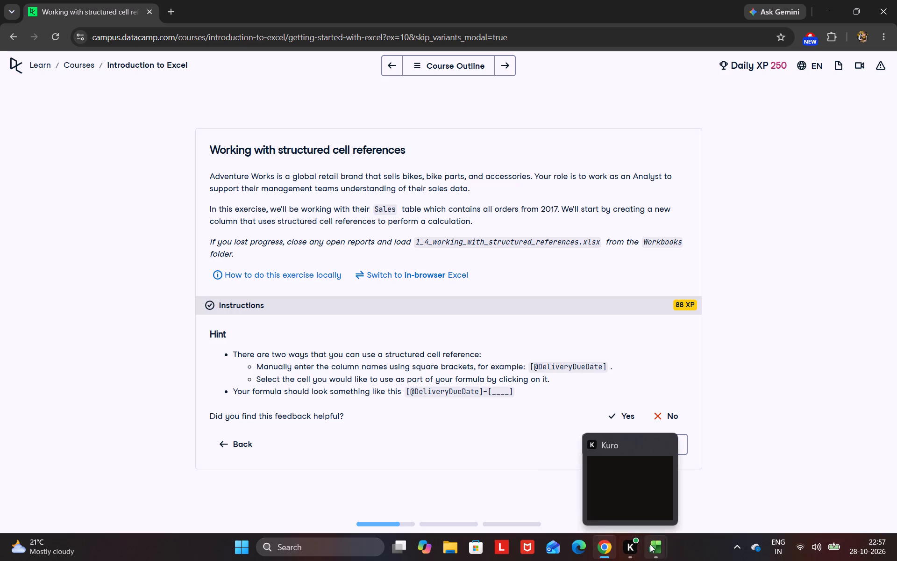
pyautogui.click(672, 488)
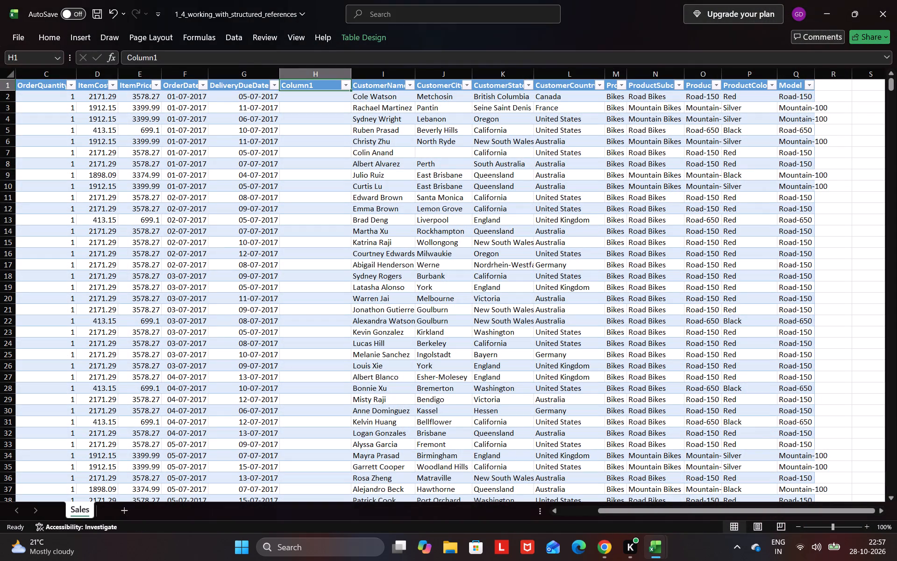
pyautogui.doubleClick(315, 86)
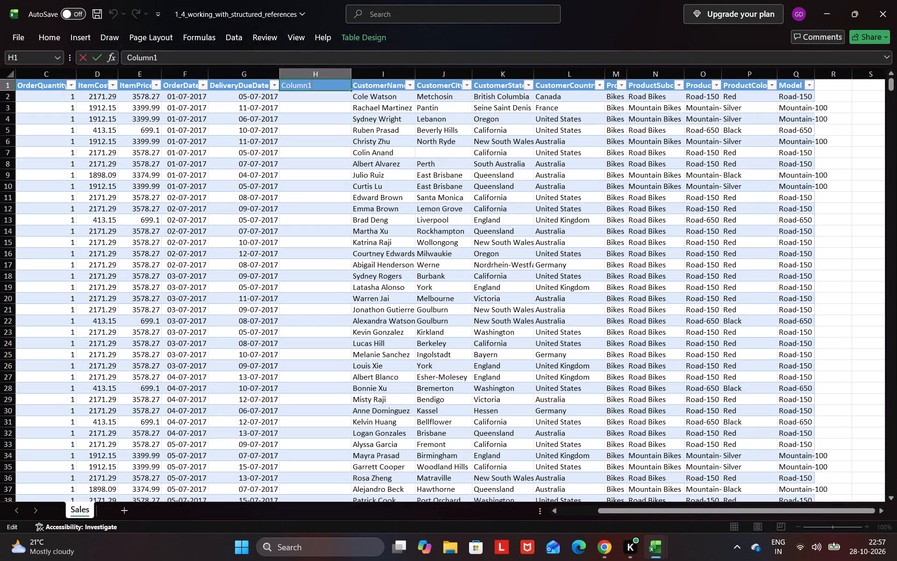
pyautogui.press('BackSpace')
pyautogui.press('BackSpace')
pyautogui.press('BackSpace')
pyautogui.press('BackSpace')
pyautogui.press('BackSpace')
pyautogui.press('BackSpace')
pyautogui.press('BackSpace')
pyautogui.press('[')
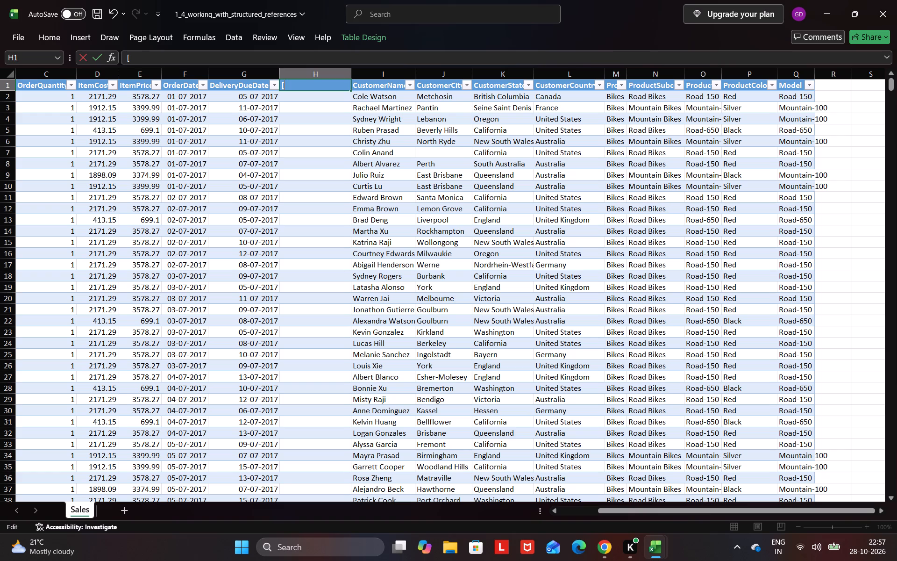
pyautogui.hotkey('shift', '@')
pyautogui.hotkey('shift', 'd')
pyautogui.write('elivery')
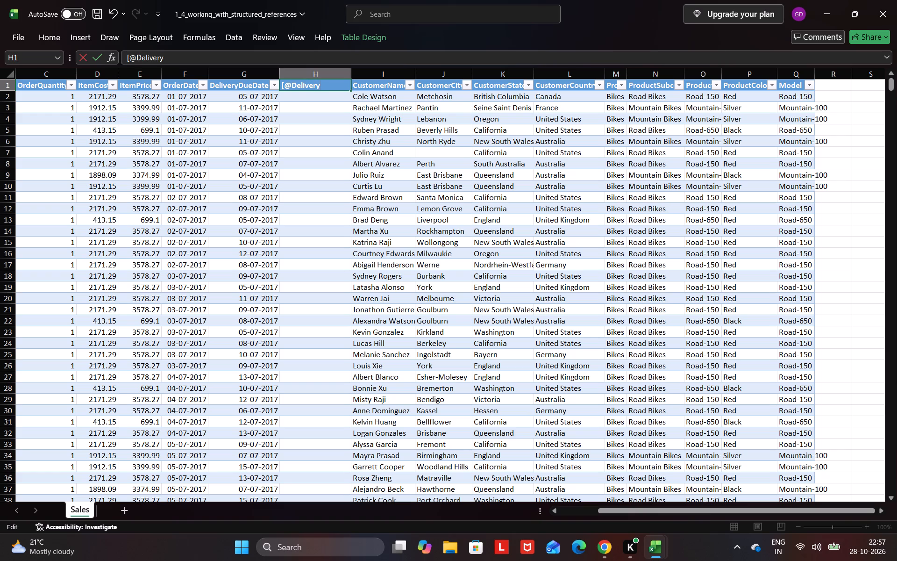
pyautogui.write('DUE')
pyautogui.press('BackSpace')
pyautogui.press('BackSpace')
pyautogui.write('ue')
pyautogui.press('space')
pyautogui.write('da')
pyautogui.press('t')
pyautogui.press('e')
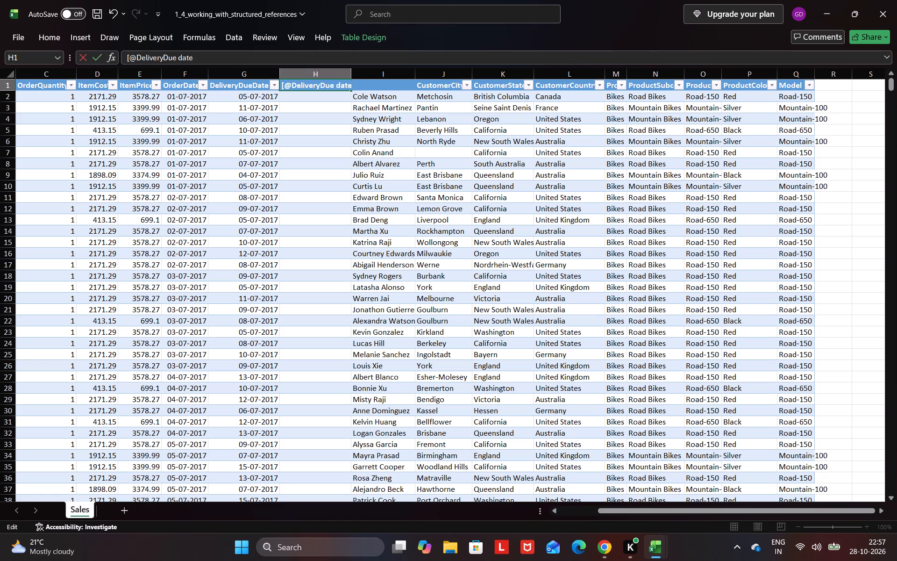
# Extend the entry in header cell H1 with ]-[OrderDate] and commit it.
pyautogui.write(']-')
pyautogui.press('[')
pyautogui.hotkey('shift', 'o')
pyautogui.write('rder')
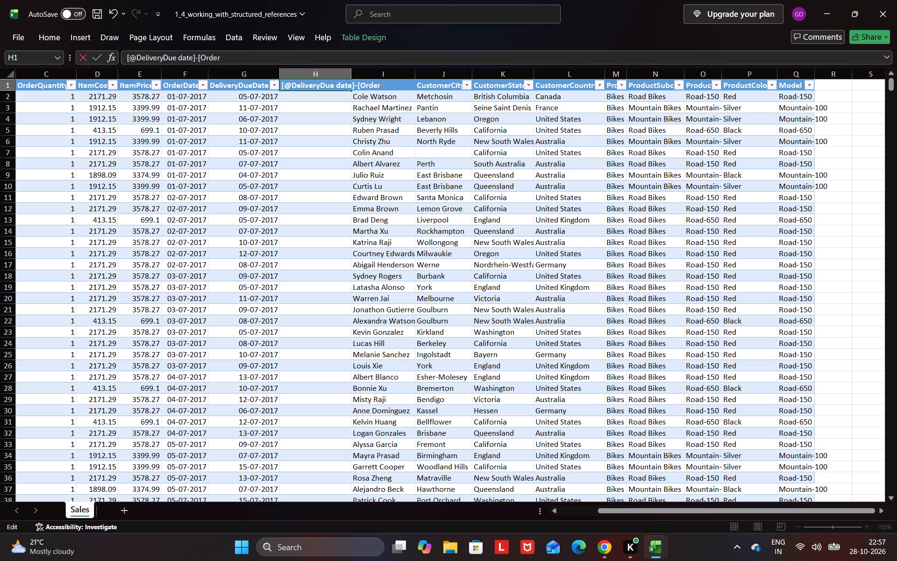
pyautogui.write('Date')
pyautogui.press(']')
pyautogui.click(280, 87)
pyautogui.moveTo(280, 87); pyautogui.dragTo(354, 98)
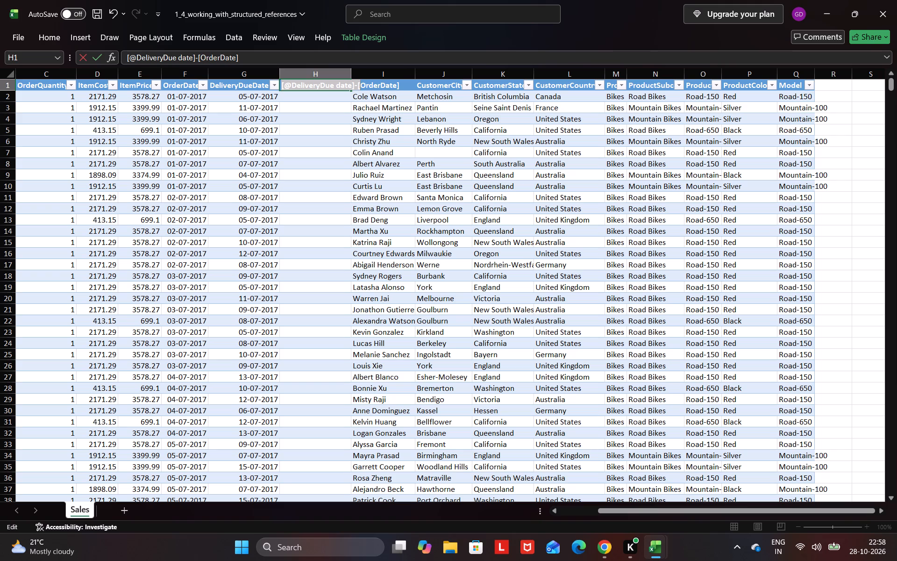
pyautogui.moveTo(354, 98); pyautogui.dragTo(348, 132)
pyautogui.click(326, 76)
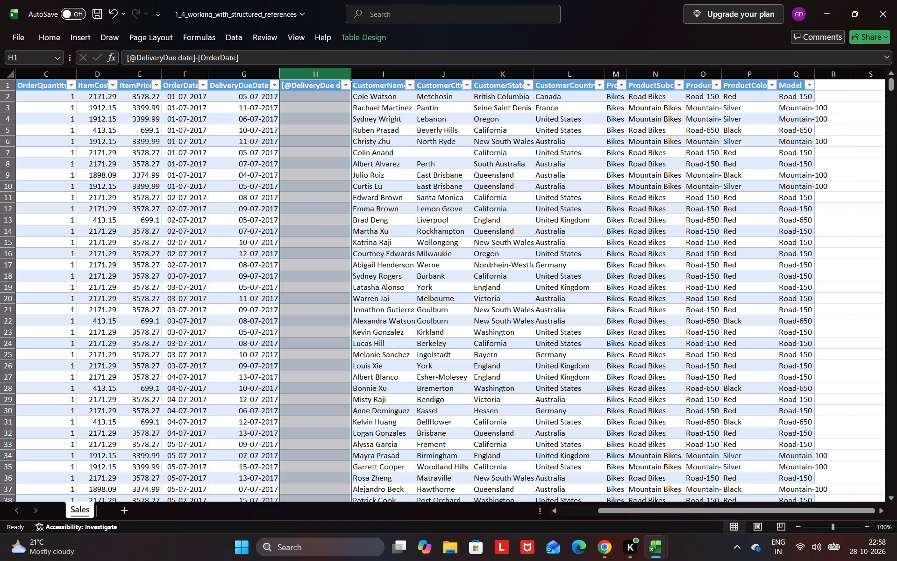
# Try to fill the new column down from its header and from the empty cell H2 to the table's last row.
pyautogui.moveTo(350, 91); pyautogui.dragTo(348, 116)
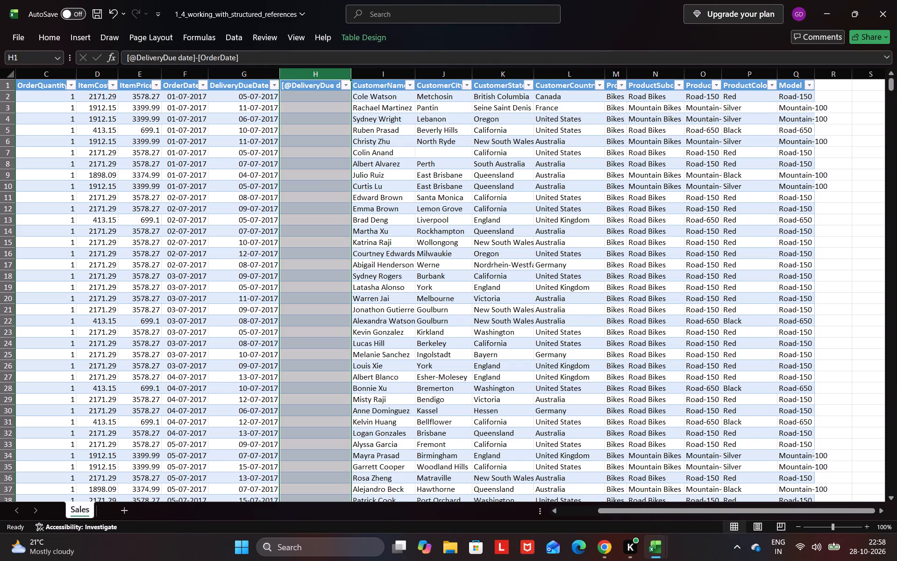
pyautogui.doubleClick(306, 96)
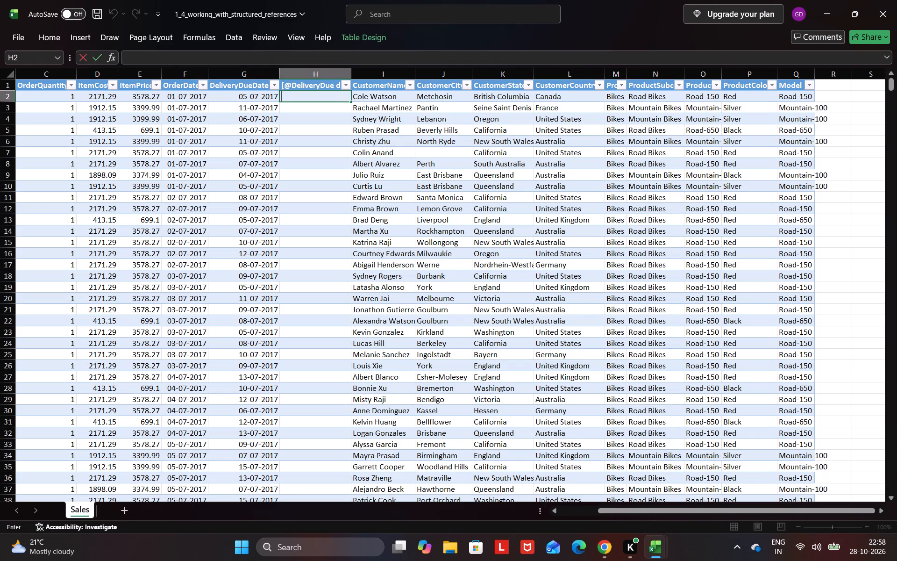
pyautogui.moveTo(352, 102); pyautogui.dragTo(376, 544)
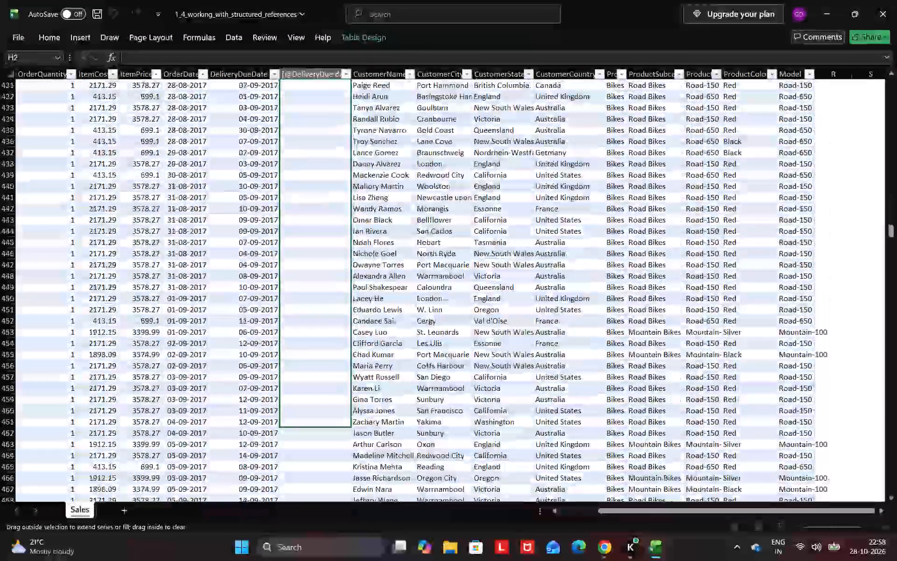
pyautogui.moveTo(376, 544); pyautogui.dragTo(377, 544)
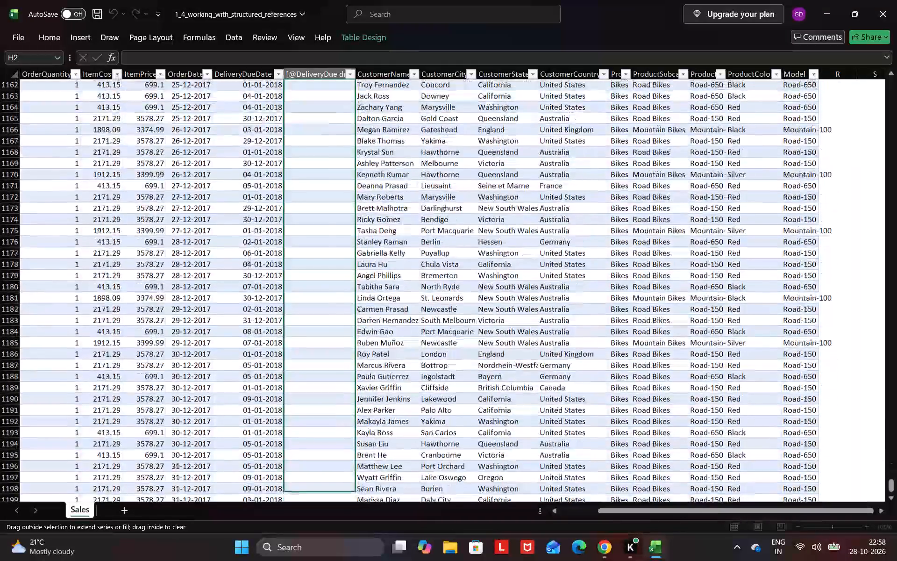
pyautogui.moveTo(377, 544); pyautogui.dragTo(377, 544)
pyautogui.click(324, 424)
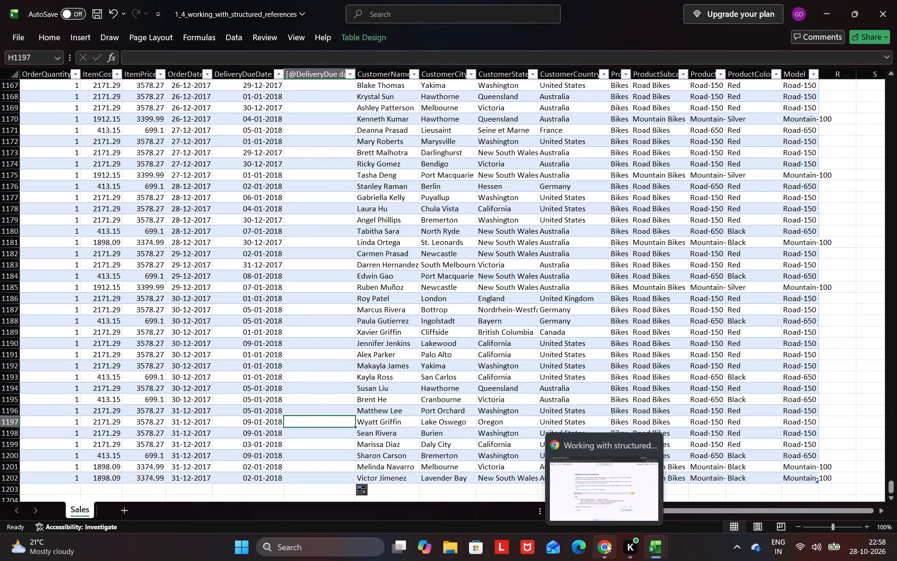
# Switch to Chrome, reread instructions 3 and 4 and the hint for instruction 3, and return to the Excel workbook.
pyautogui.click(594, 498)
pyautogui.click(248, 439)
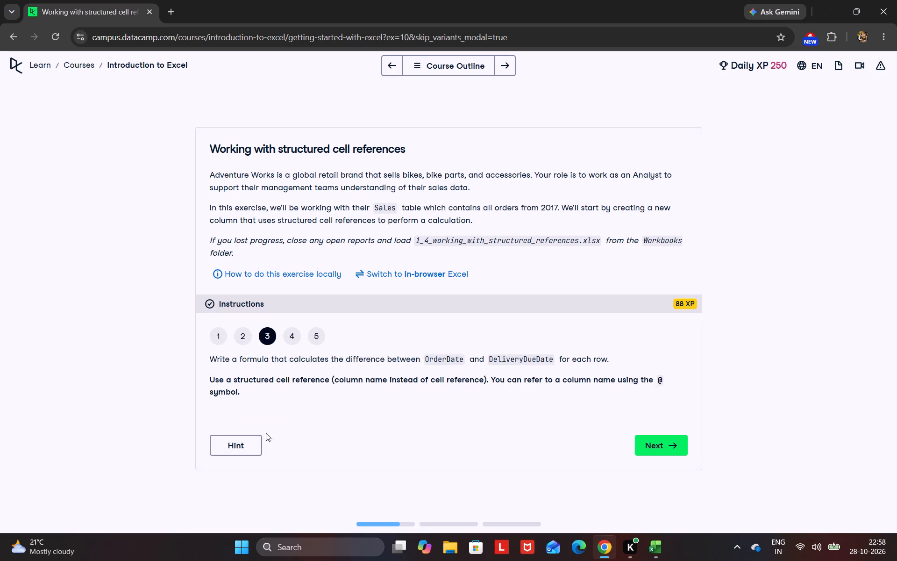
pyautogui.click(297, 331)
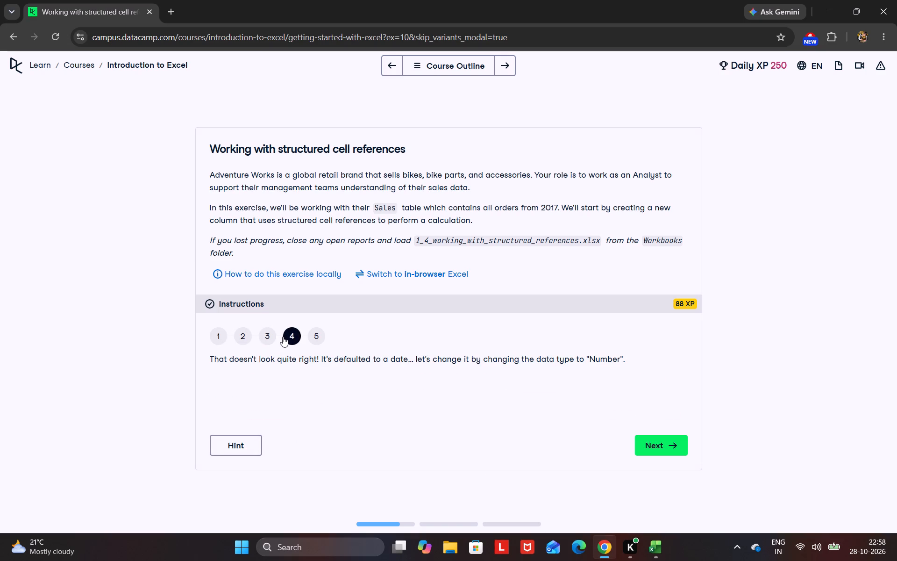
pyautogui.click(268, 337)
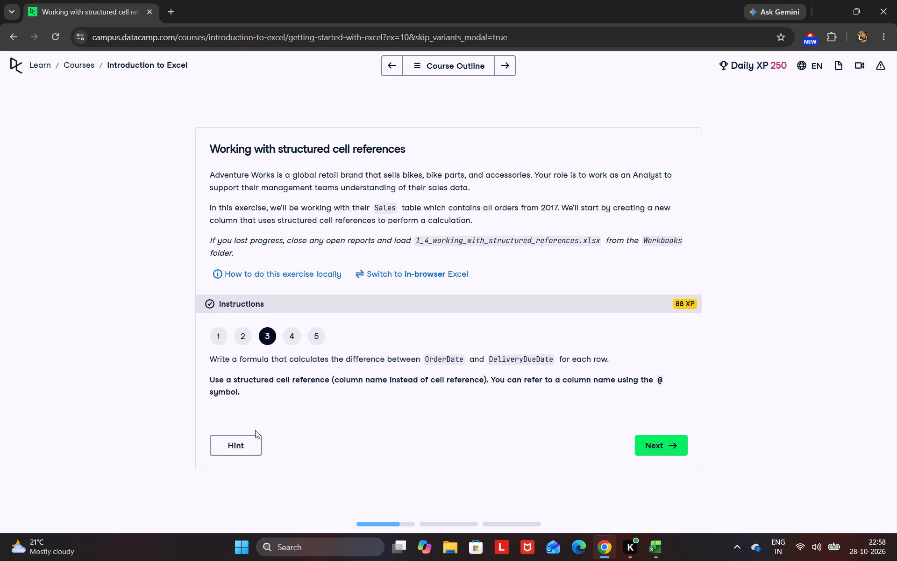
pyautogui.click(249, 440)
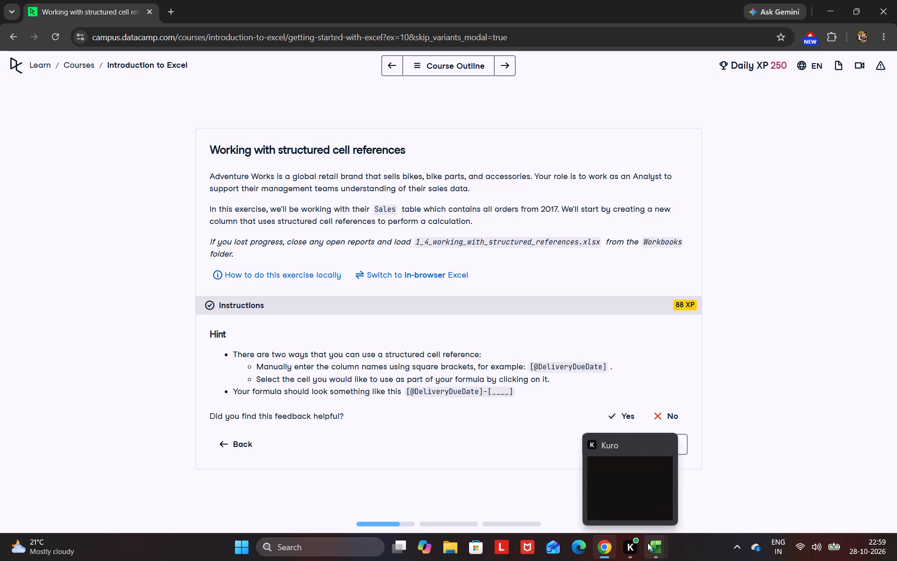
pyautogui.click(673, 505)
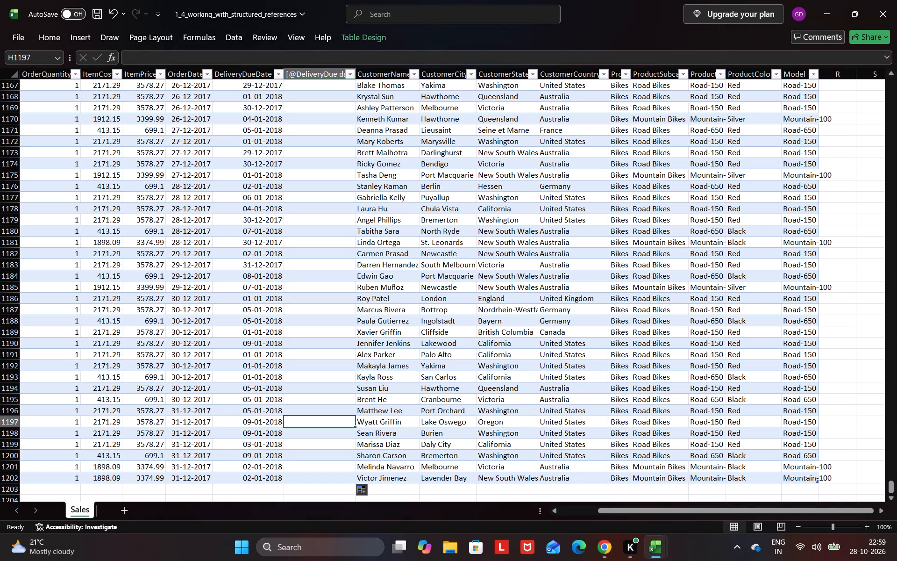
pyautogui.scroll(3, 361, 331)
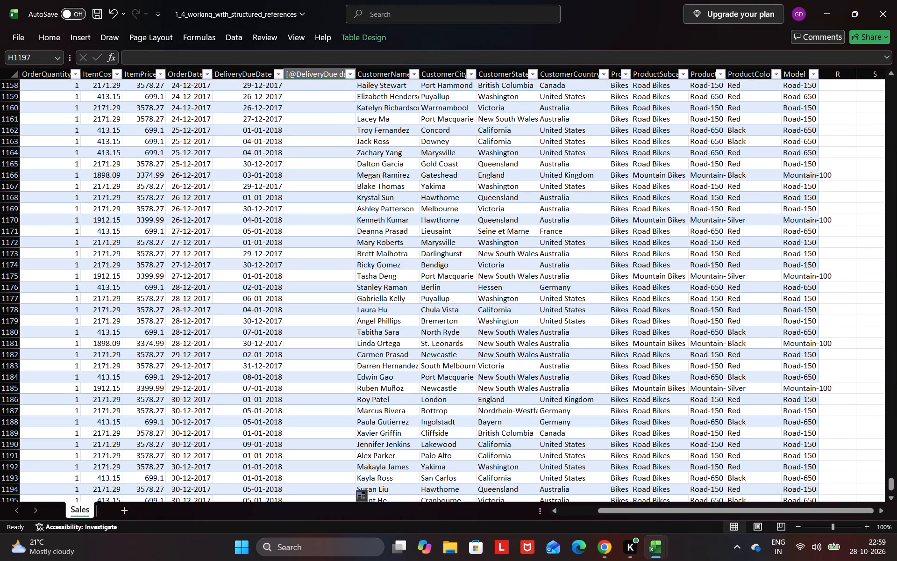
pyautogui.click(333, 79)
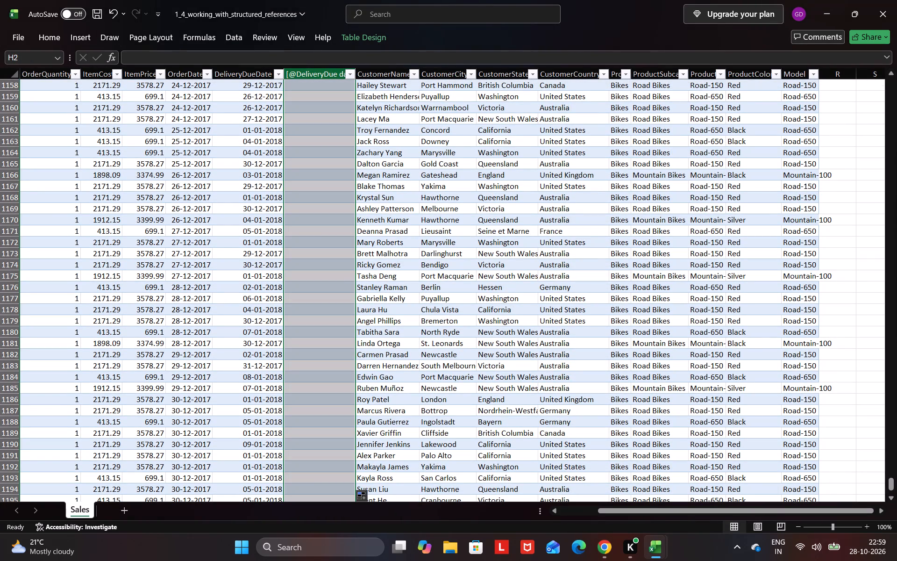
pyautogui.doubleClick(339, 78)
pyautogui.click(339, 78)
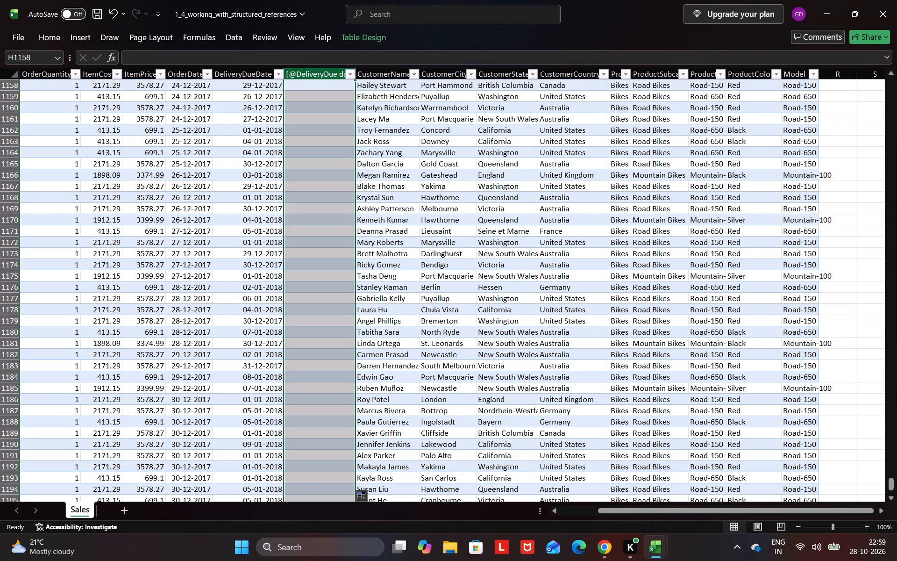
pyautogui.click(340, 77)
pyautogui.click(340, 74)
pyautogui.click(349, 74)
pyautogui.click(349, 74)
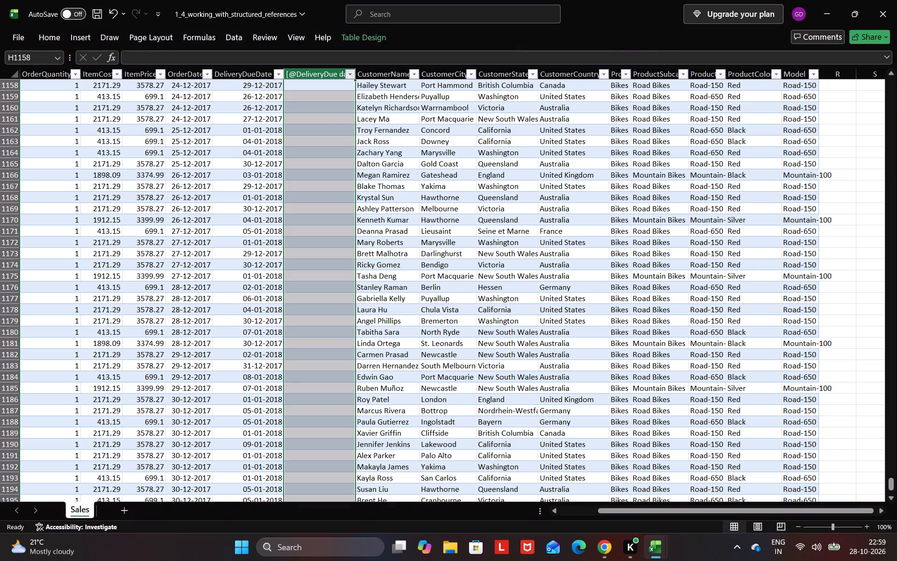
pyautogui.doubleClick(331, 76)
pyautogui.rightClick(331, 76)
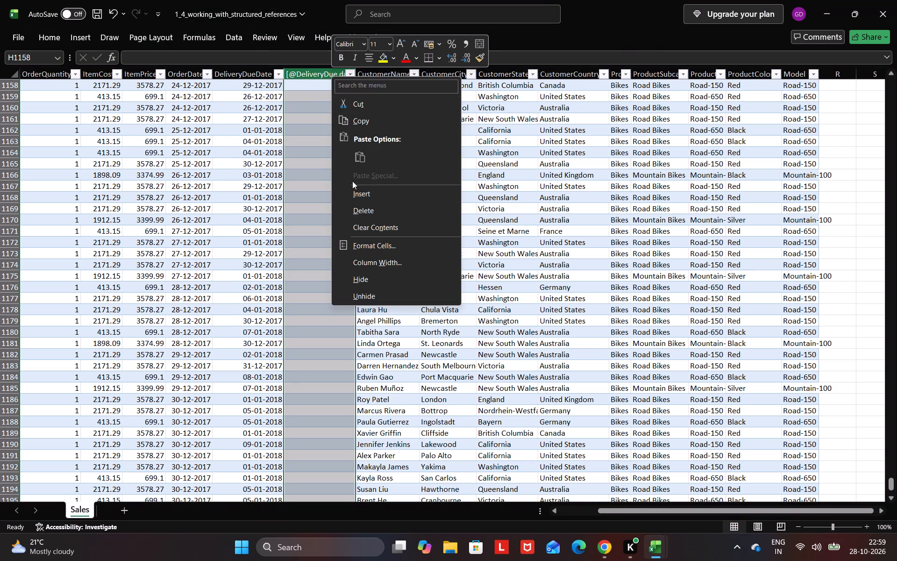
pyautogui.click(364, 209)
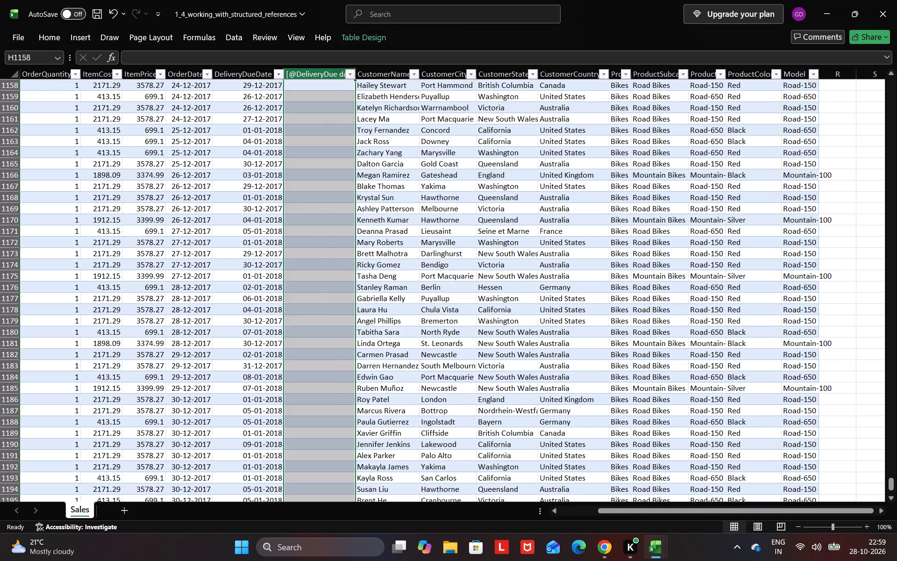
# Insert a new blank column H between DeliveryDueDate and CustomerName.
pyautogui.rightClick(322, 104)
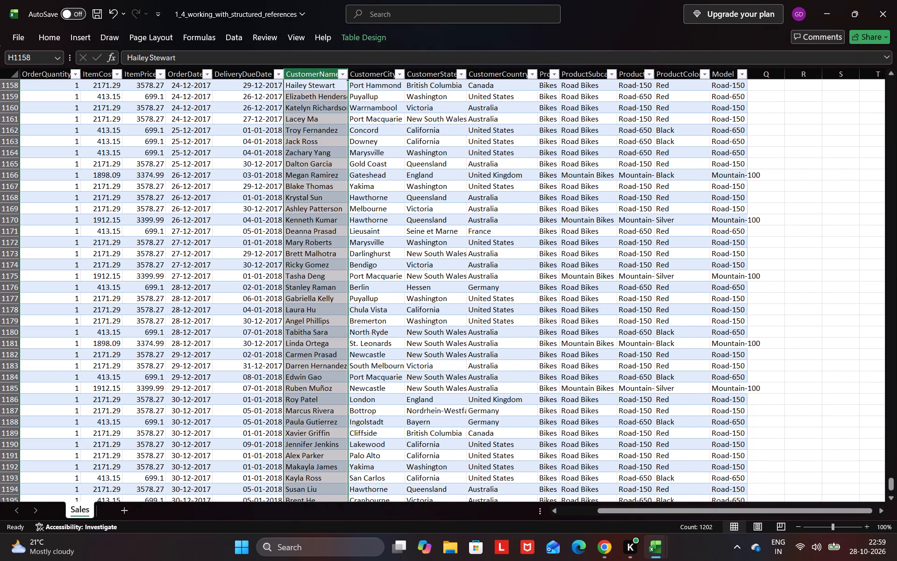
pyautogui.click(376, 225)
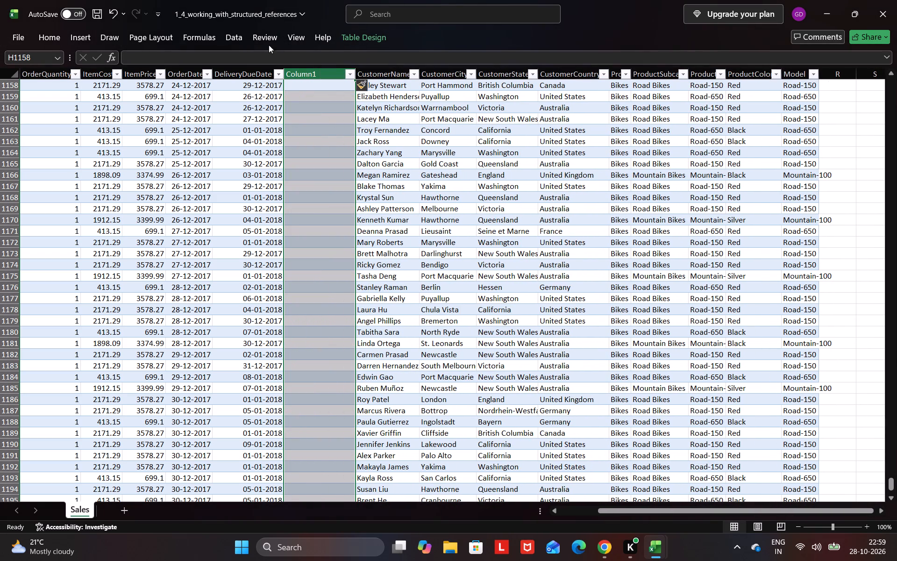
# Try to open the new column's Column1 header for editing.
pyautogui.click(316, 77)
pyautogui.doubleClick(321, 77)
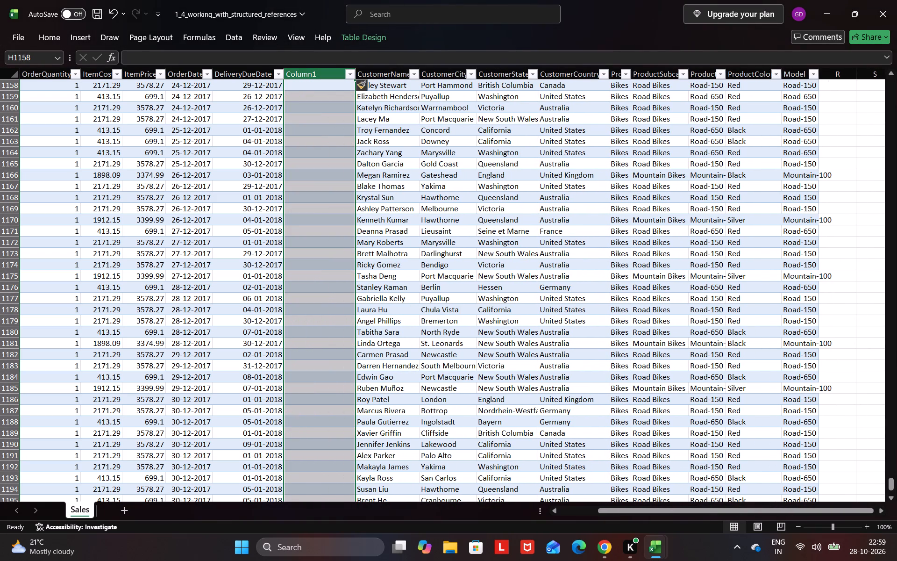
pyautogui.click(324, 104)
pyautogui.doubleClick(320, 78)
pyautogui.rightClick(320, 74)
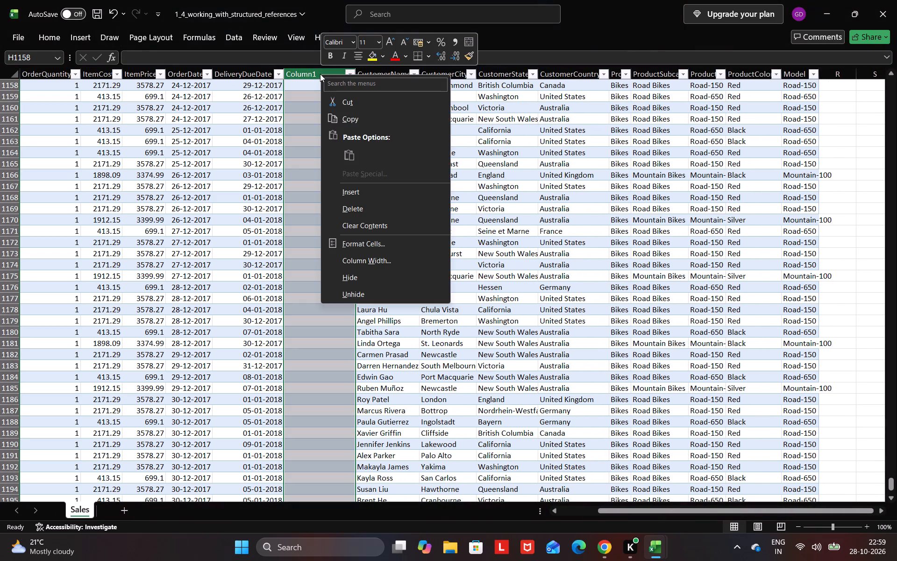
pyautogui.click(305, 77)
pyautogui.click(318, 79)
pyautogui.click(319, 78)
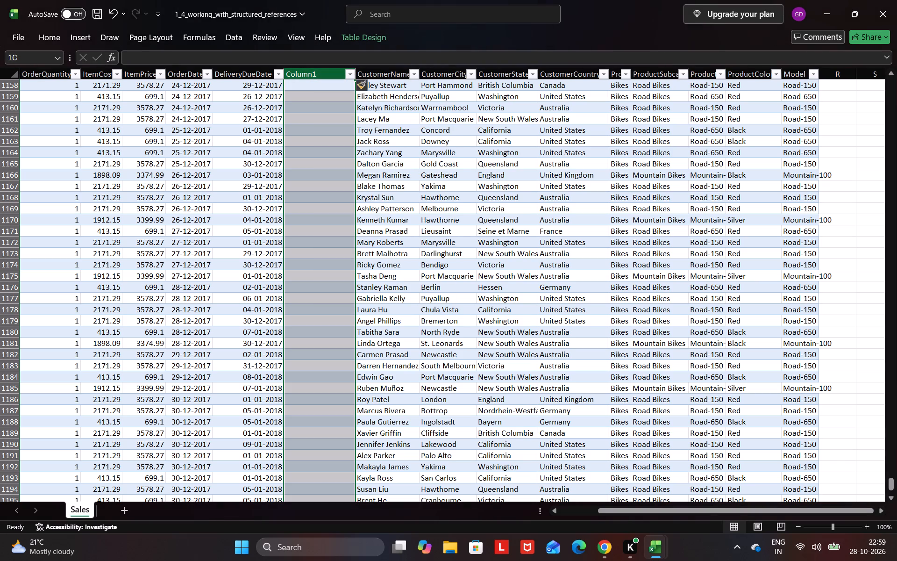
# Widen the OrderDate column slightly.
pyautogui.click(214, 75)
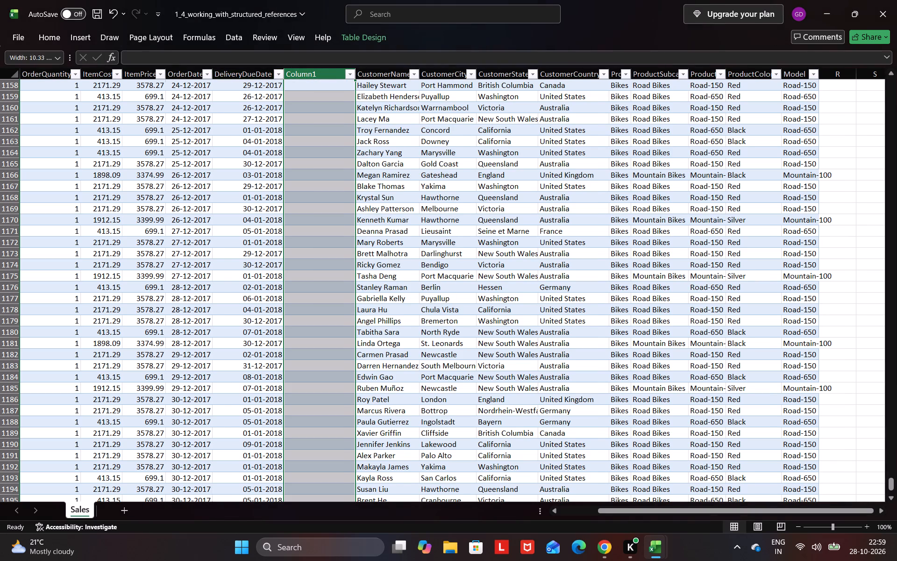
pyautogui.moveTo(214, 75); pyautogui.dragTo(221, 72)
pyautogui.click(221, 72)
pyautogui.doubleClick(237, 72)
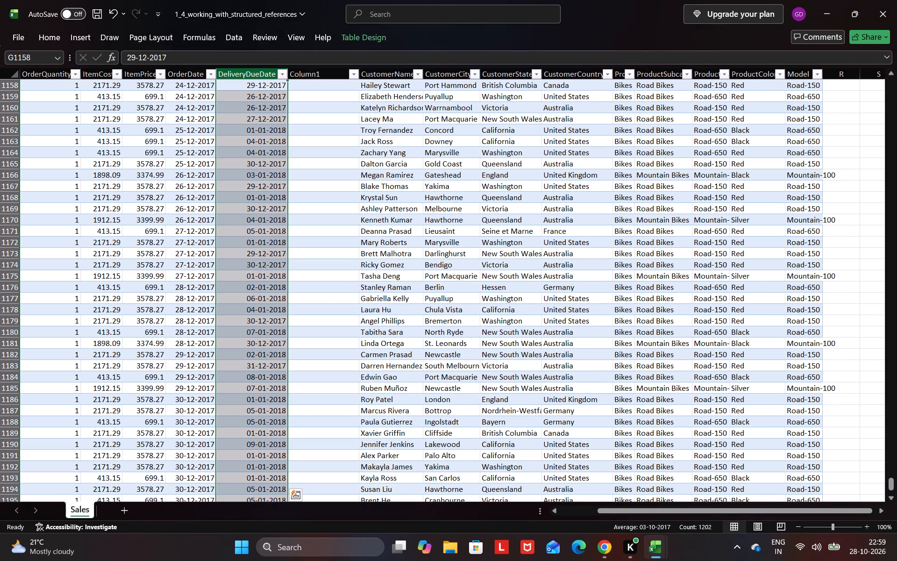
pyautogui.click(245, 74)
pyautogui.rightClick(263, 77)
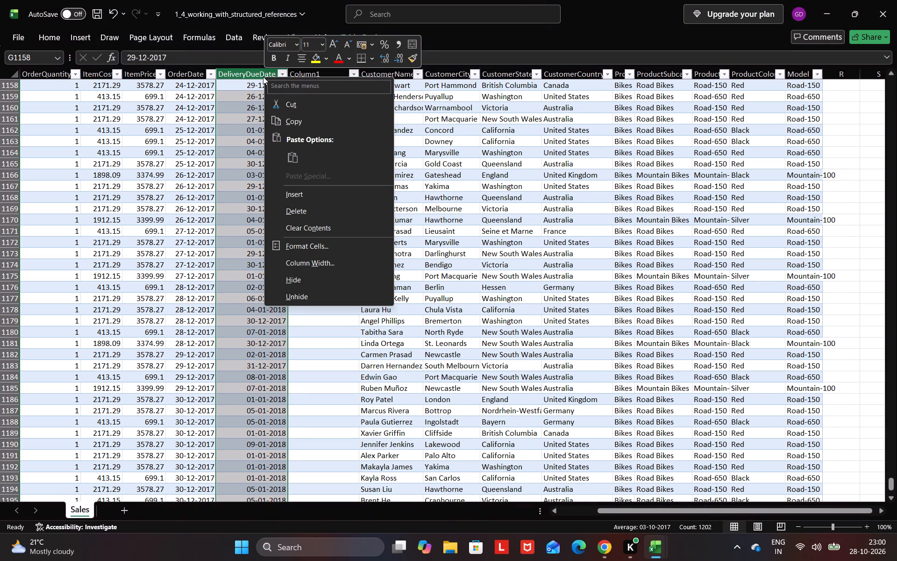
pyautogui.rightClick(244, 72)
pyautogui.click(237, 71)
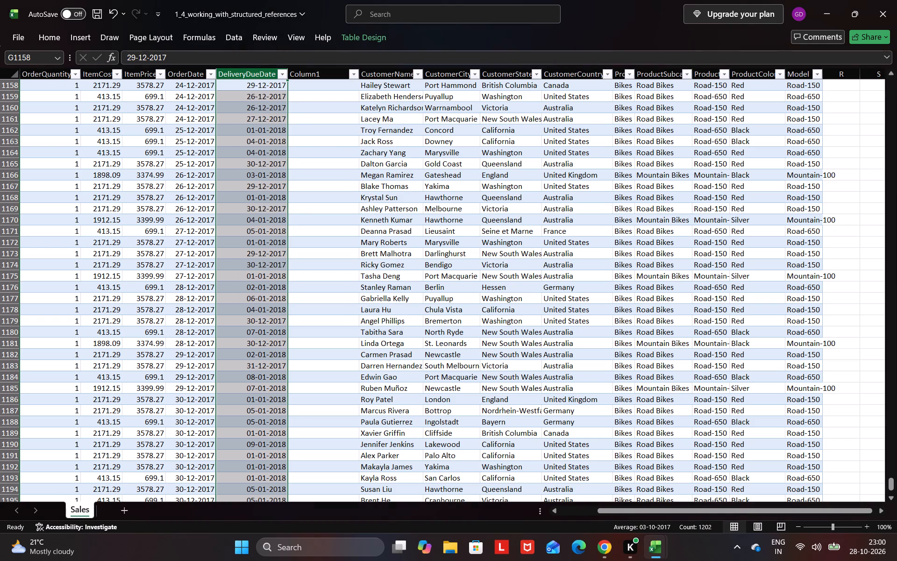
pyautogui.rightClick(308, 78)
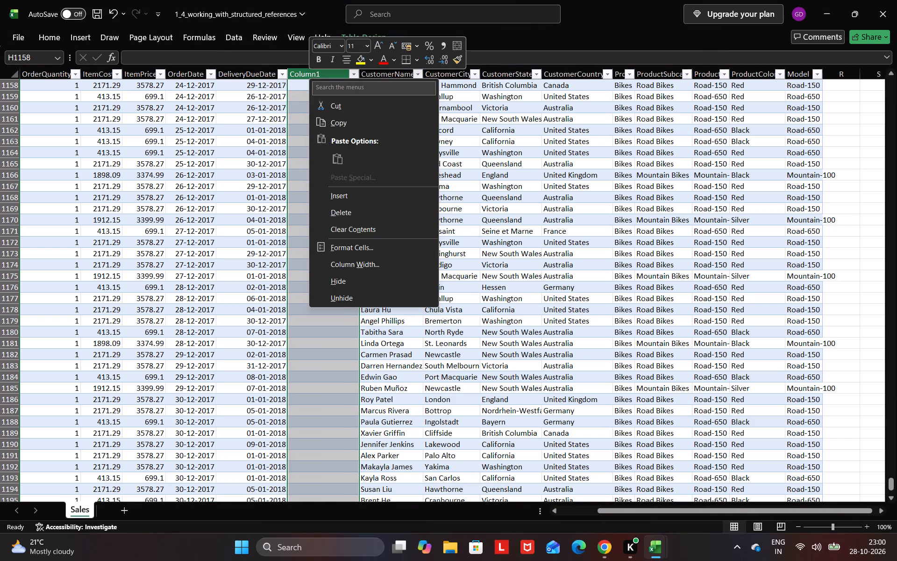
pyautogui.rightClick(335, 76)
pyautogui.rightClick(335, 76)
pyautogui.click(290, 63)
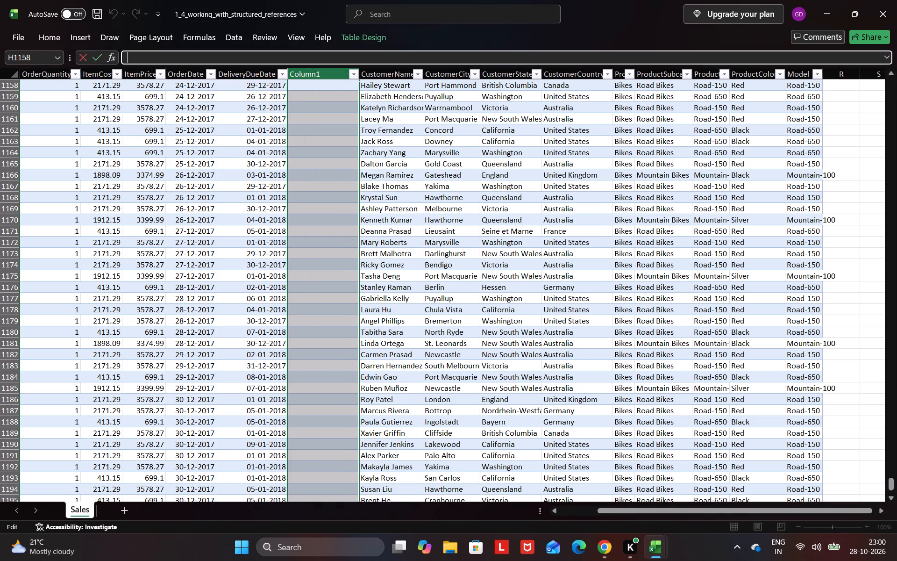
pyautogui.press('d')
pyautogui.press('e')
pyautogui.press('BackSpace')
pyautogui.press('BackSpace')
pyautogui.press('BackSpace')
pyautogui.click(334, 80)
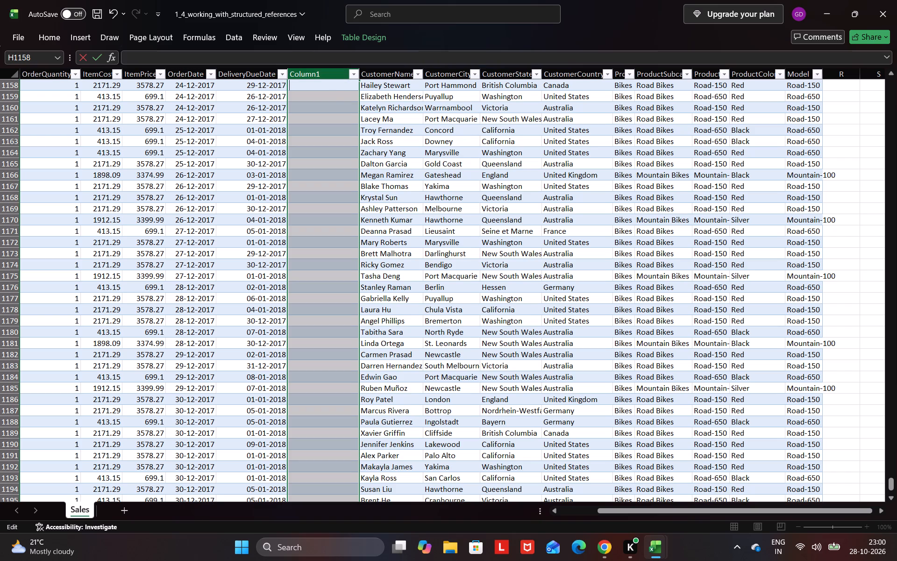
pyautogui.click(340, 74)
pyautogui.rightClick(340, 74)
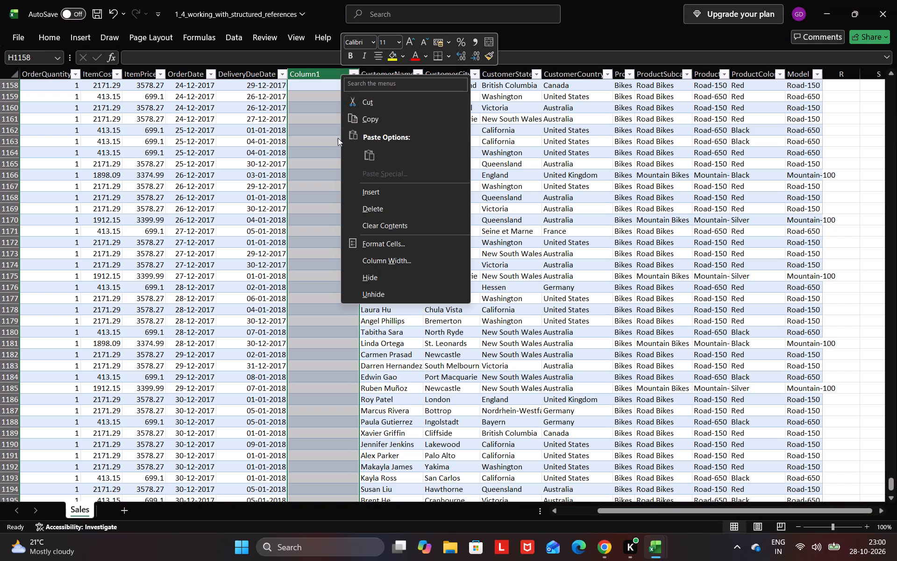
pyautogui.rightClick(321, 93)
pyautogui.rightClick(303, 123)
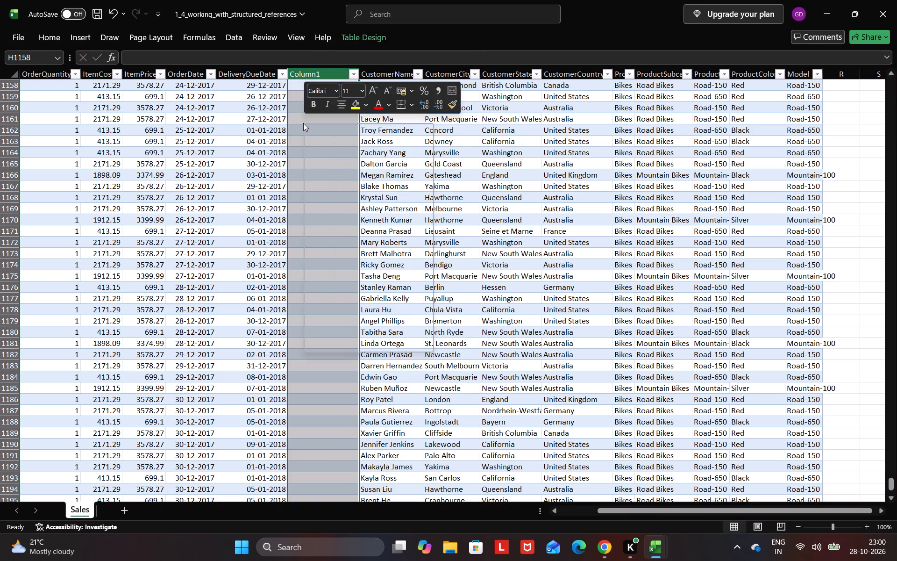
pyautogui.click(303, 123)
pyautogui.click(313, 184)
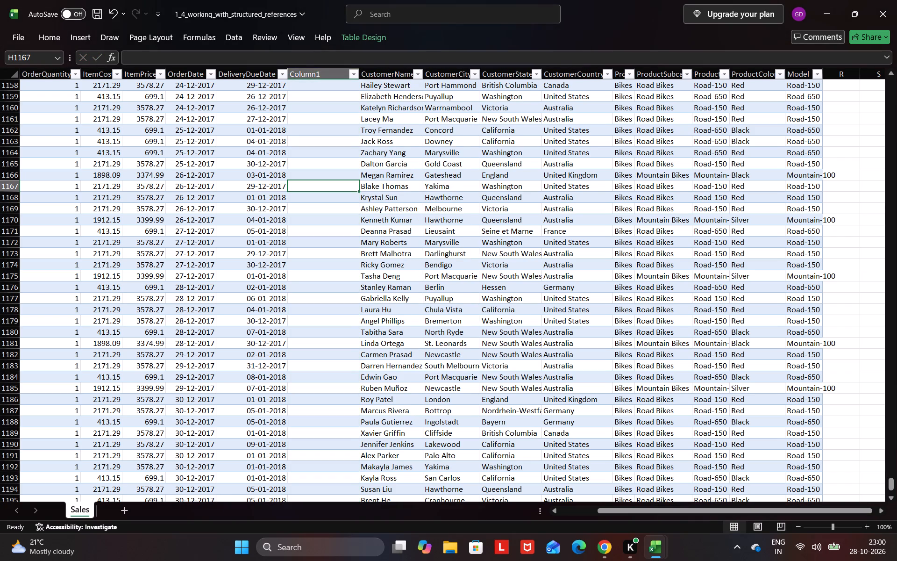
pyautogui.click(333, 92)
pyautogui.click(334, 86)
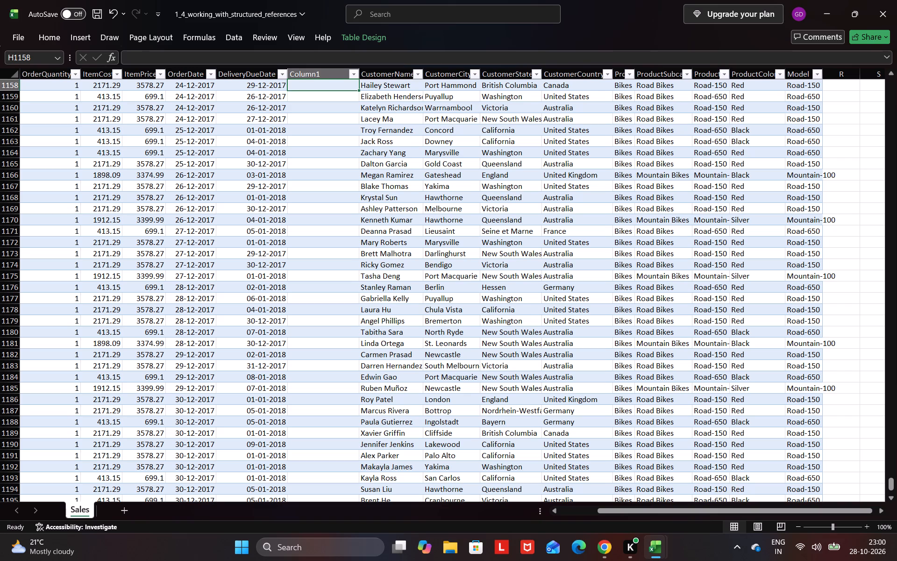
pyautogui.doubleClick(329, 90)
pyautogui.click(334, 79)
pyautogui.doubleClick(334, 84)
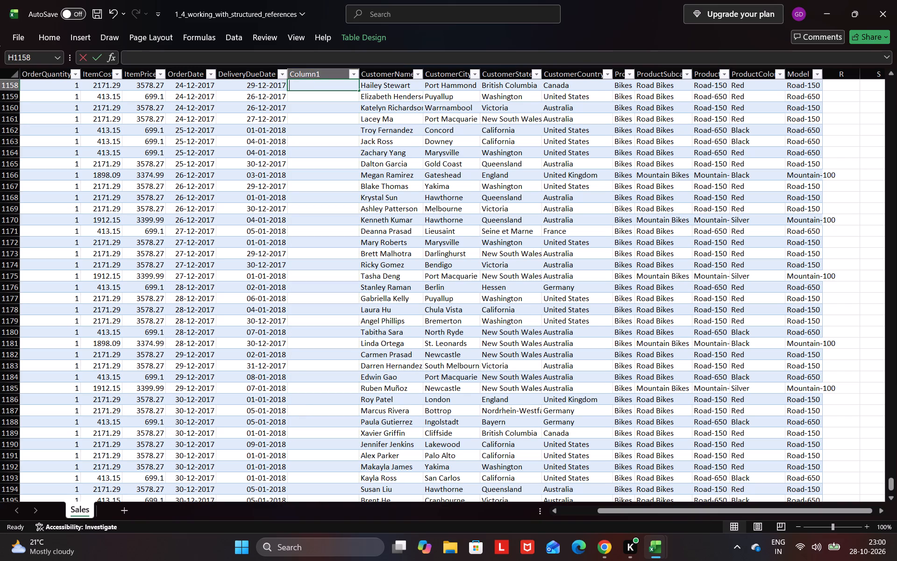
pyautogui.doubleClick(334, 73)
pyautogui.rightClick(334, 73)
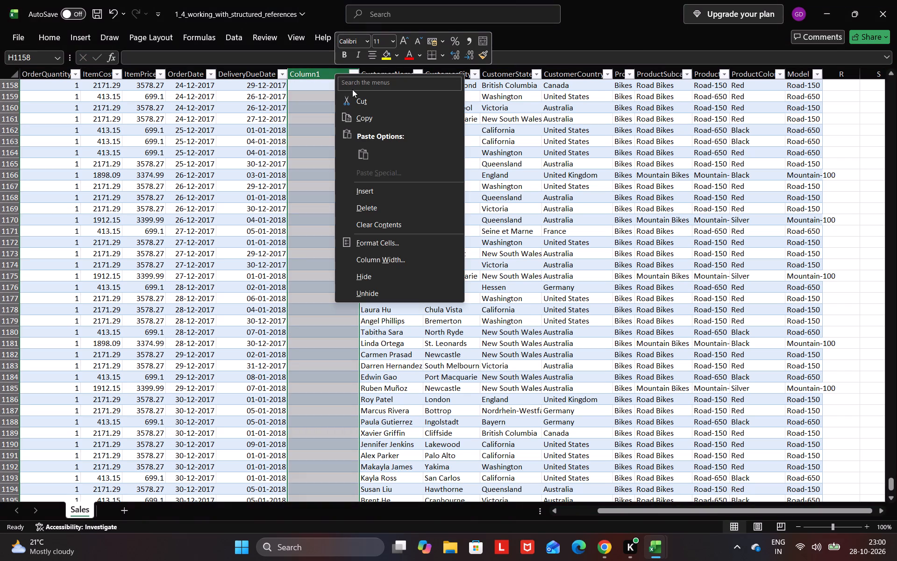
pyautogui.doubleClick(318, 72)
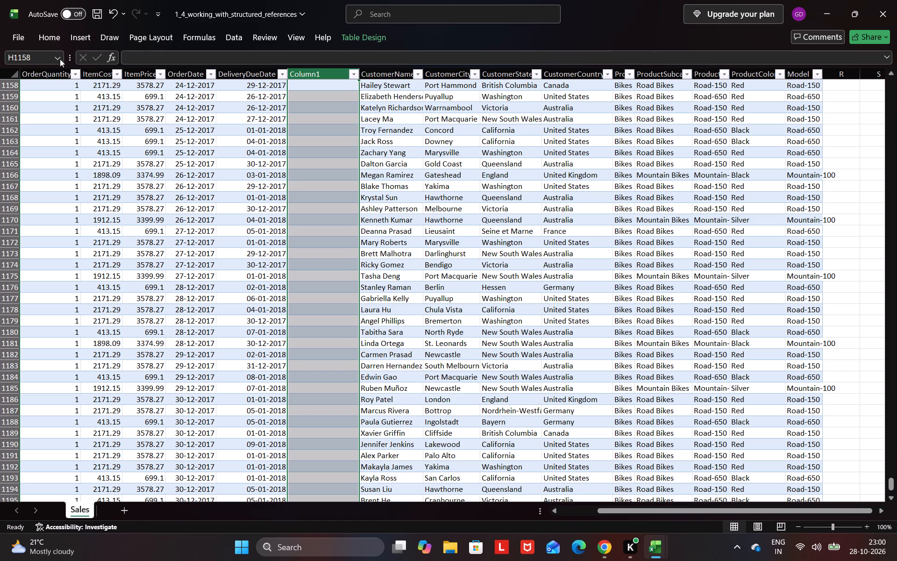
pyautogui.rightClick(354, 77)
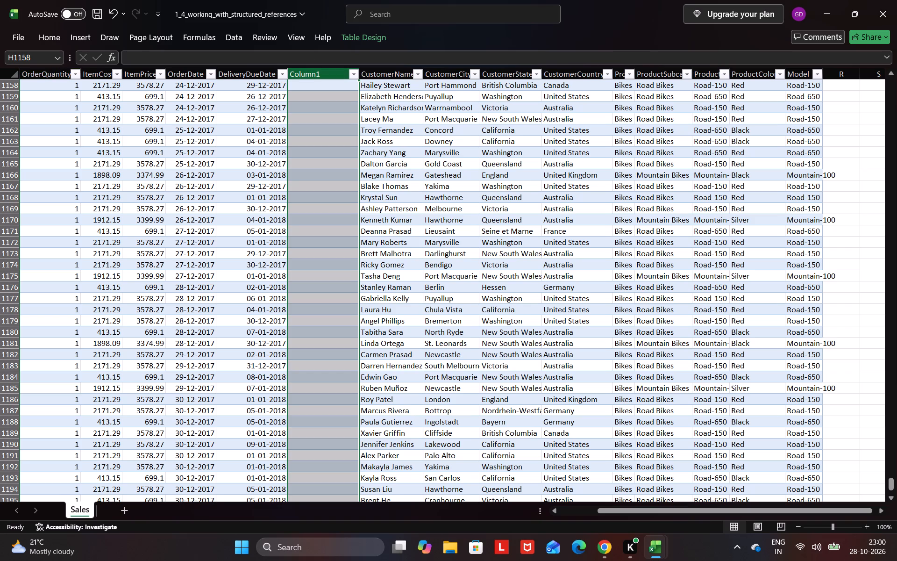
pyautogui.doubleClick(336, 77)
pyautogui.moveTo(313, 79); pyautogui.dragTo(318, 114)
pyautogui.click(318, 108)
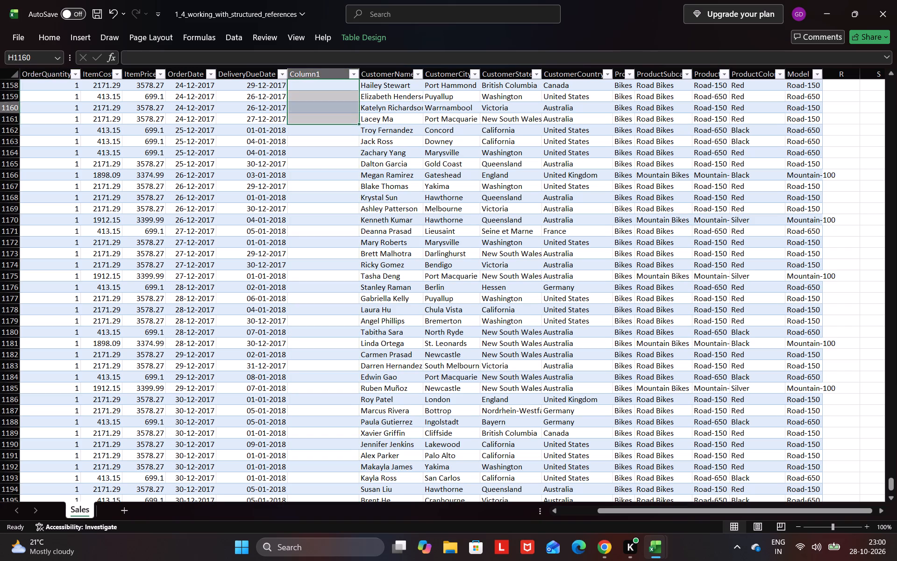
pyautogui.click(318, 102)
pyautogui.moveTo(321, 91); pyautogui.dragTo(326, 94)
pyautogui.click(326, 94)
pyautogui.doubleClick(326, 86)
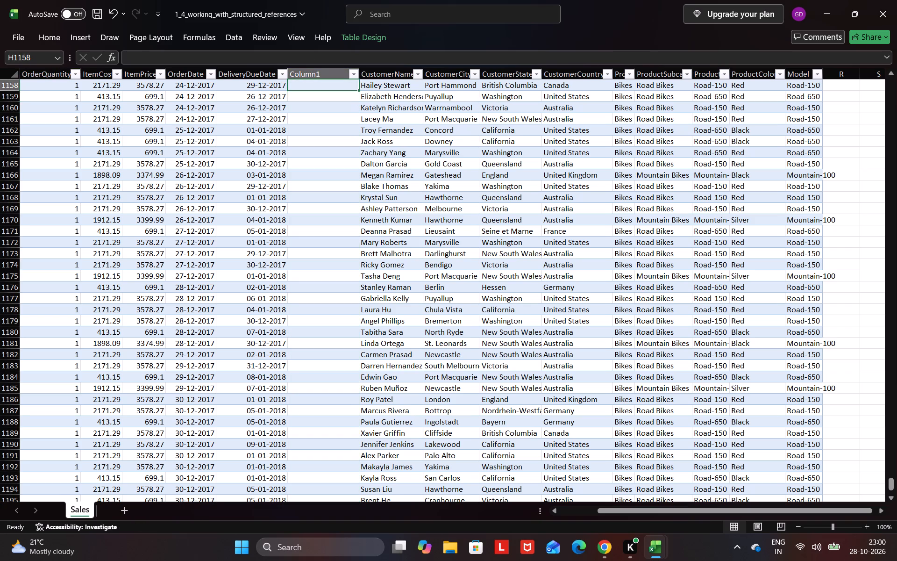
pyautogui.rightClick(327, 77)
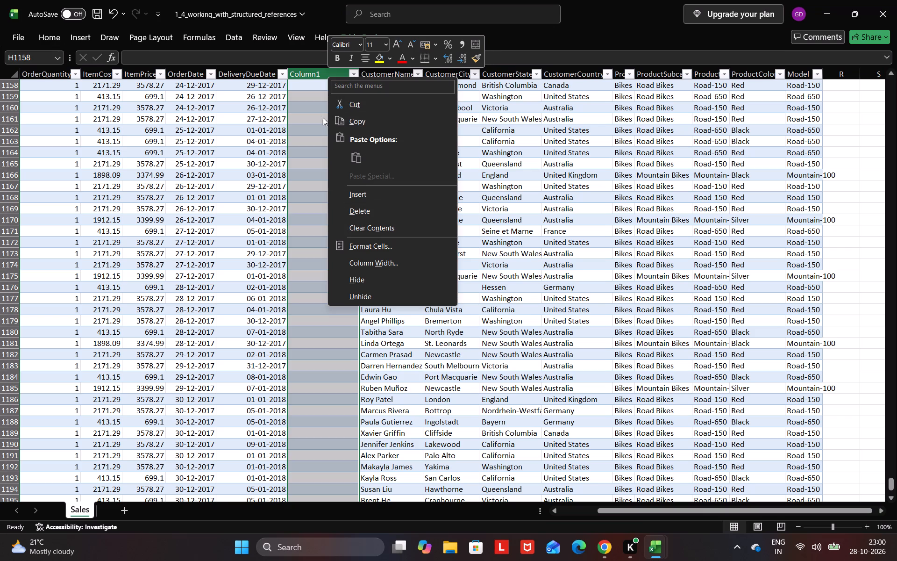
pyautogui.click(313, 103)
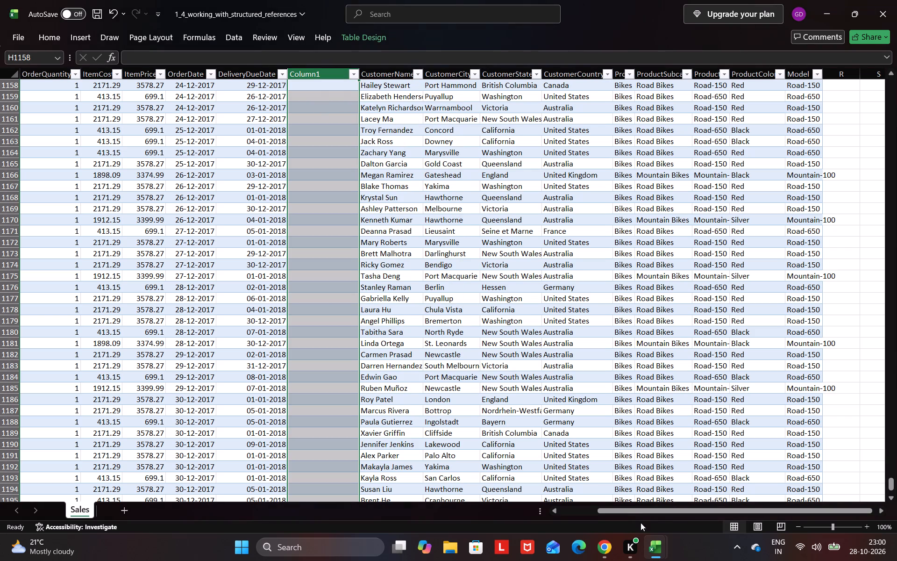
# Switch to Chrome and reread instruction 3 and the hint for instruction 2 of the structured references exercise.
pyautogui.click(607, 549)
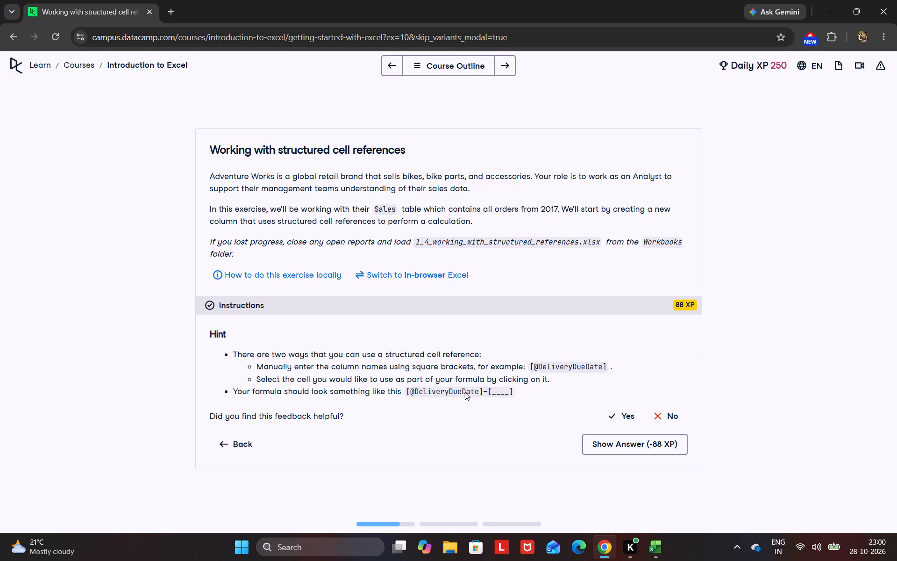
pyautogui.click(256, 446)
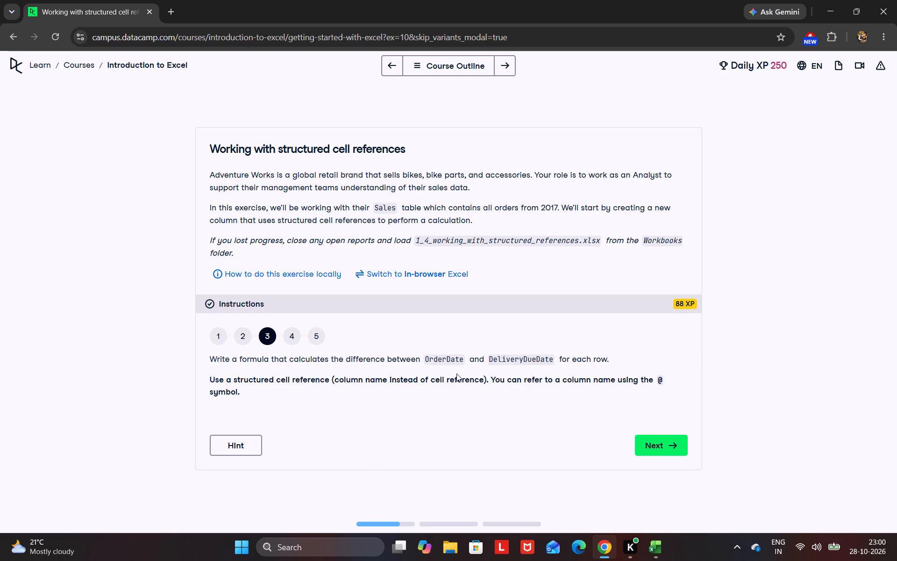
pyautogui.click(431, 361)
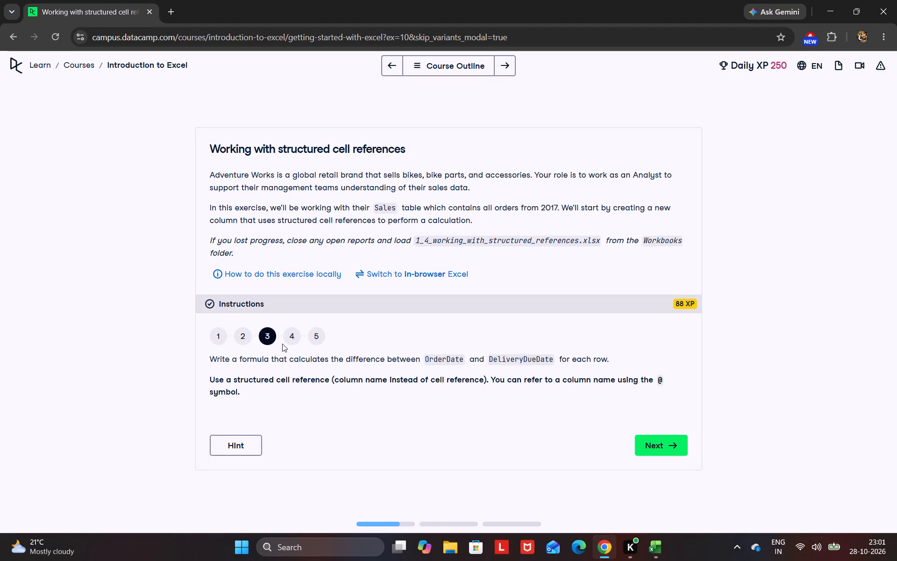
pyautogui.click(243, 336)
pyautogui.click(247, 447)
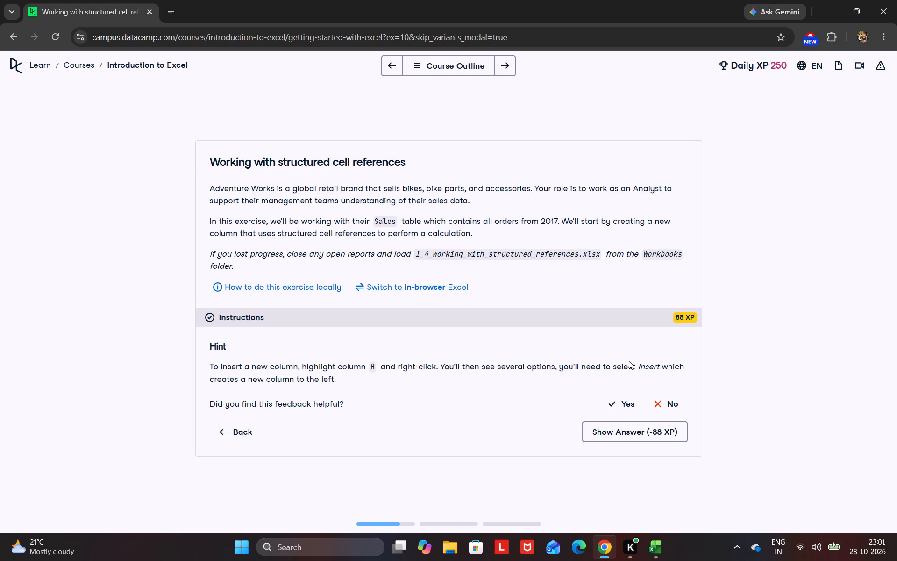
# Return to instruction 3 of the structured references exercise and read its hint.
pyautogui.click(252, 430)
pyautogui.click(268, 341)
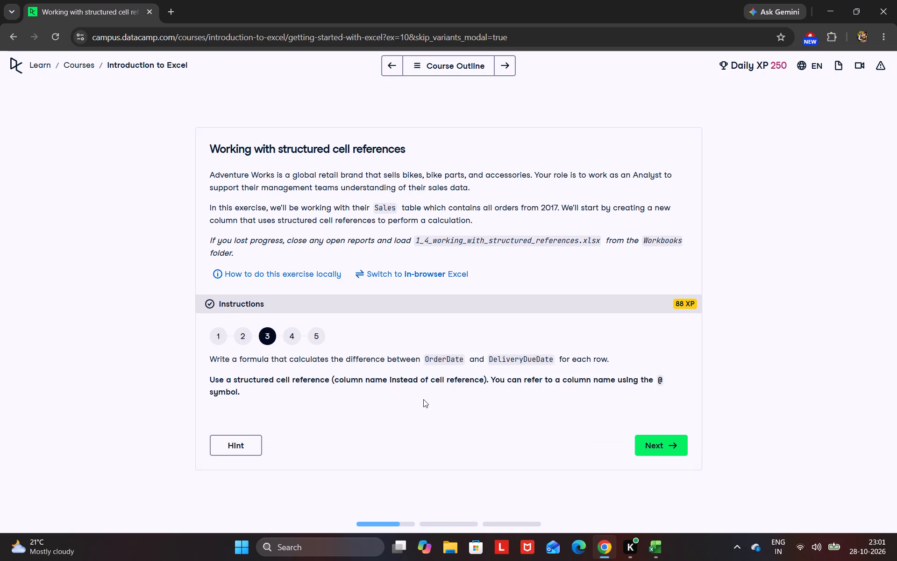
pyautogui.click(221, 438)
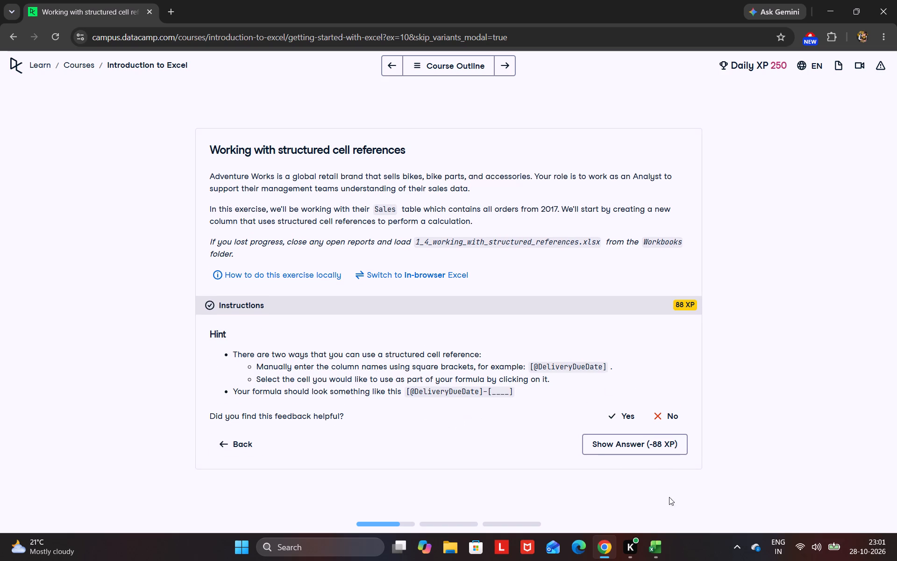
# Switch to the 1_4_working_with_structured_references workbook in Excel.
pyautogui.click(653, 539)
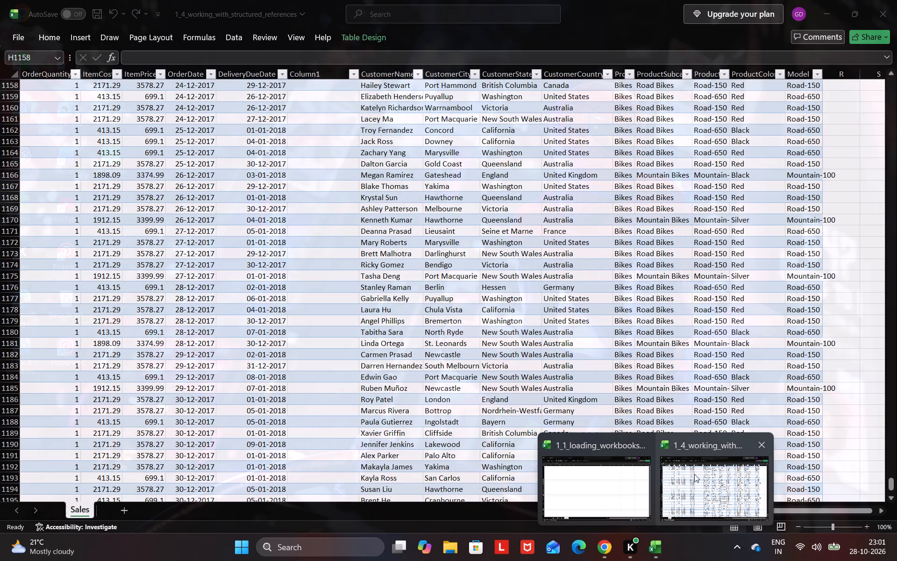
pyautogui.click(683, 480)
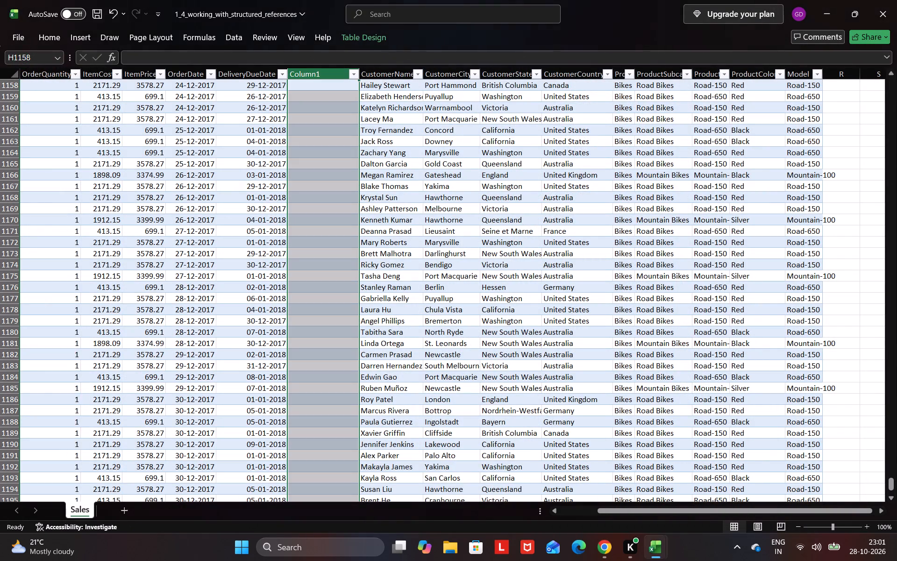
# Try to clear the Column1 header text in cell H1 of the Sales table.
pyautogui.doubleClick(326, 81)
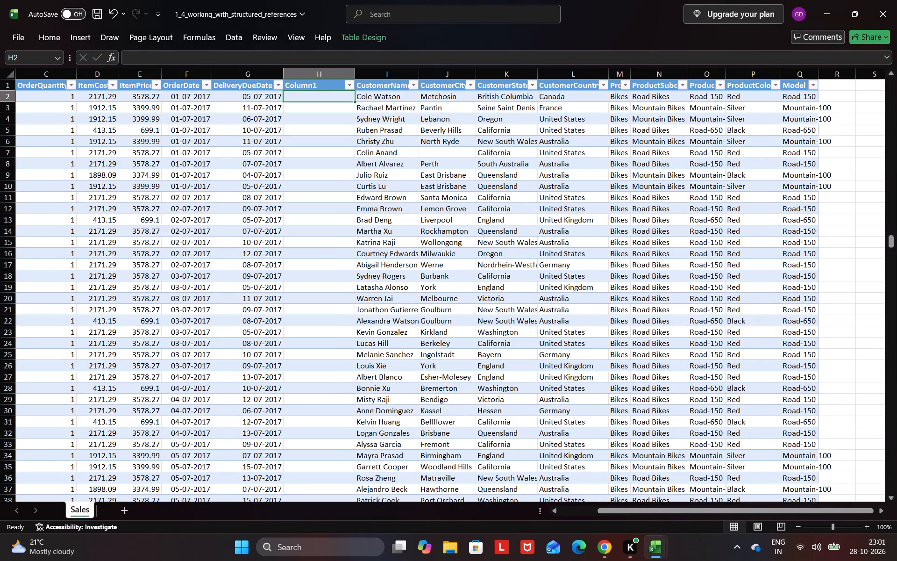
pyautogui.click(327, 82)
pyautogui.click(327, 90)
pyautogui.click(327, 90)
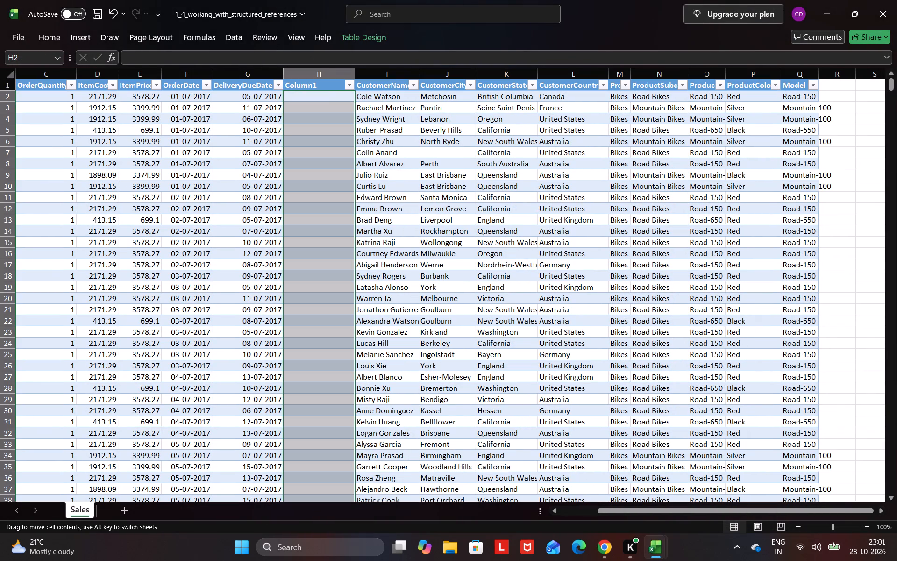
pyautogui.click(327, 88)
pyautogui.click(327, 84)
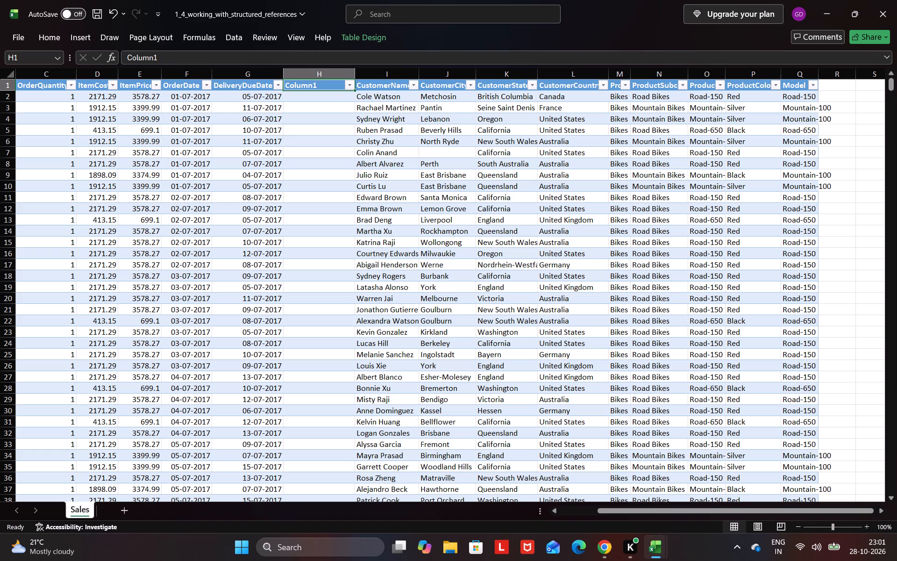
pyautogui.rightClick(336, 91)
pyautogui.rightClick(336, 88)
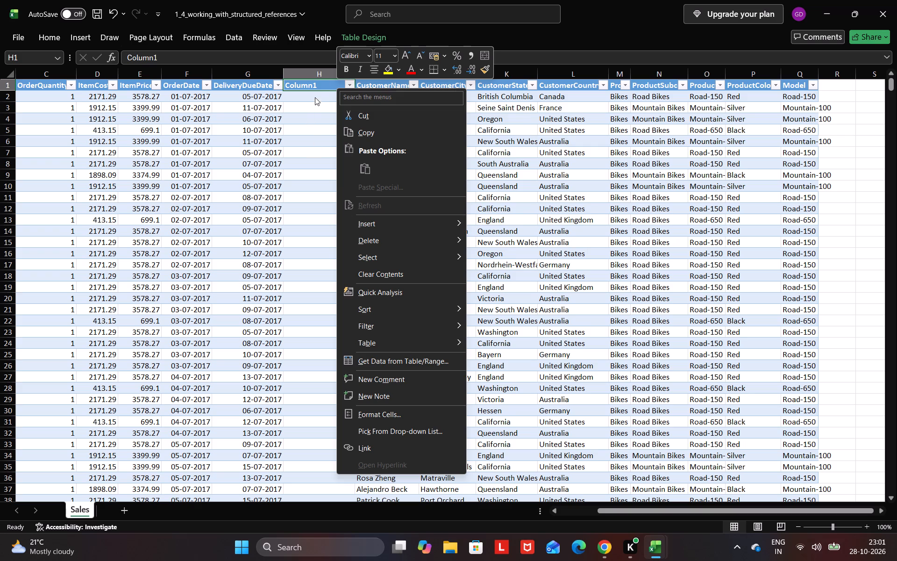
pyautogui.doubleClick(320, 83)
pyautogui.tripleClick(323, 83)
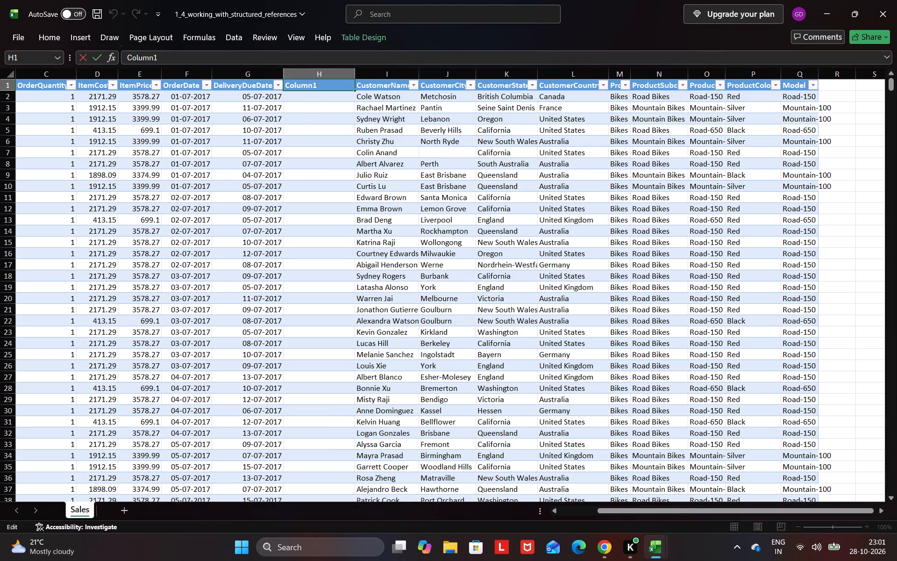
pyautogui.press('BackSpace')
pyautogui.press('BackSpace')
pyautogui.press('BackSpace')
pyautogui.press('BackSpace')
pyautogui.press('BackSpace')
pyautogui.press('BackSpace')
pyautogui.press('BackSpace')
# Copy the text DeliveryDueDate from the header in cell G1.
pyautogui.doubleClick(224, 86)
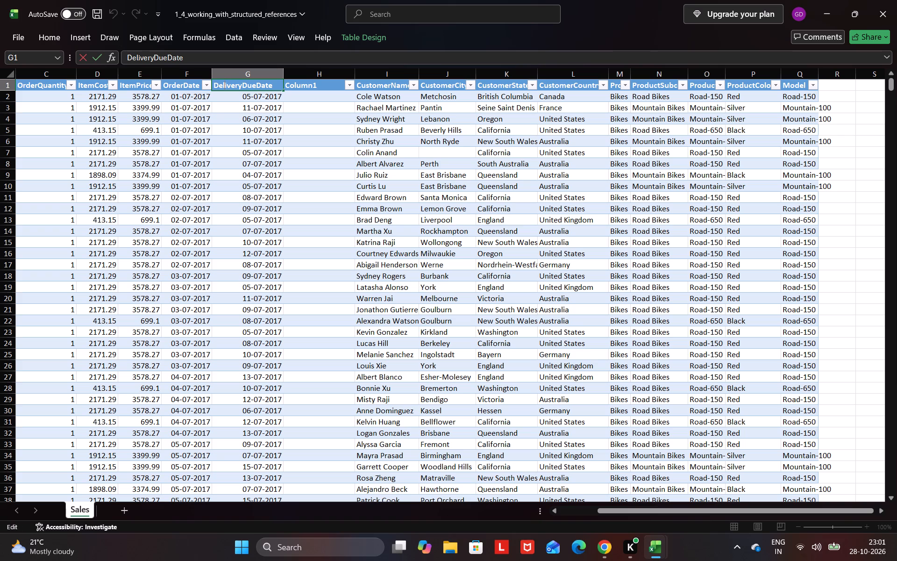
pyautogui.click(212, 84)
pyautogui.moveTo(212, 84); pyautogui.dragTo(263, 86)
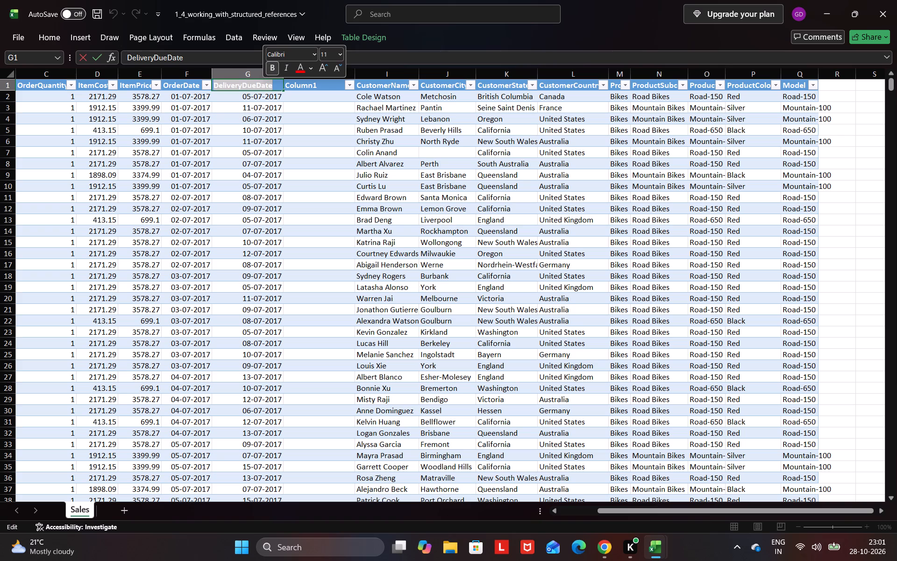
pyautogui.hotkey('ctrl', 'c')
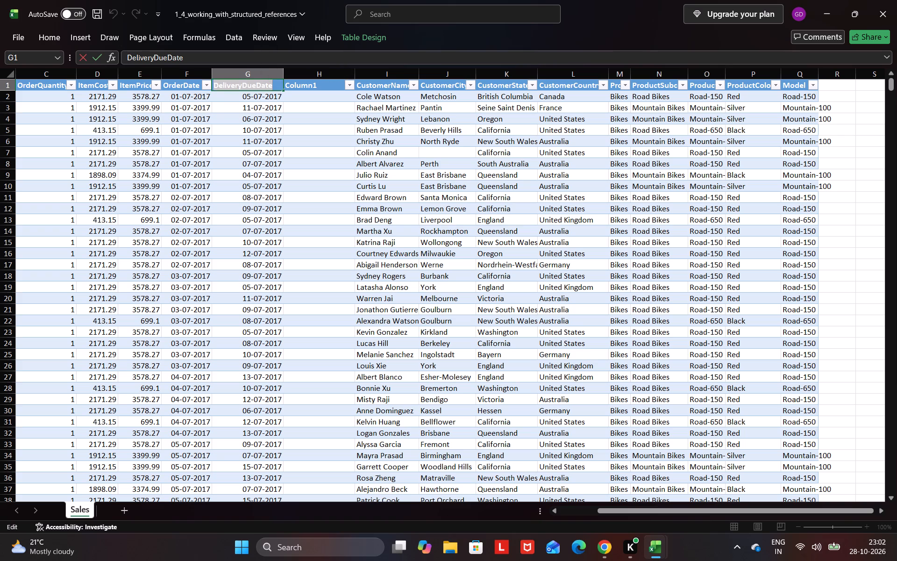
# Replace the Column1 header text in H1 with an opening square bracket followed by the copied name: [DeliveryDueDate.
pyautogui.doubleClick(329, 87)
pyautogui.press('BackSpace')
pyautogui.press('BackSpace')
pyautogui.press('BackSpace')
pyautogui.press('BackSpace')
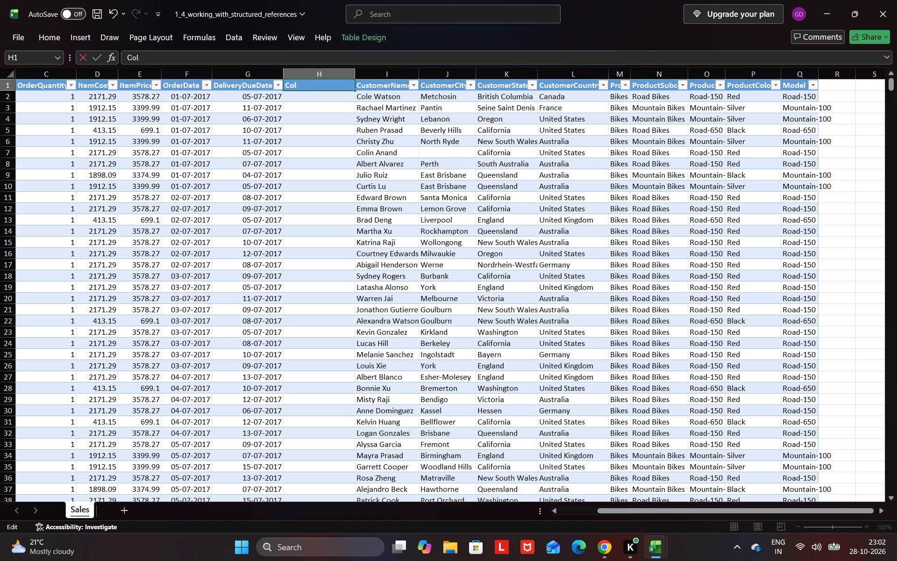
pyautogui.press('BackSpace')
pyautogui.press('BackSpace')
pyautogui.press('BackSpace')
pyautogui.press('[')
pyautogui.press('BackSpace')
pyautogui.press('[')
pyautogui.hotkey('ctrl', 'v')
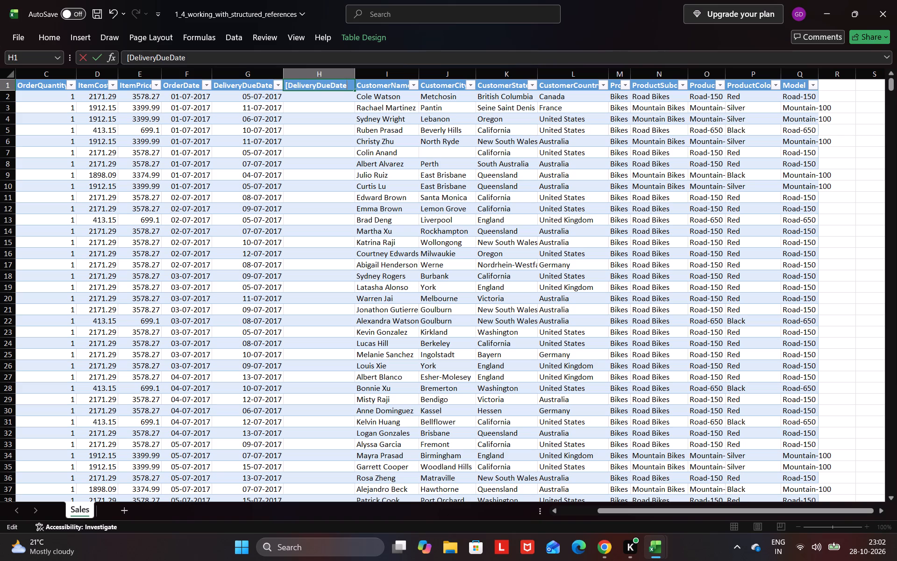
pyautogui.click(286, 86)
pyautogui.click(298, 84)
pyautogui.press('Left')
pyautogui.press('Left')
pyautogui.hotkey('shift', '@')
pyautogui.press('Right')
pyautogui.press('Right')
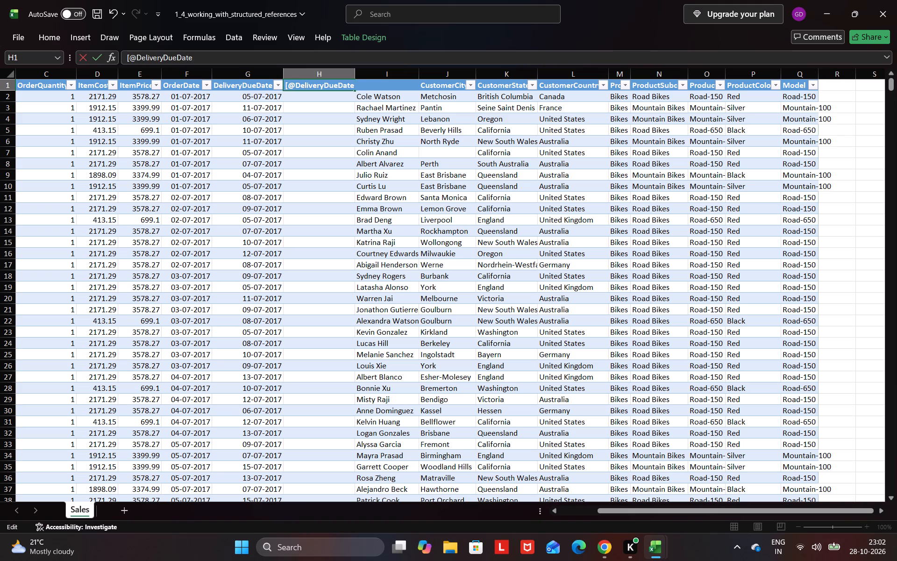
pyautogui.press('Right')
pyautogui.press('Right')
pyautogui.press('Right')
pyautogui.press('Right')
pyautogui.press('Right')
pyautogui.press('Right')
pyautogui.press('Right')
pyautogui.press('Right')
pyautogui.press('Right')
pyautogui.press('Right')
pyautogui.press('Right')
pyautogui.press('Right')
pyautogui.press('Right')
pyautogui.press('-')
pyautogui.press('Left')
pyautogui.press(']')
pyautogui.press('Right')
pyautogui.press('[')
pyautogui.hotkey('shift', '@')
pyautogui.hotkey('shift', 'o')
pyautogui.write('rde')
pyautogui.press('r')
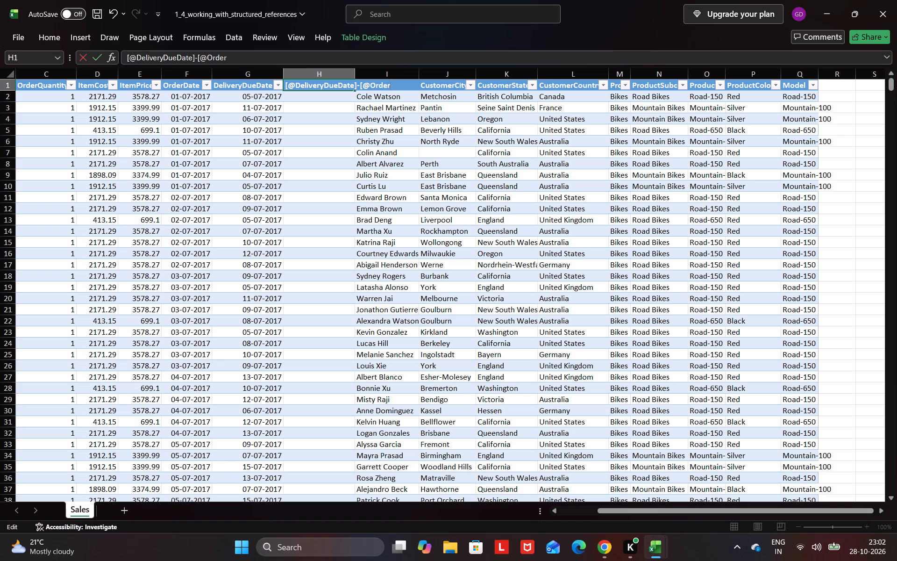
pyautogui.write('Da')
pyautogui.write('te')
pyautogui.press(']')
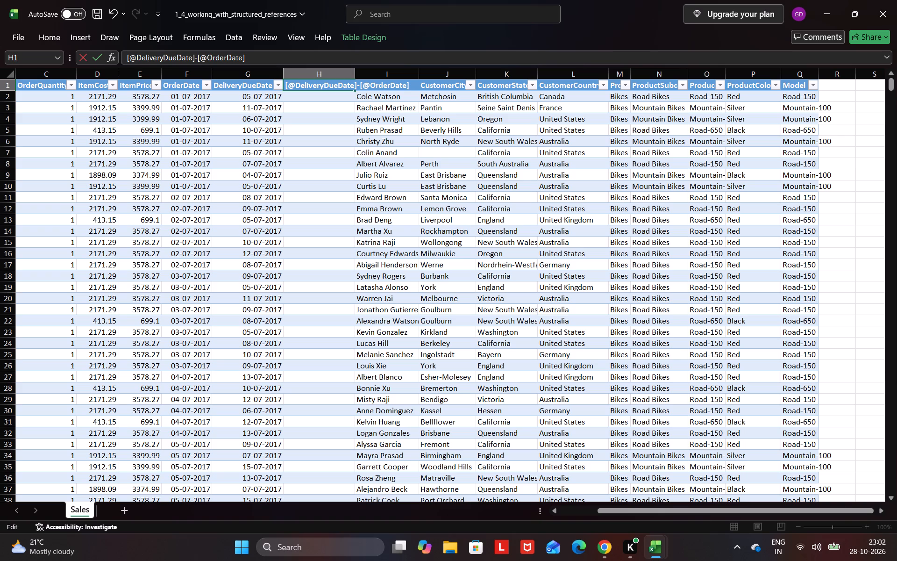
pyautogui.doubleClick(288, 84)
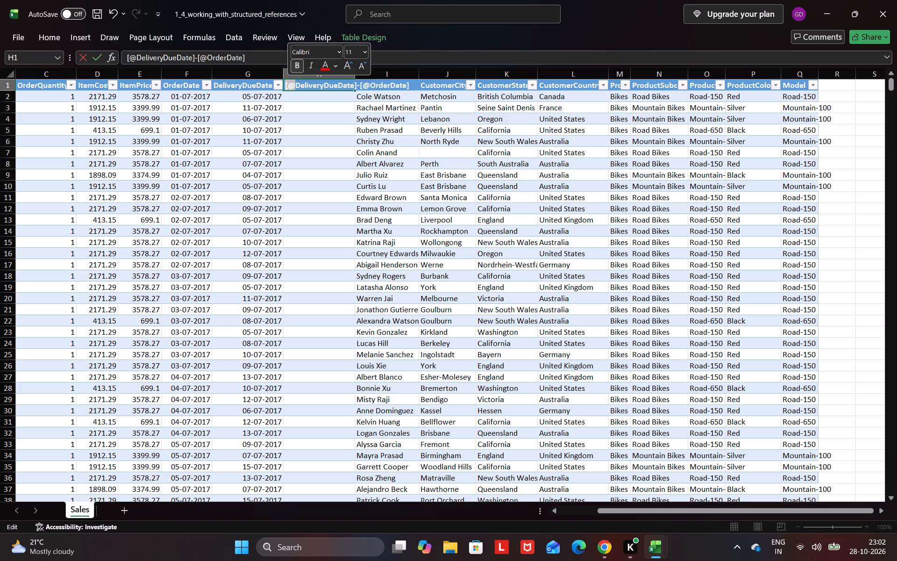
pyautogui.click(284, 77)
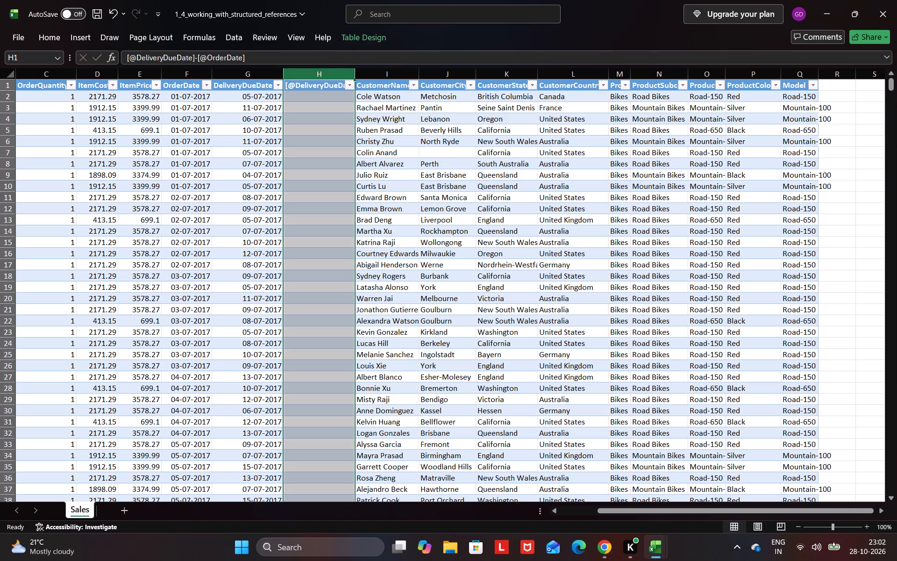
pyautogui.click(349, 88)
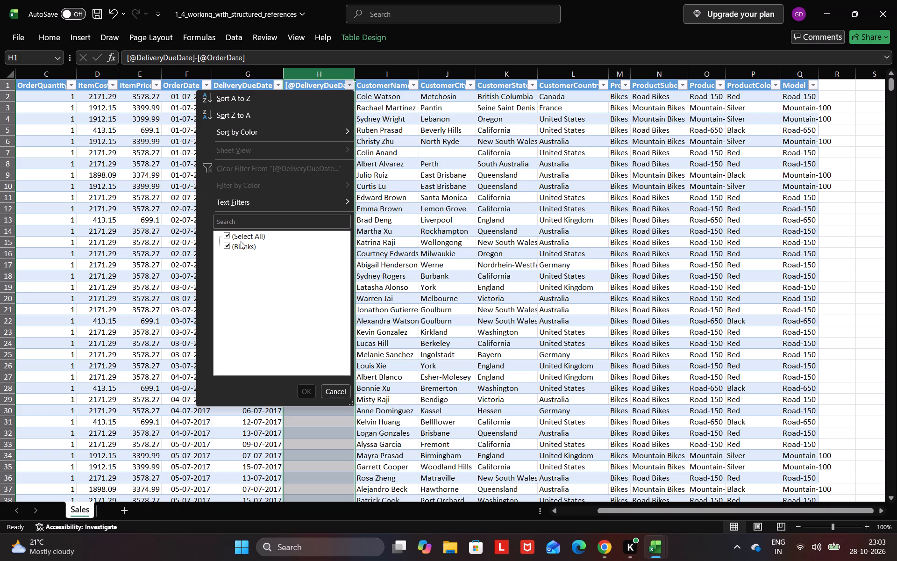
pyautogui.click(258, 103)
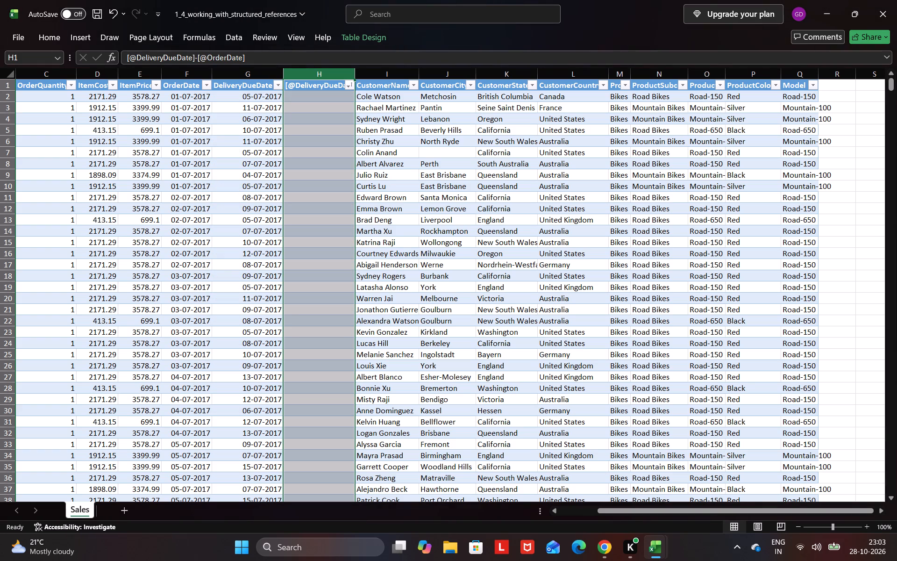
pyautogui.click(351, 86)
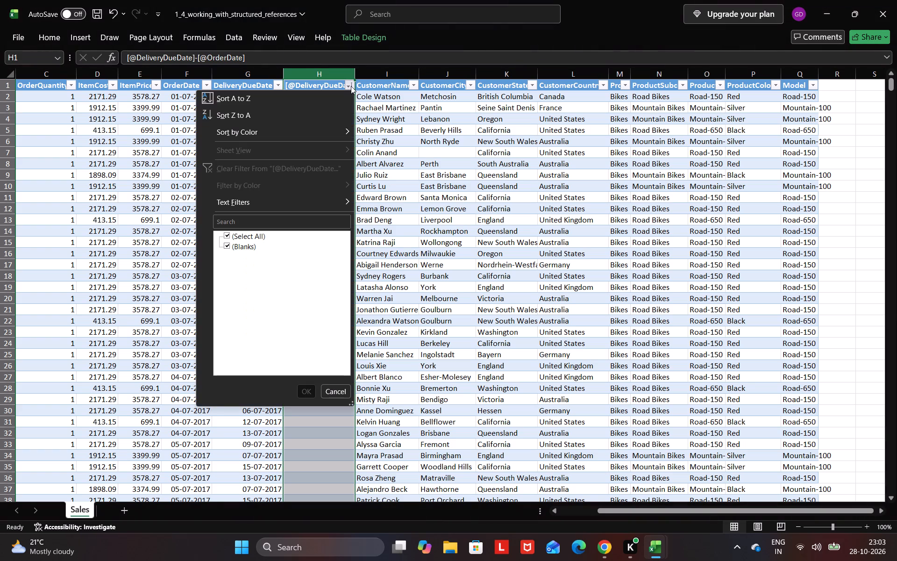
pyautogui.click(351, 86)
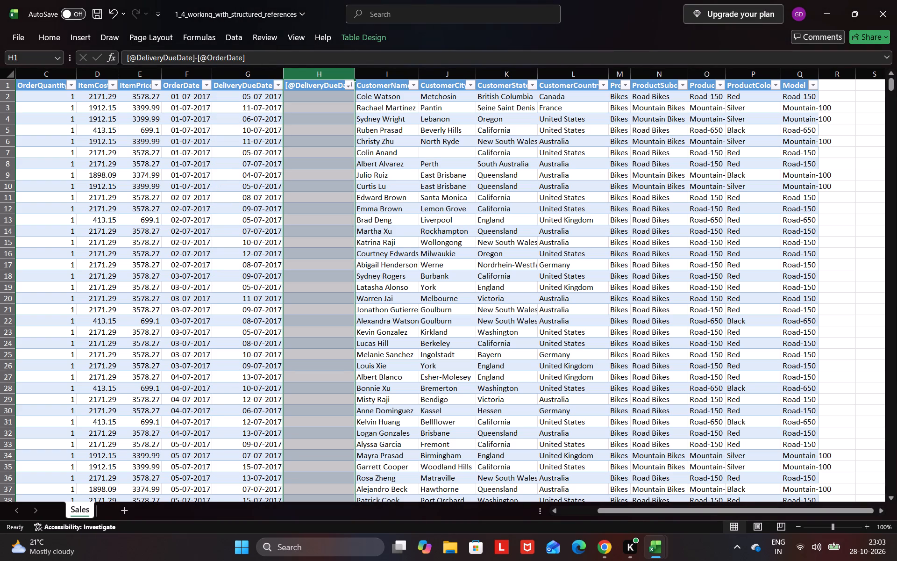
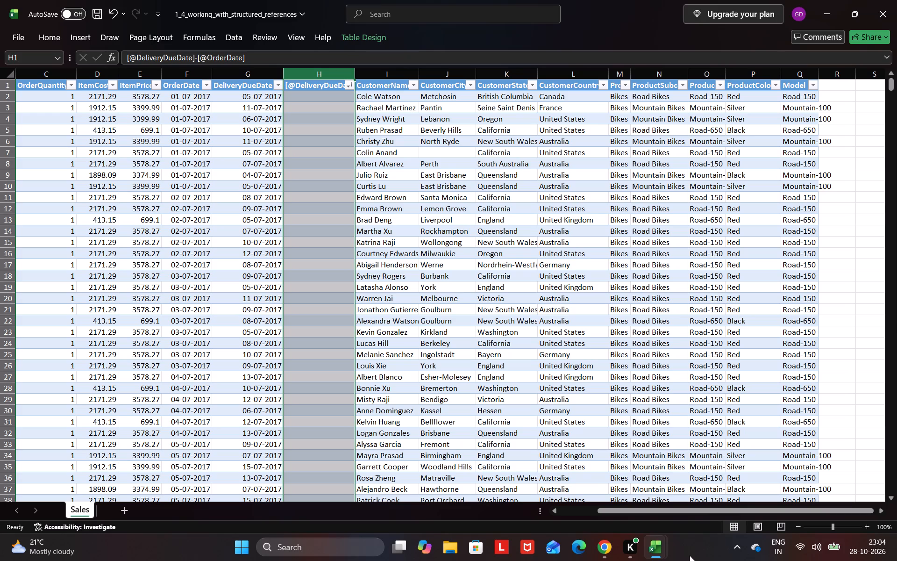
# Switch to the DataCamp exercise in Chrome and review instructions 3 to 5, including the hints for the formula and Number data type instructions.
pyautogui.click(598, 556)
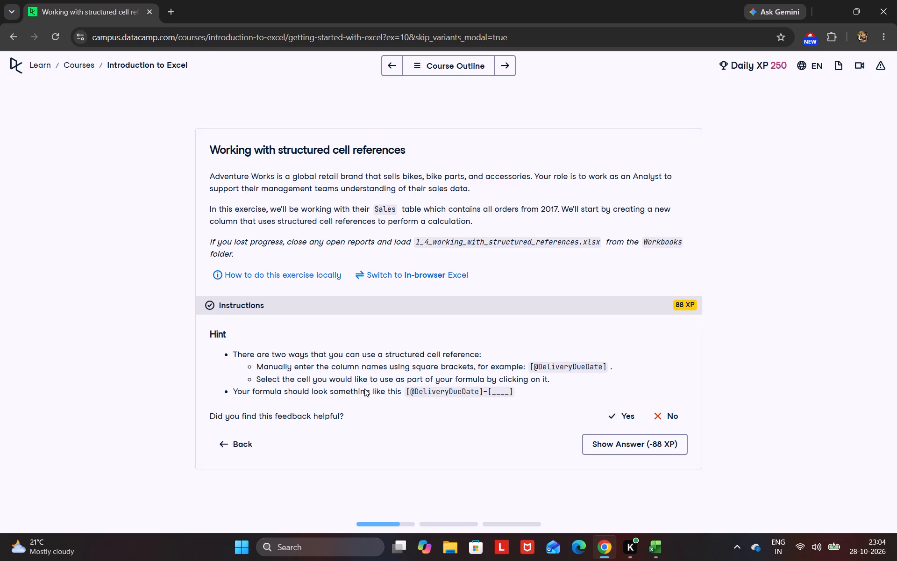
pyautogui.click(253, 444)
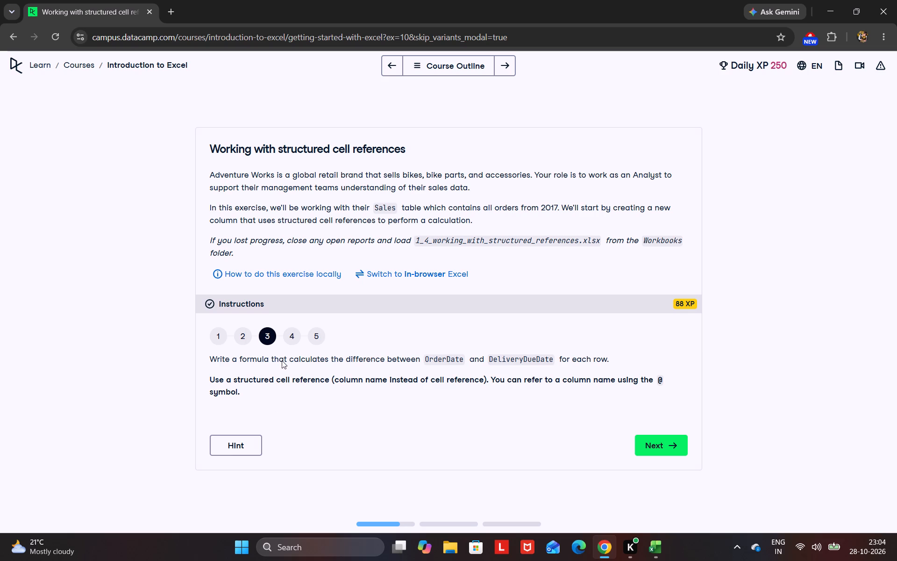
pyautogui.click(292, 343)
pyautogui.click(307, 331)
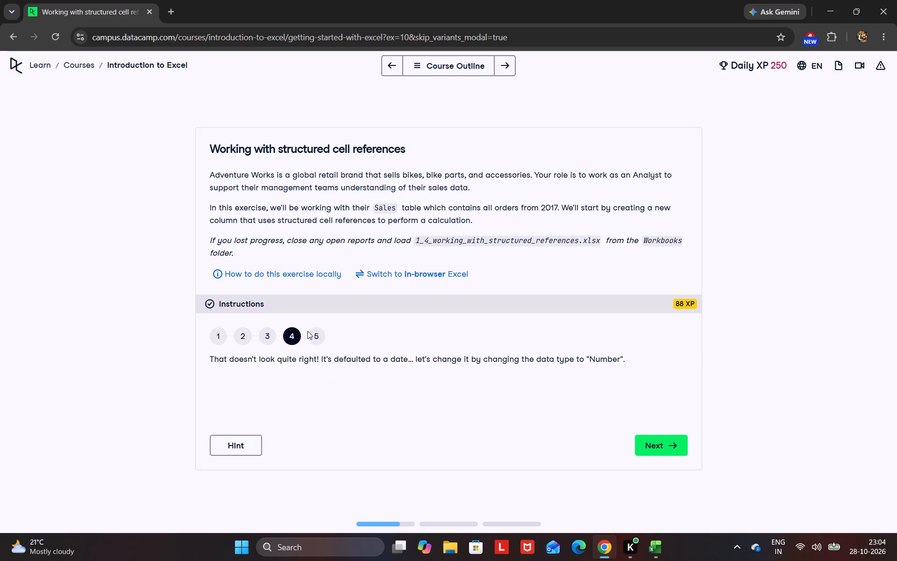
pyautogui.click(313, 334)
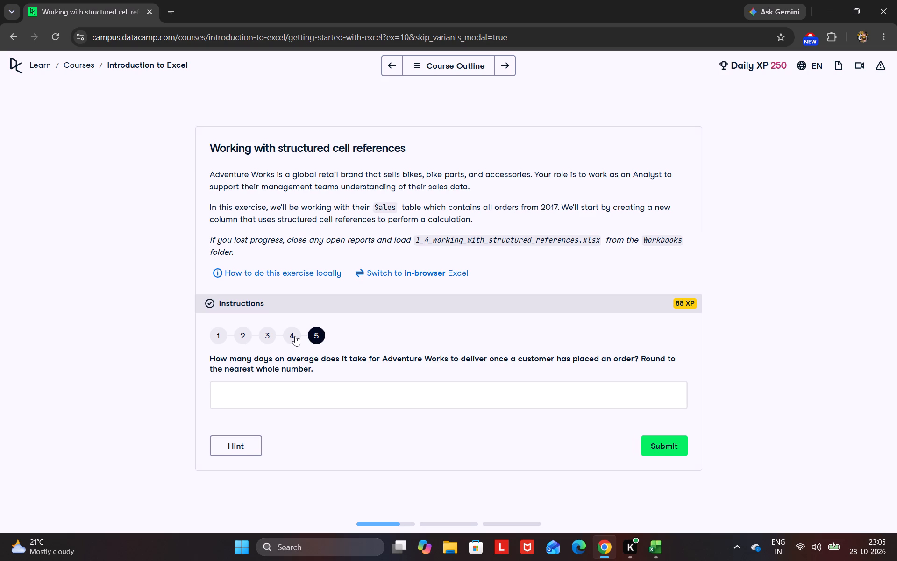
pyautogui.click(295, 336)
pyautogui.click(276, 343)
pyautogui.click(269, 338)
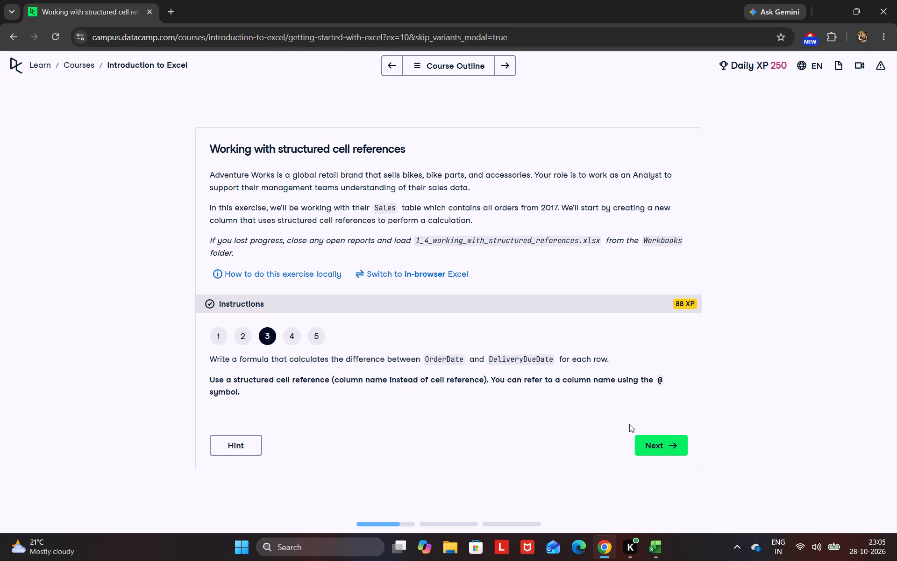
pyautogui.click(221, 450)
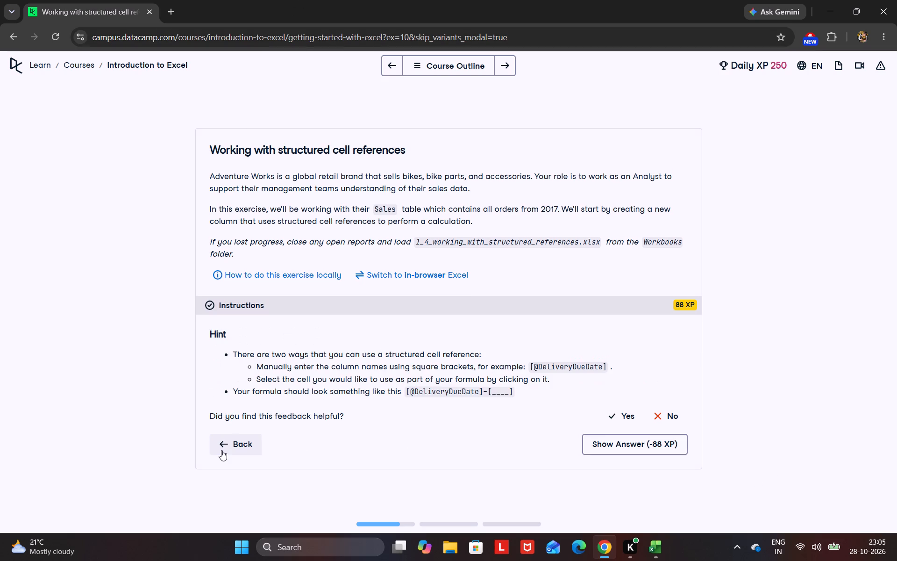
pyautogui.click(226, 447)
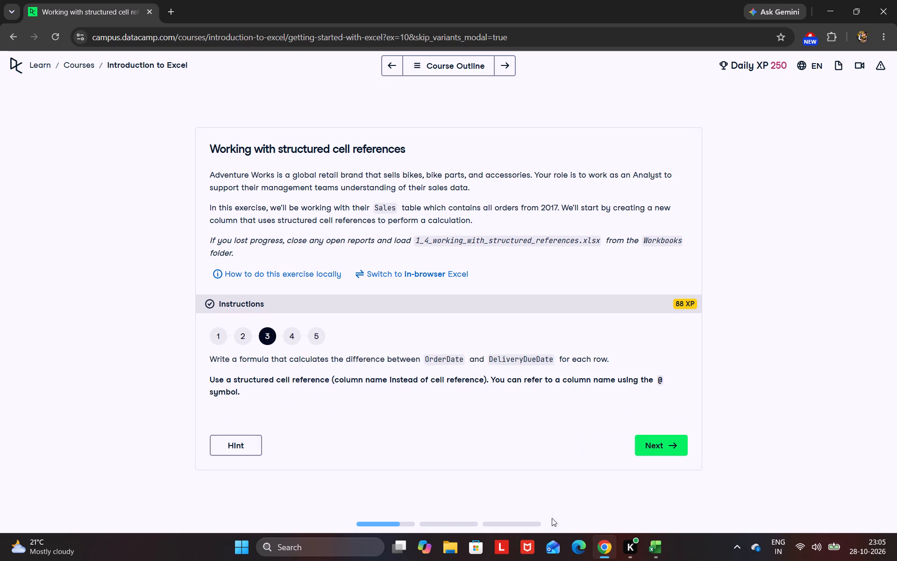
pyautogui.click(655, 441)
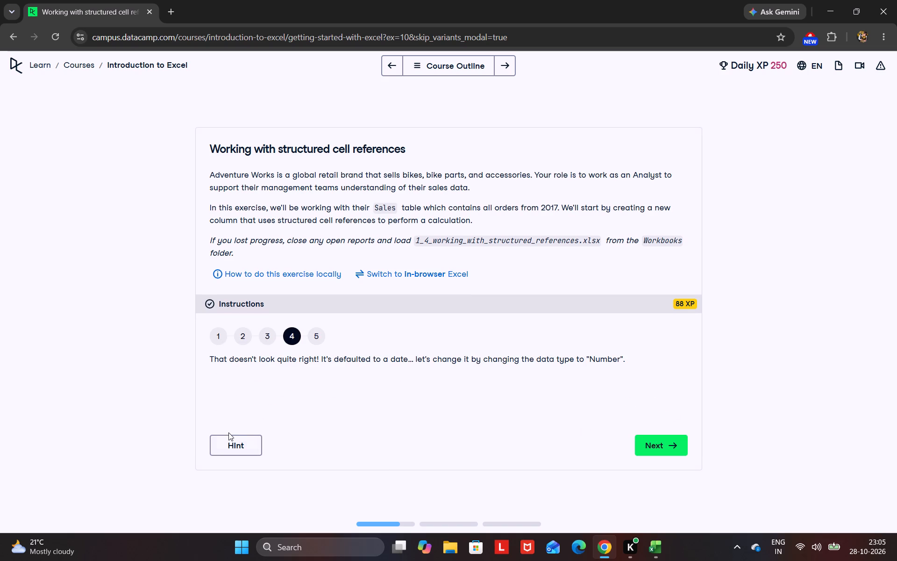
pyautogui.click(229, 436)
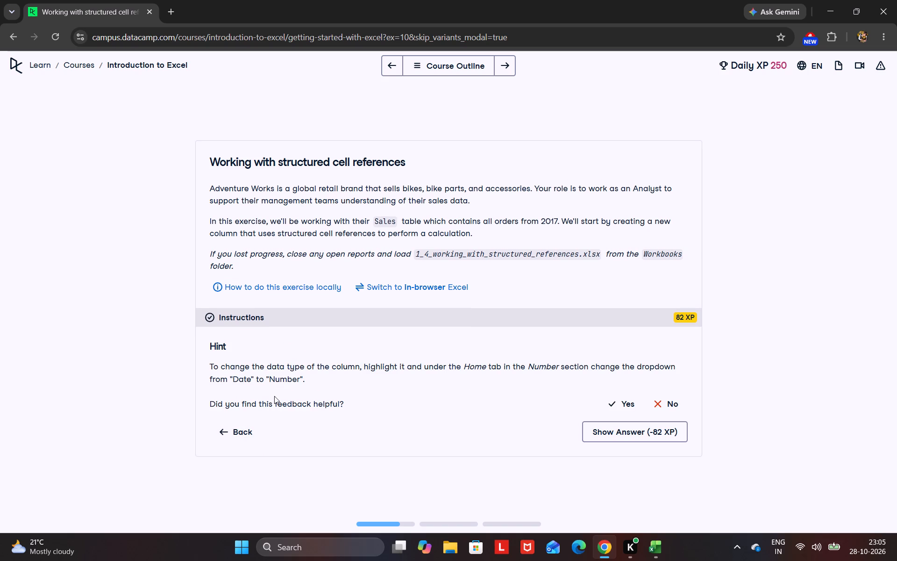
pyautogui.click(235, 425)
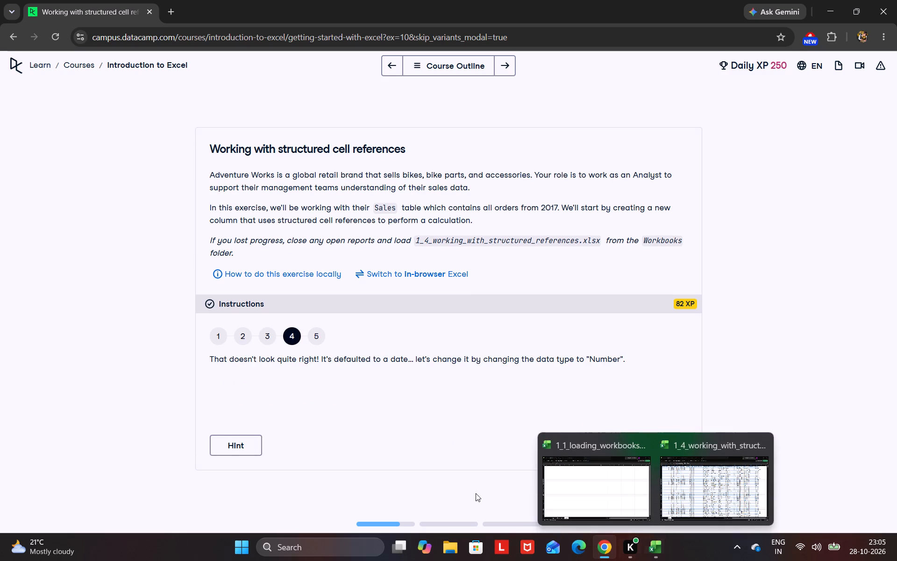
pyautogui.click(261, 340)
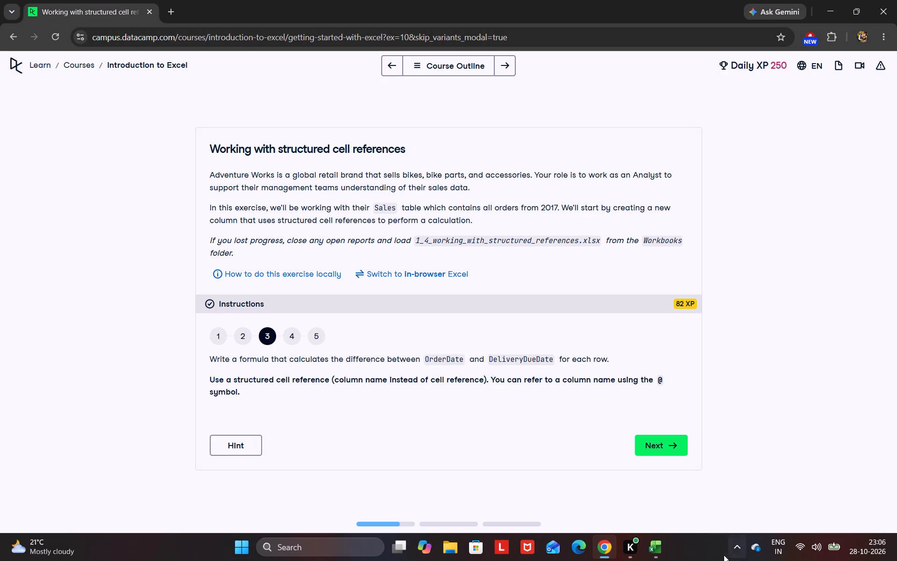
# Switch back to the 1_4_working_with_structured_references workbook in Excel.
pyautogui.click(657, 551)
pyautogui.click(679, 503)
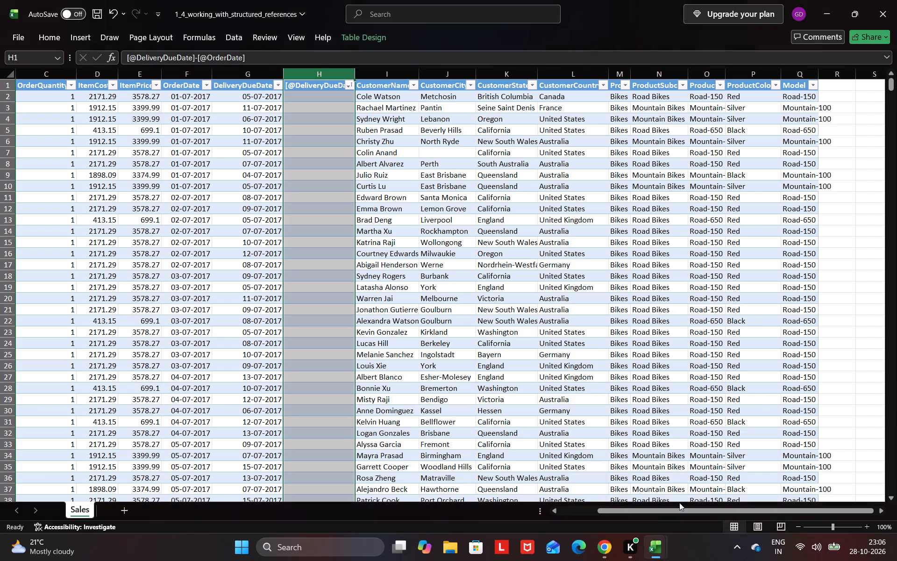
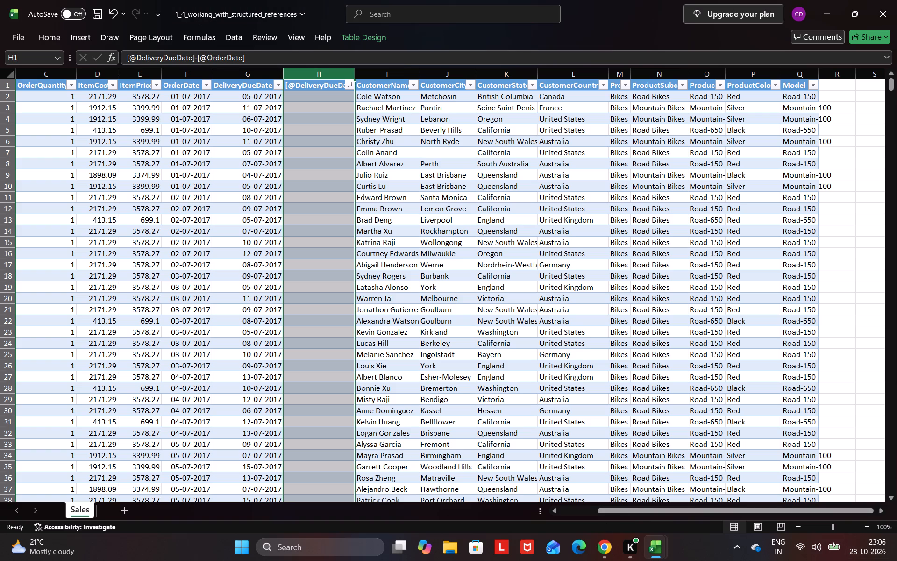
pyautogui.moveTo(354, 88); pyautogui.dragTo(370, 88)
pyautogui.moveTo(352, 76); pyautogui.dragTo(375, 79)
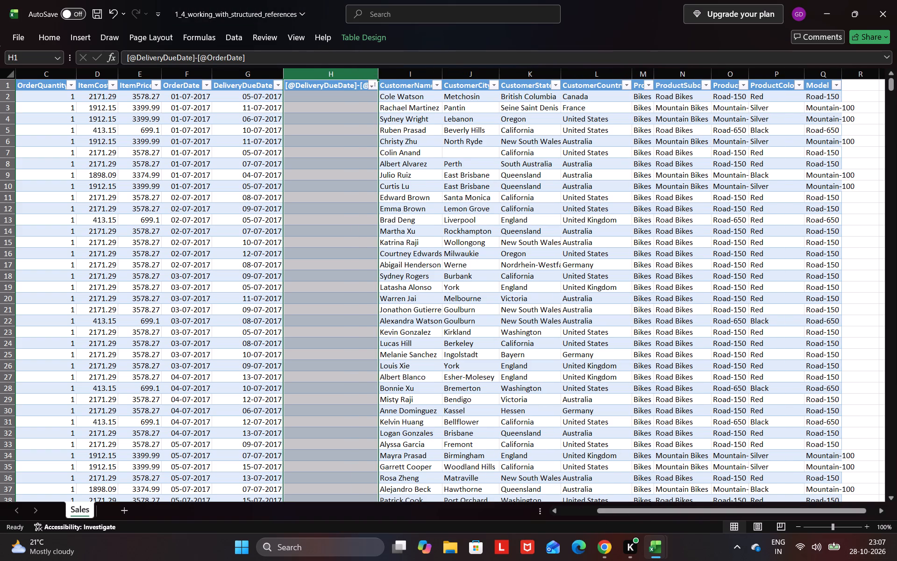
pyautogui.moveTo(376, 73); pyautogui.dragTo(412, 79)
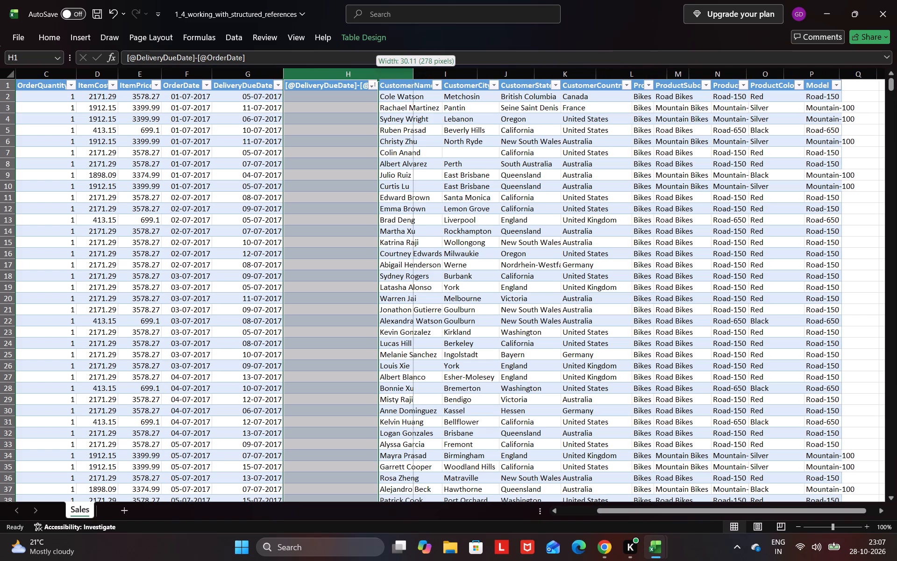
pyautogui.moveTo(412, 79); pyautogui.dragTo(426, 81)
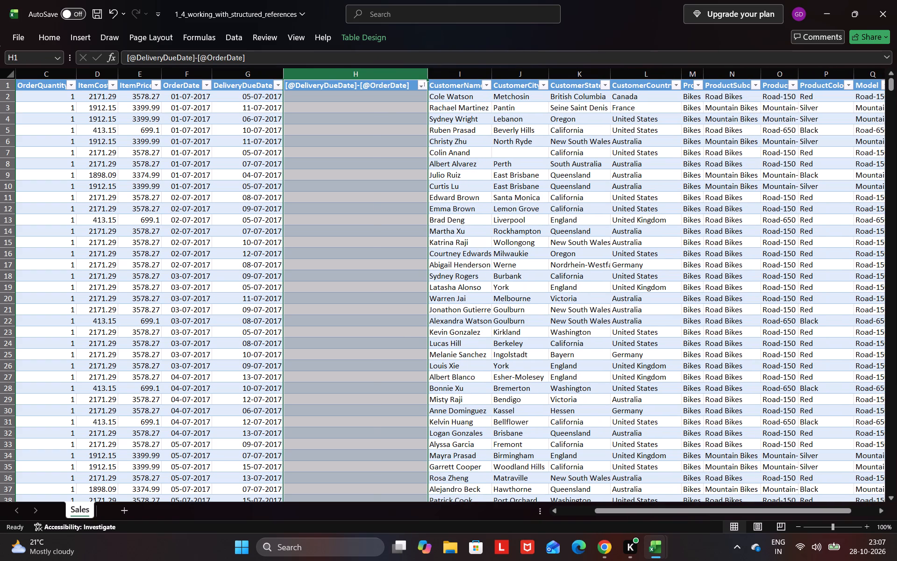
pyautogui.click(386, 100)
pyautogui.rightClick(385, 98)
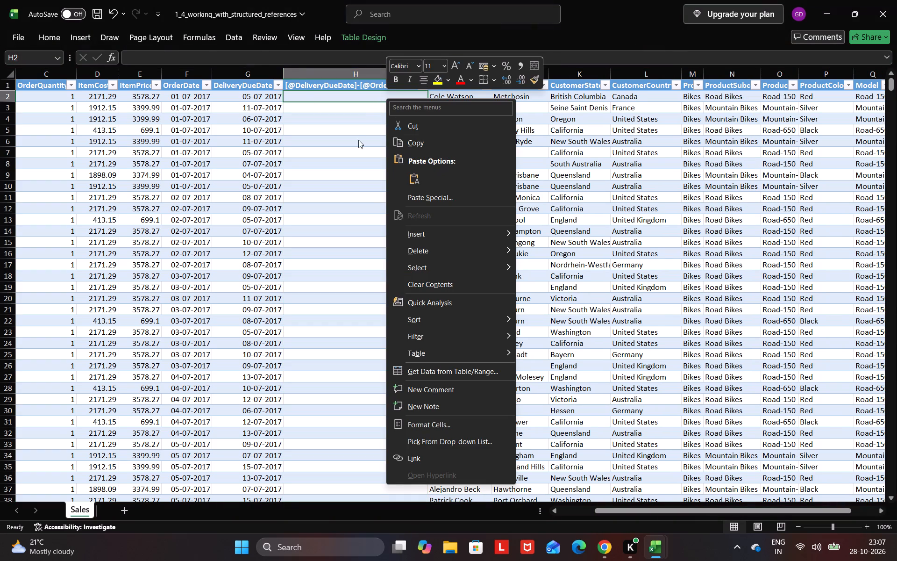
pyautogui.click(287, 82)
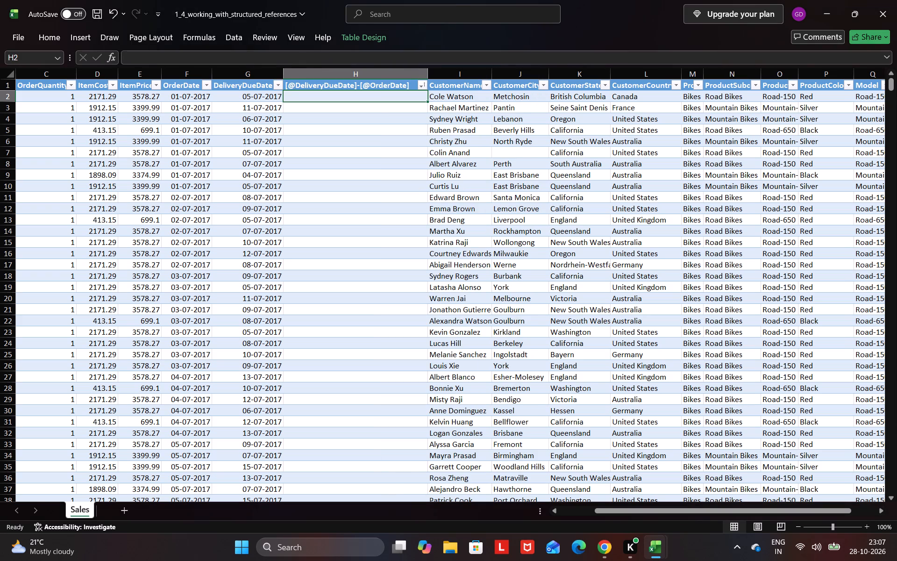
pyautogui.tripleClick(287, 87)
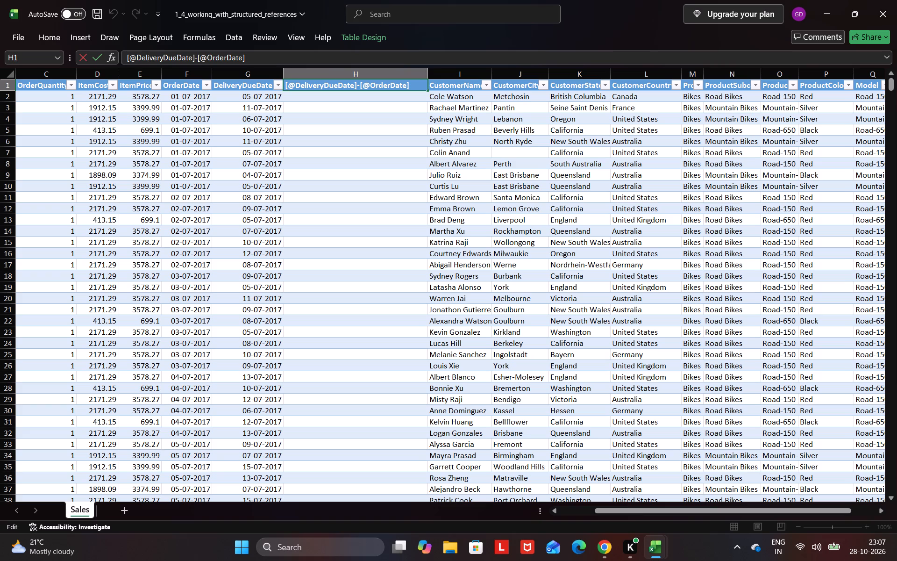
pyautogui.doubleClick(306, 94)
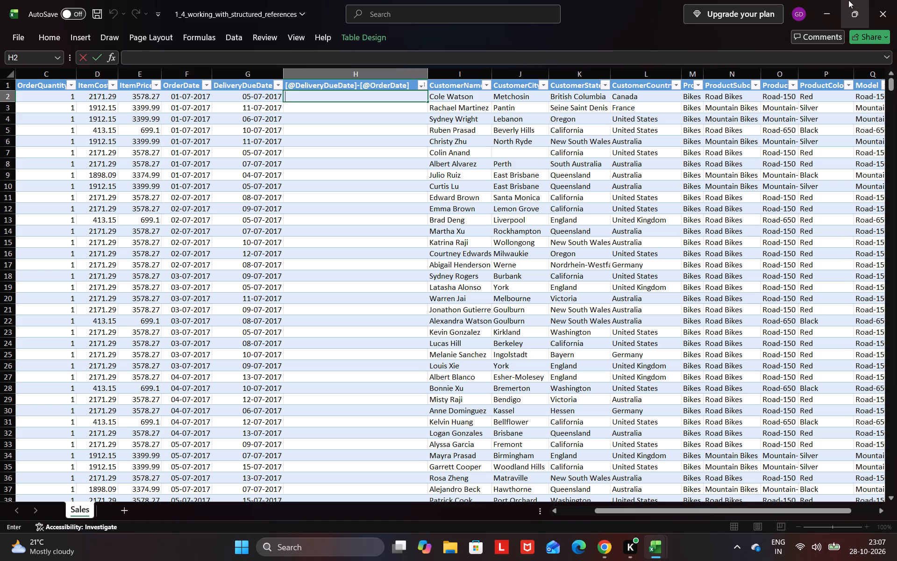
pyautogui.tripleClick(286, 81)
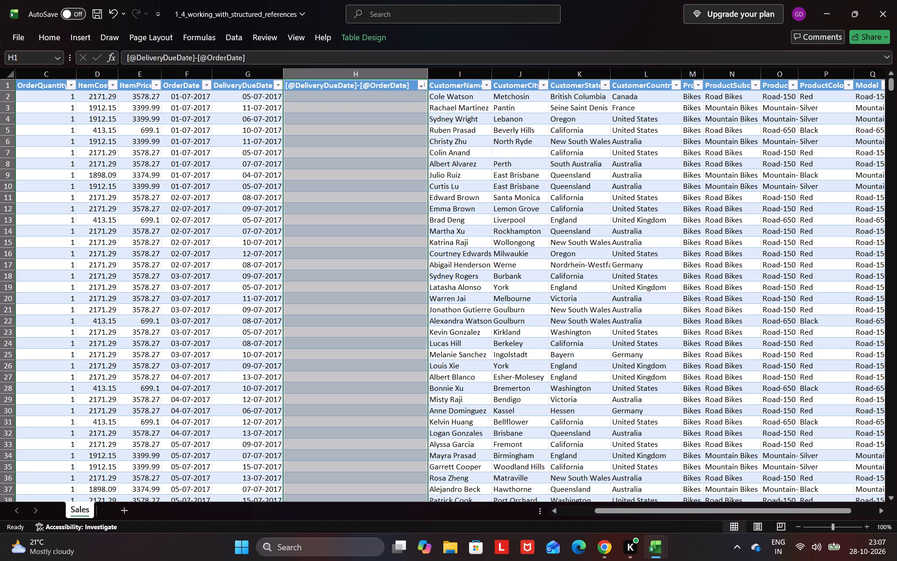
pyautogui.doubleClick(293, 88)
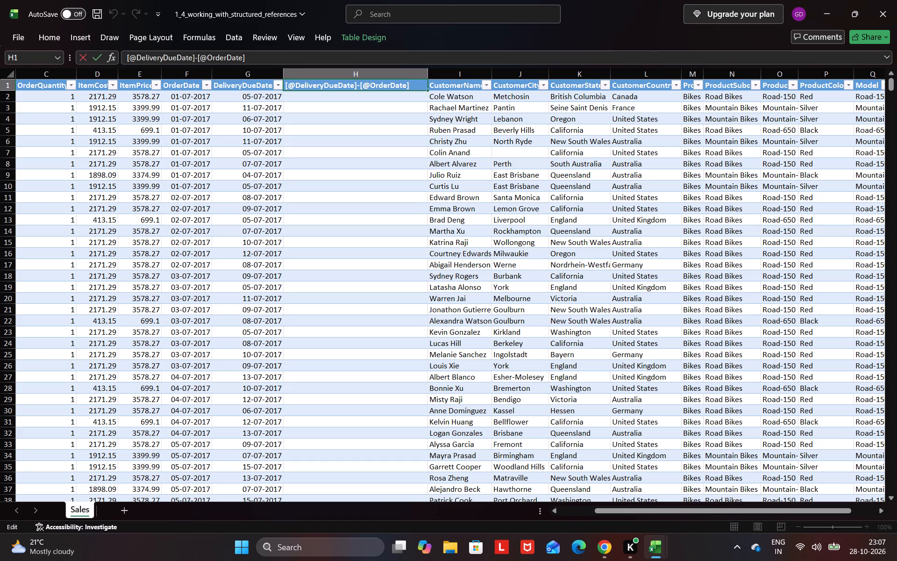
pyautogui.press('Left')
pyautogui.press('Left')
pyautogui.press('Left')
pyautogui.press('=')
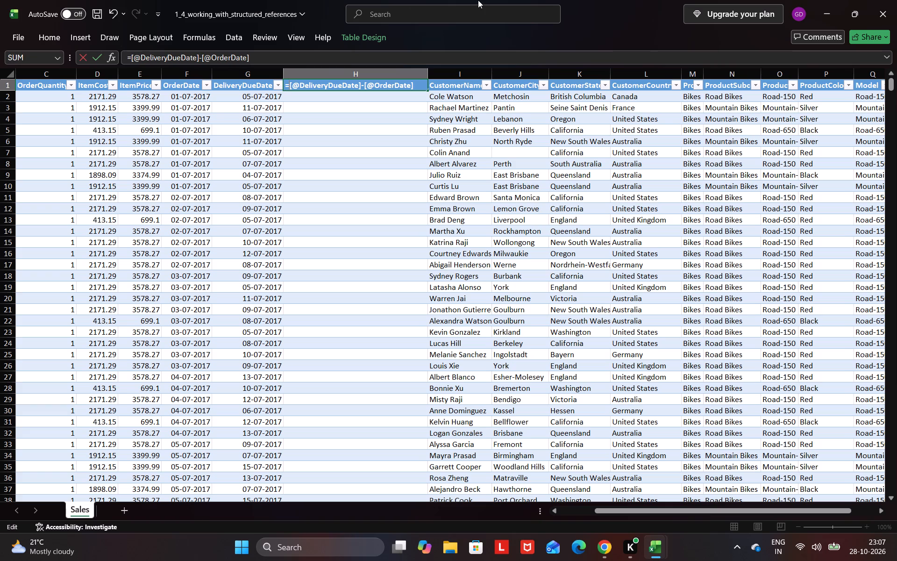
pyautogui.doubleClick(398, 96)
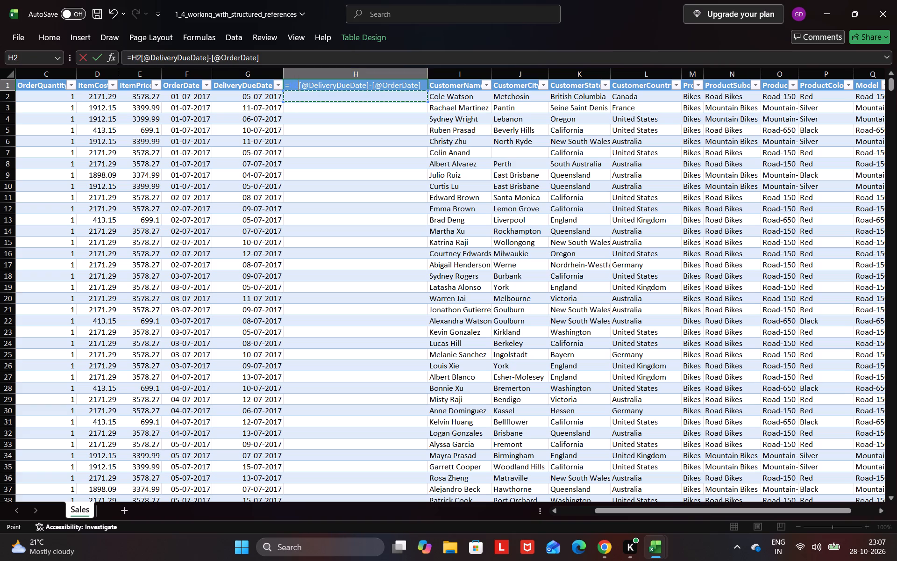
pyautogui.click(398, 96)
pyautogui.moveTo(428, 103); pyautogui.dragTo(426, 120)
pyautogui.doubleClick(408, 95)
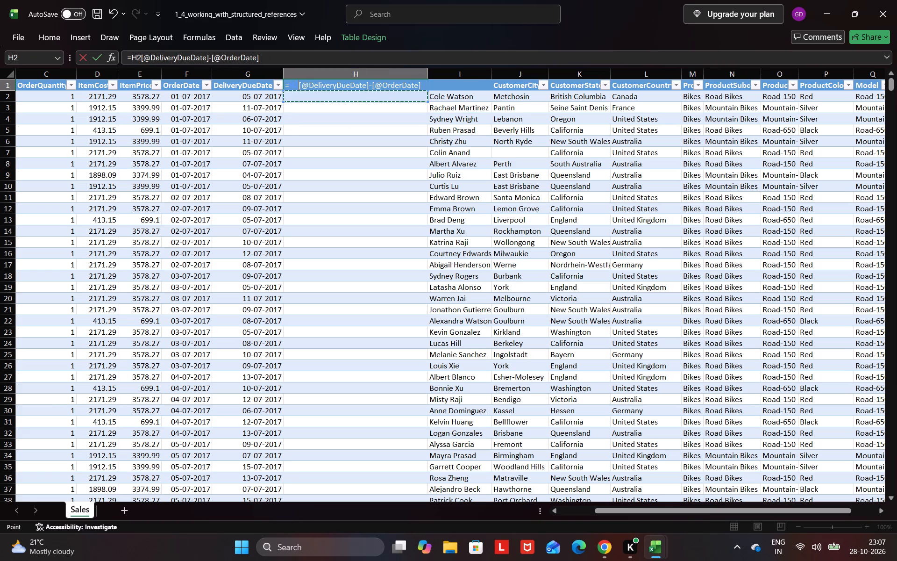
pyautogui.moveTo(425, 101); pyautogui.dragTo(394, 314)
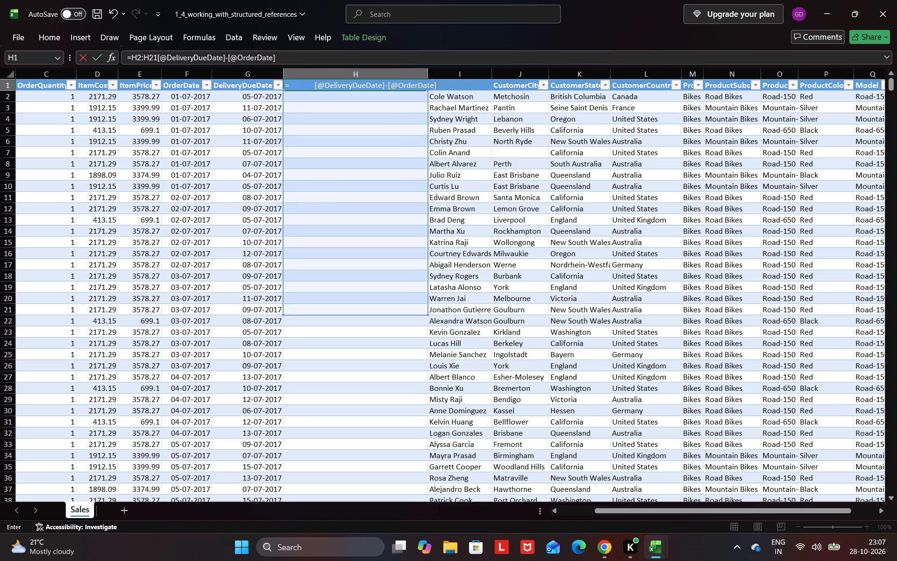
pyautogui.click(330, 99)
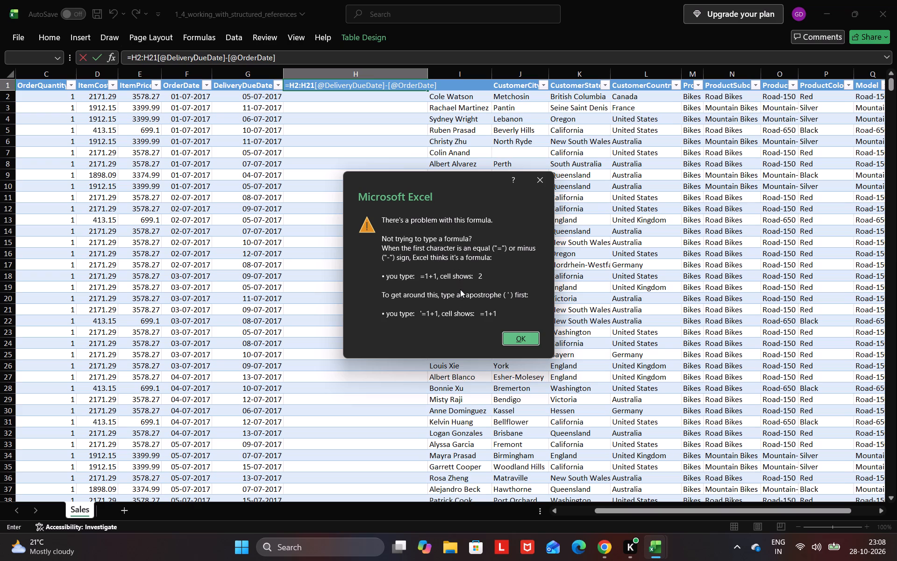
pyautogui.click(509, 332)
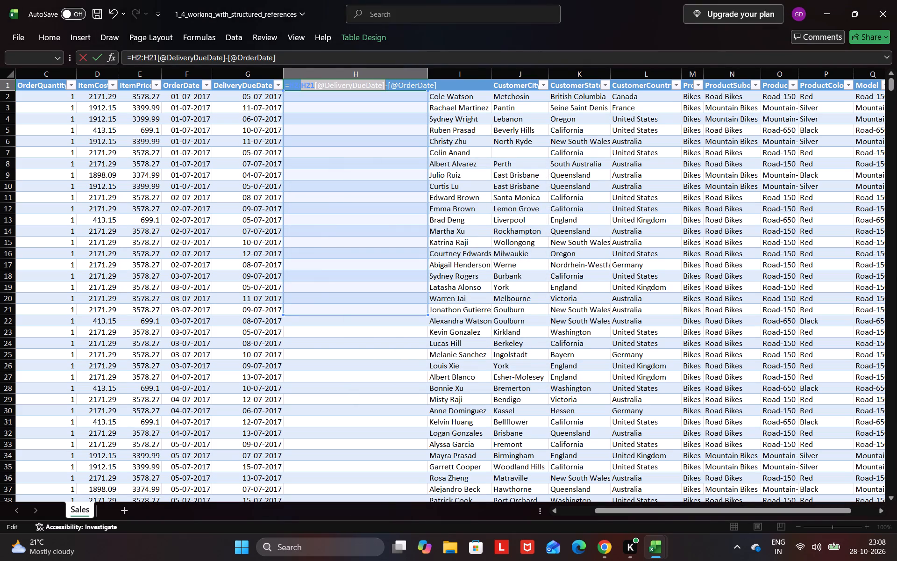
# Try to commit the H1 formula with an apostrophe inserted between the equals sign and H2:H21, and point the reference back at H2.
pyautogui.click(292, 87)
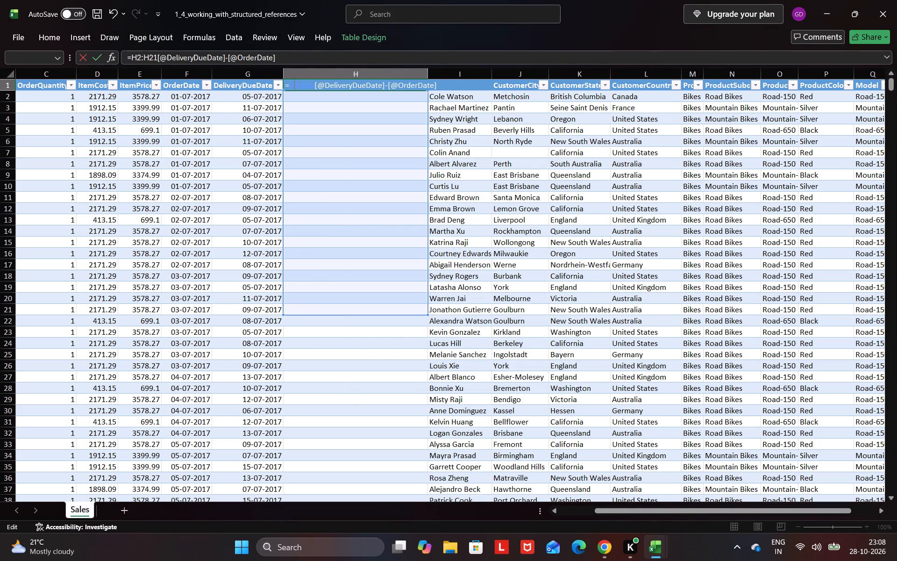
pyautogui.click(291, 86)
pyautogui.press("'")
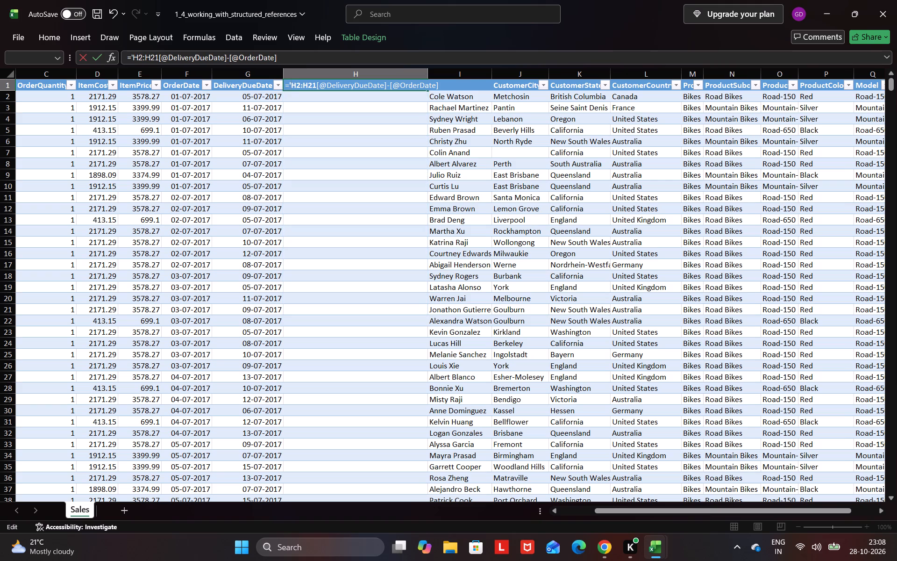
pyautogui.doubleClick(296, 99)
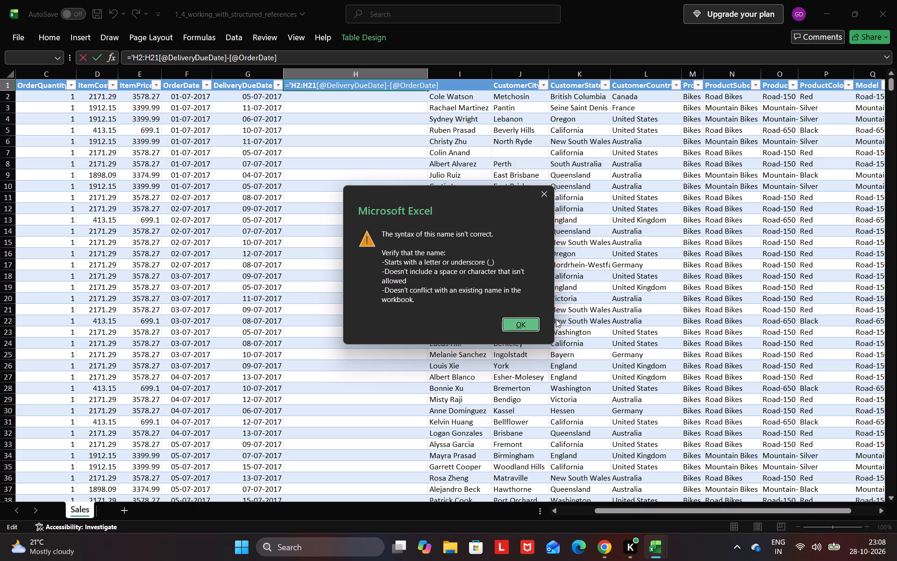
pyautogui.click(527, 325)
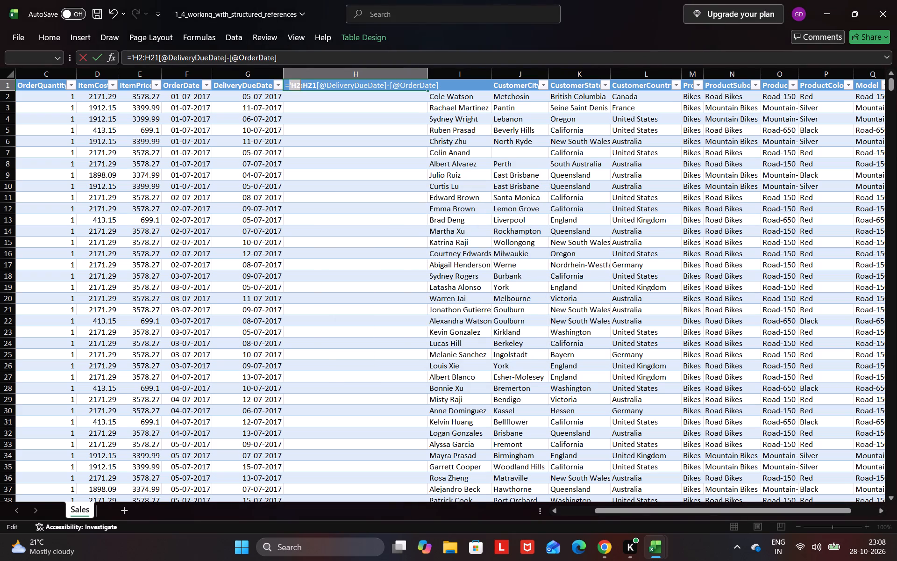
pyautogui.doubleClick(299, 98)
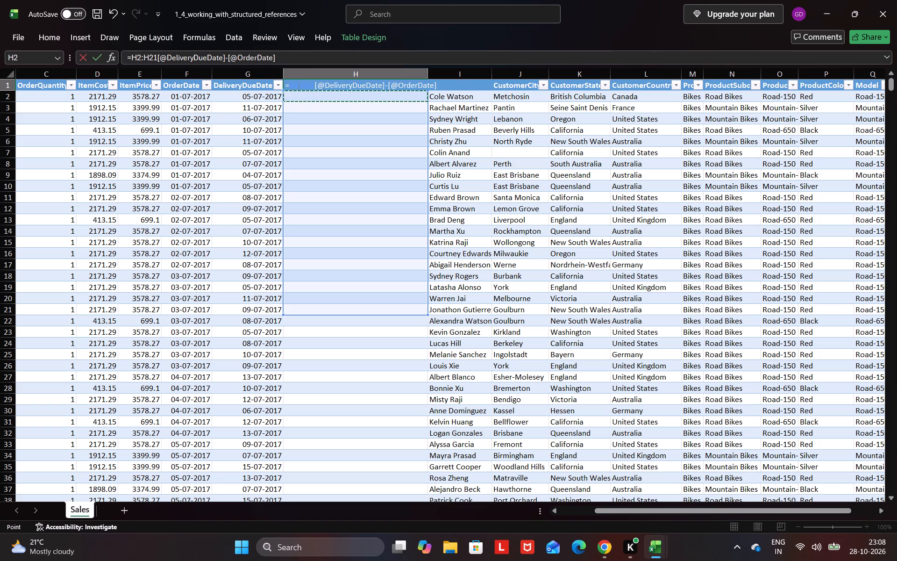
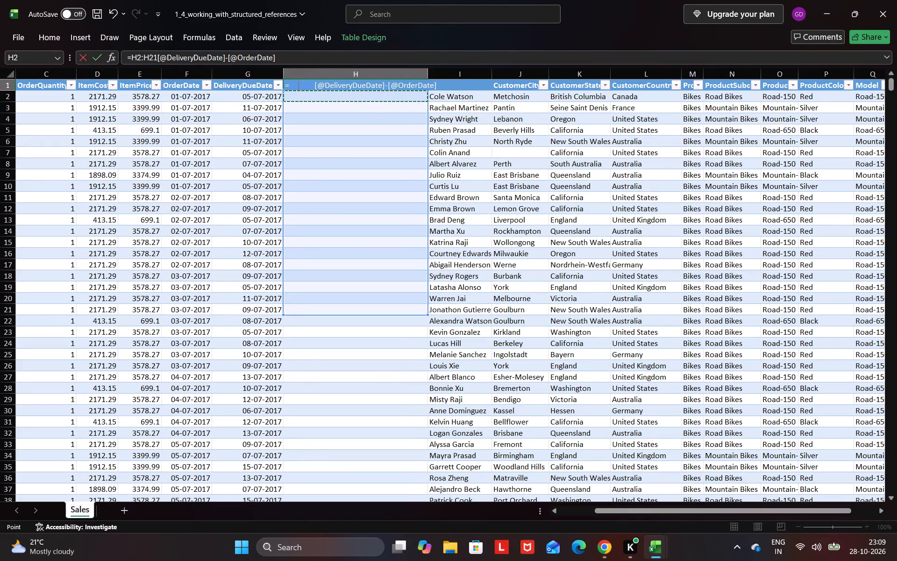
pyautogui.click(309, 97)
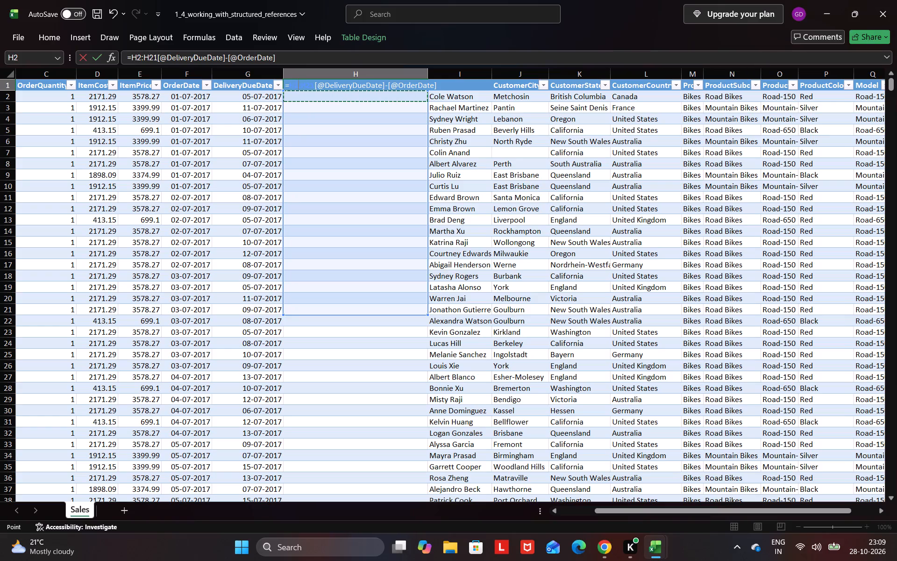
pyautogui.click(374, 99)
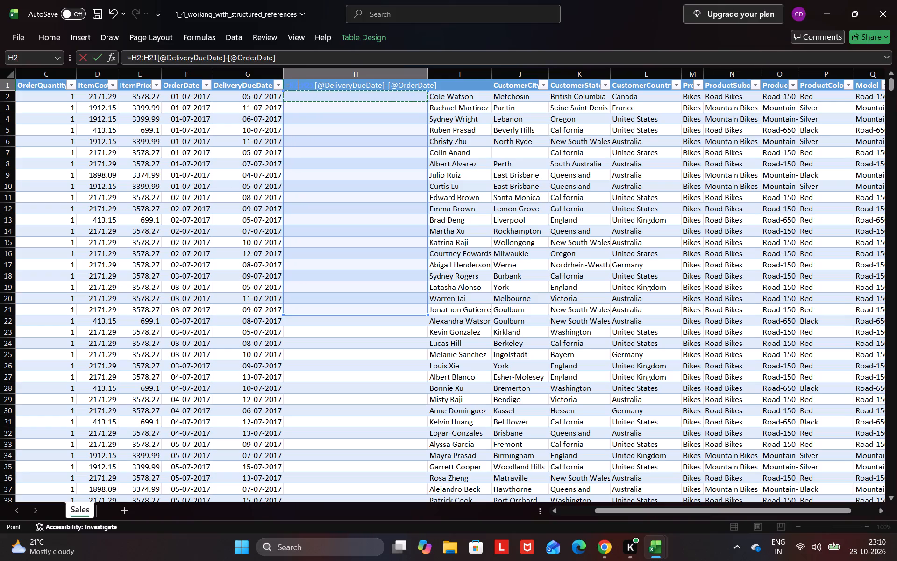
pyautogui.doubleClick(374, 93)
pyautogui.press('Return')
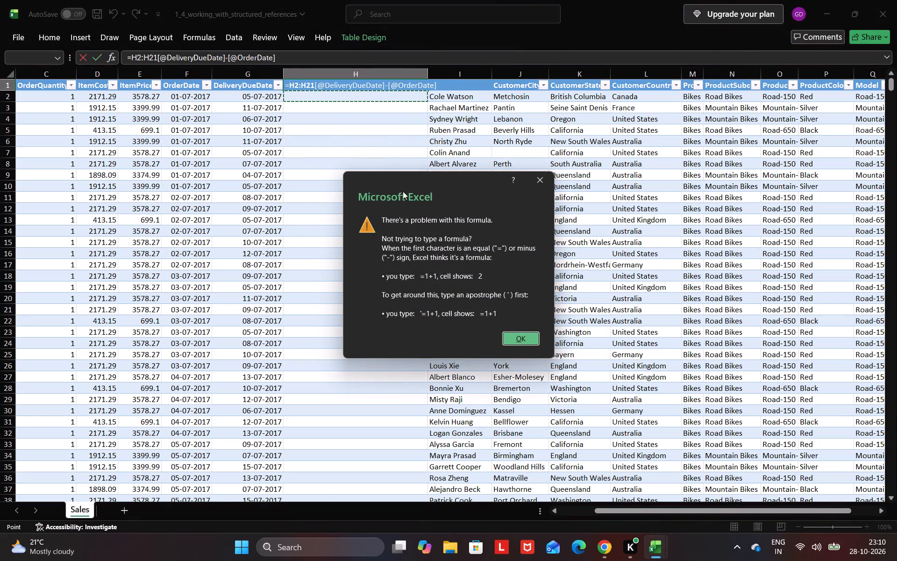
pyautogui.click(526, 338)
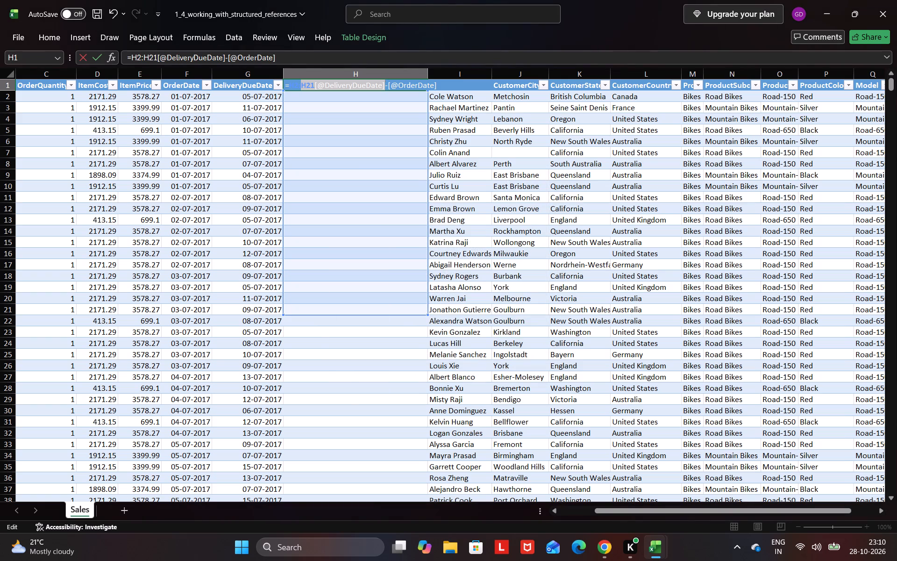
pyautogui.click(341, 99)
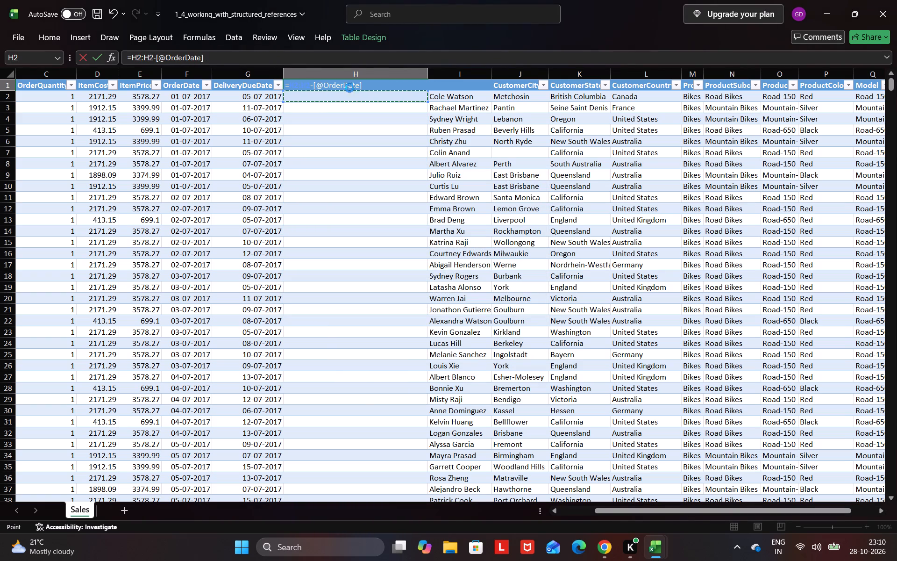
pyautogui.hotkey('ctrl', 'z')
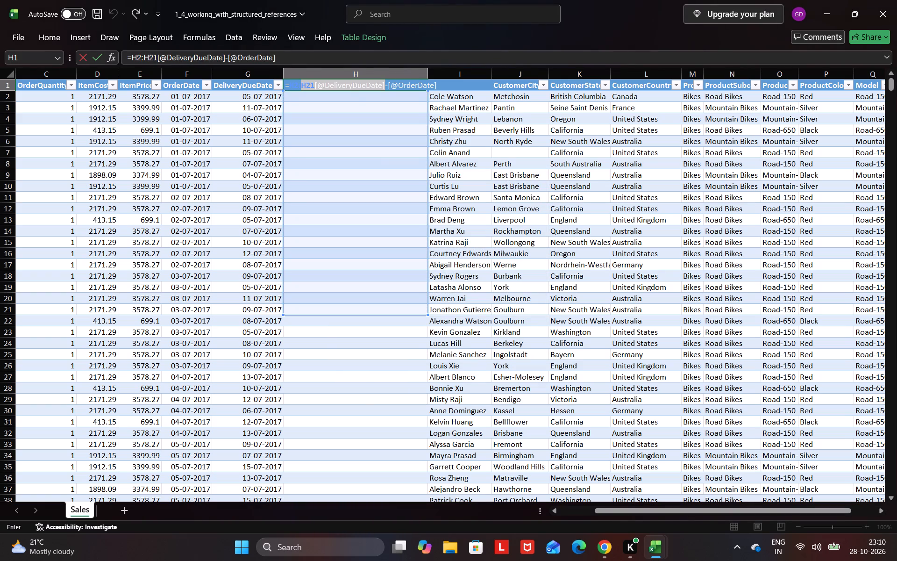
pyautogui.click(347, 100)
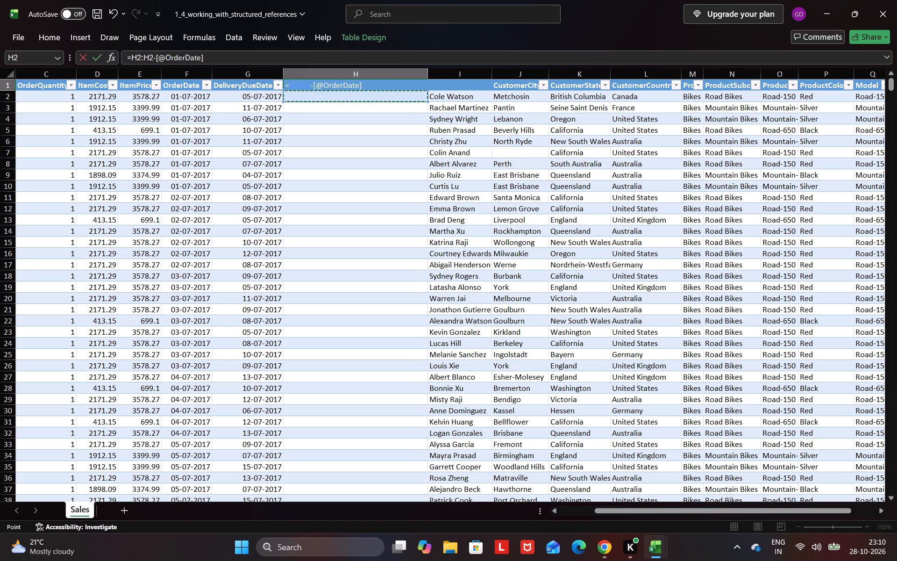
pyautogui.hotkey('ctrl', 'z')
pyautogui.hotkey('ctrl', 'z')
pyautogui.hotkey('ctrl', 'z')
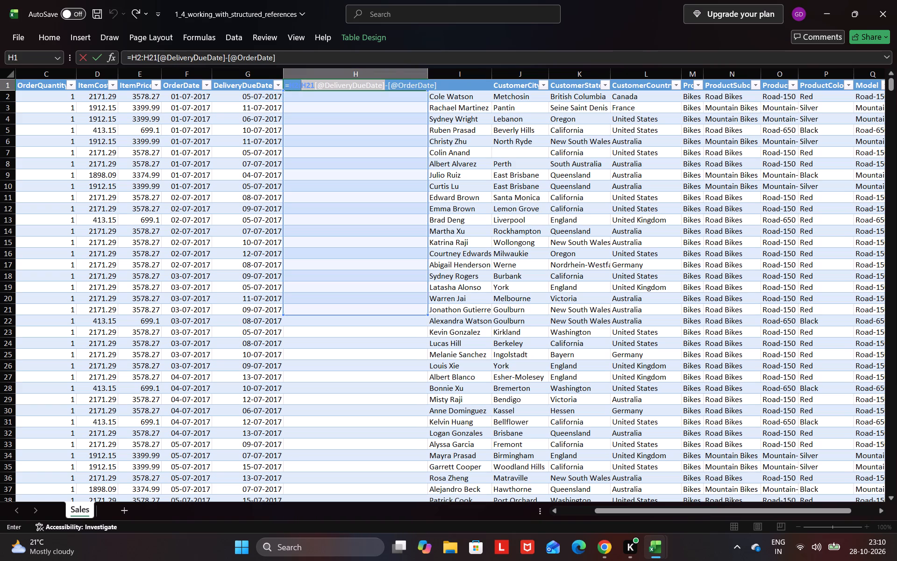
pyautogui.doubleClick(323, 87)
pyautogui.click(332, 84)
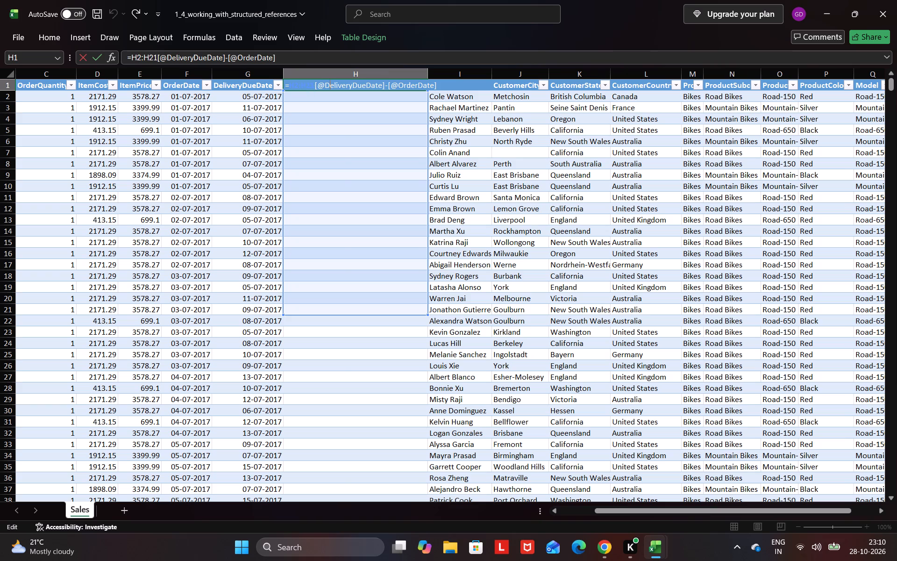
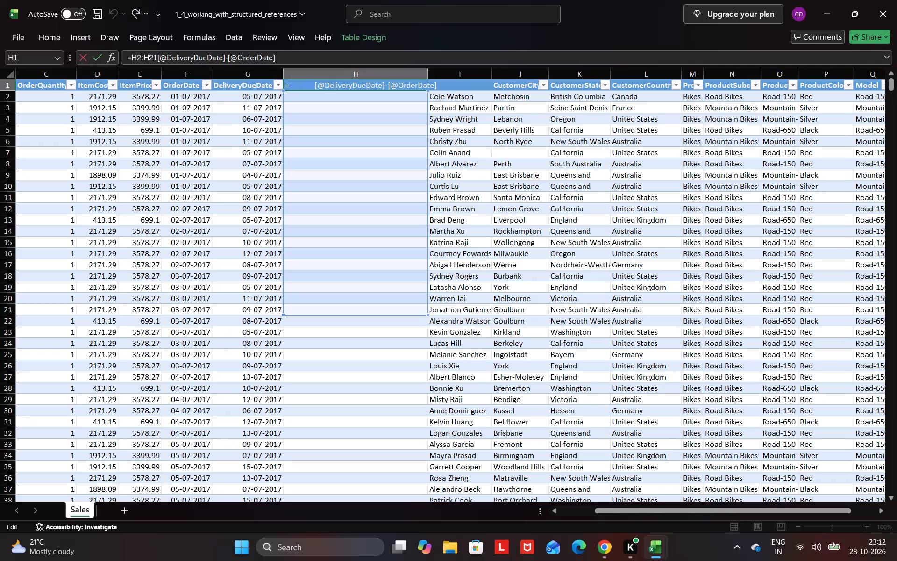
pyautogui.click(313, 84)
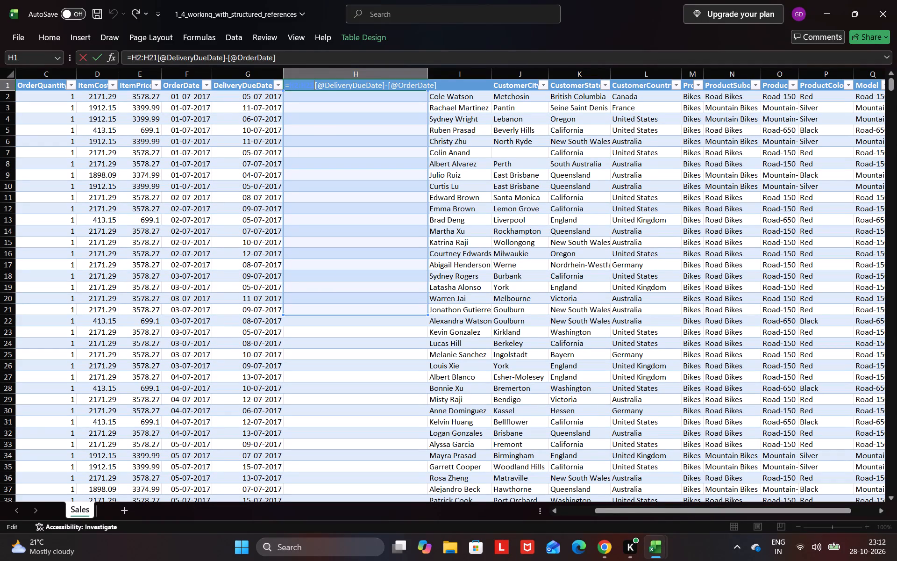
pyautogui.press('BackSpace')
pyautogui.press('BackSpace')
pyautogui.press('BackSpace')
pyautogui.press('BackSpace')
pyautogui.press('BackSpace')
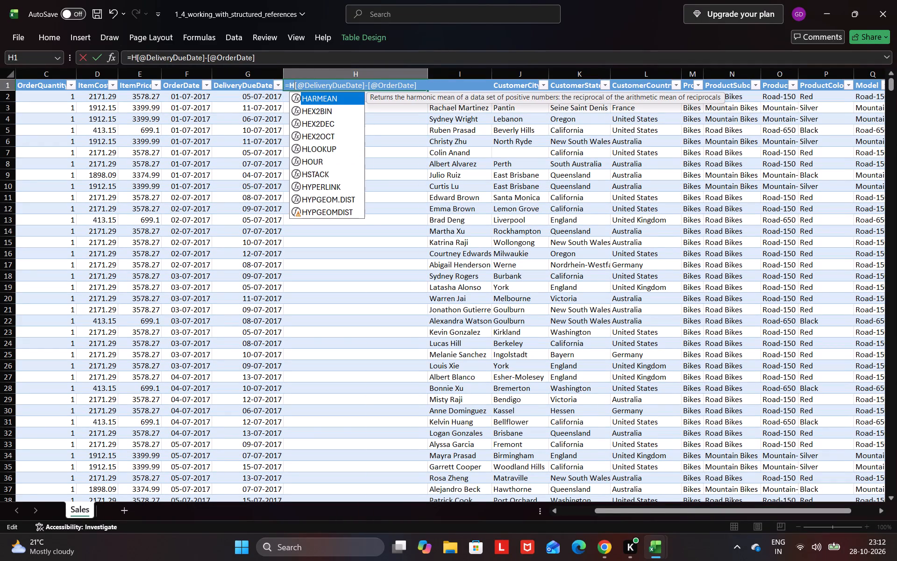
pyautogui.press('BackSpace')
pyautogui.press('BackSpace')
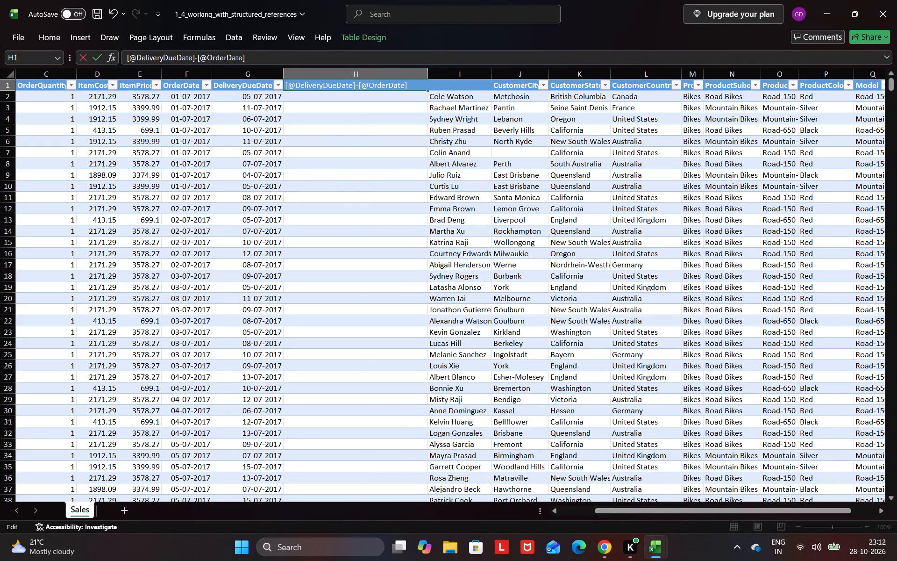
pyautogui.click(302, 99)
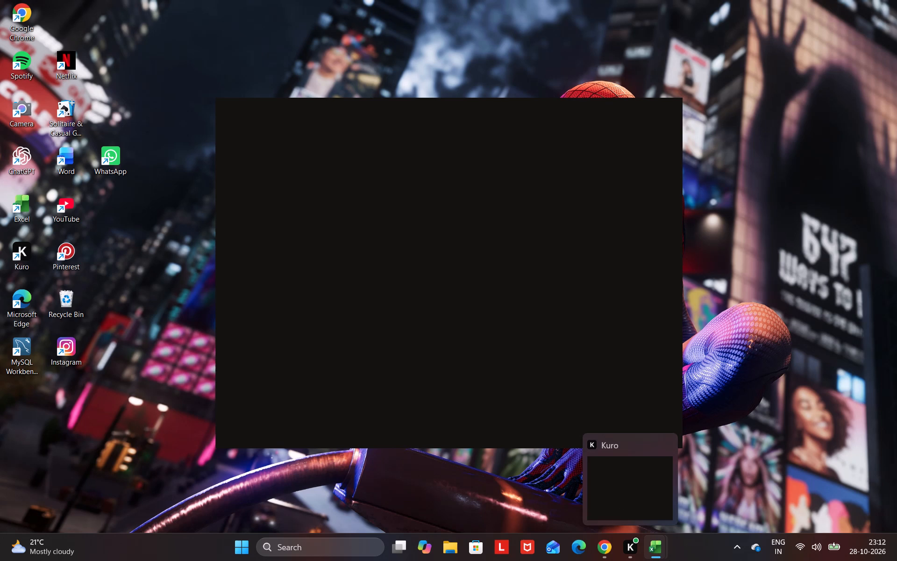
# Review the structured reference formula instruction on DataCamp in Chrome, returning to cell H2 of the 1_4_working_with_structured_references workbook in Excel.
pyautogui.click(610, 546)
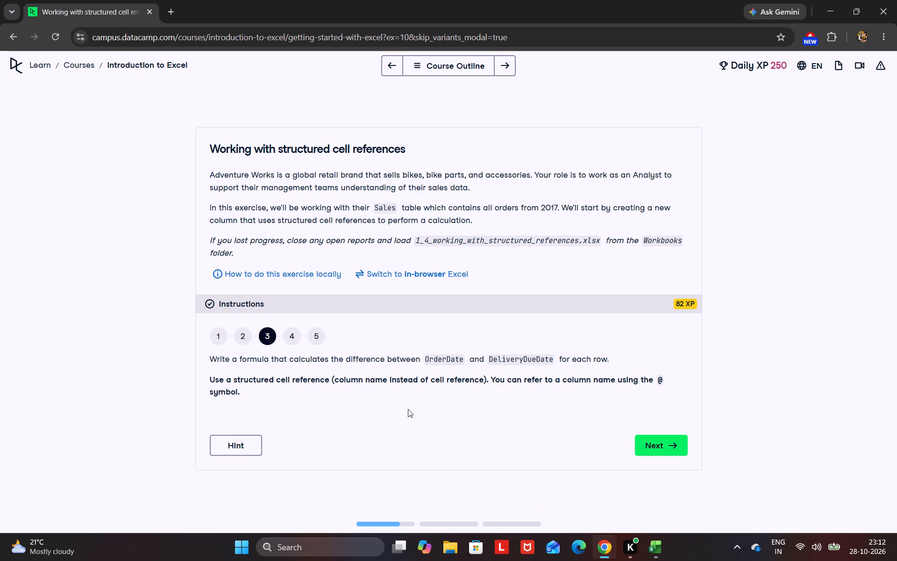
pyautogui.click(648, 549)
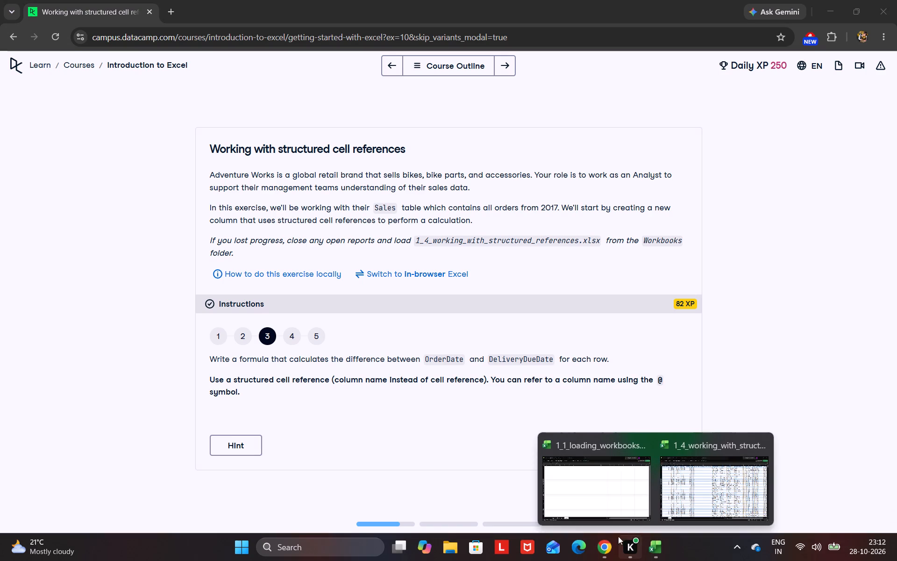
pyautogui.click(677, 481)
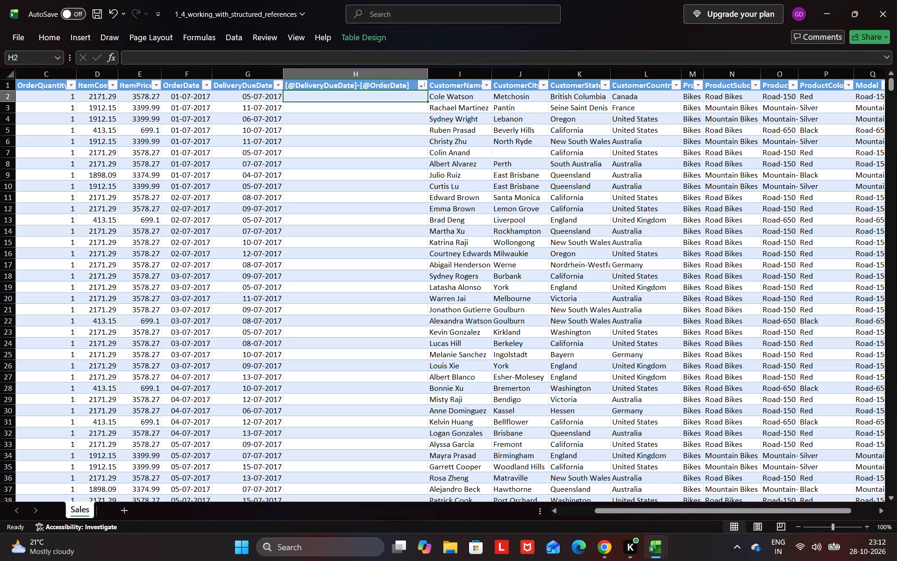
pyautogui.click(334, 98)
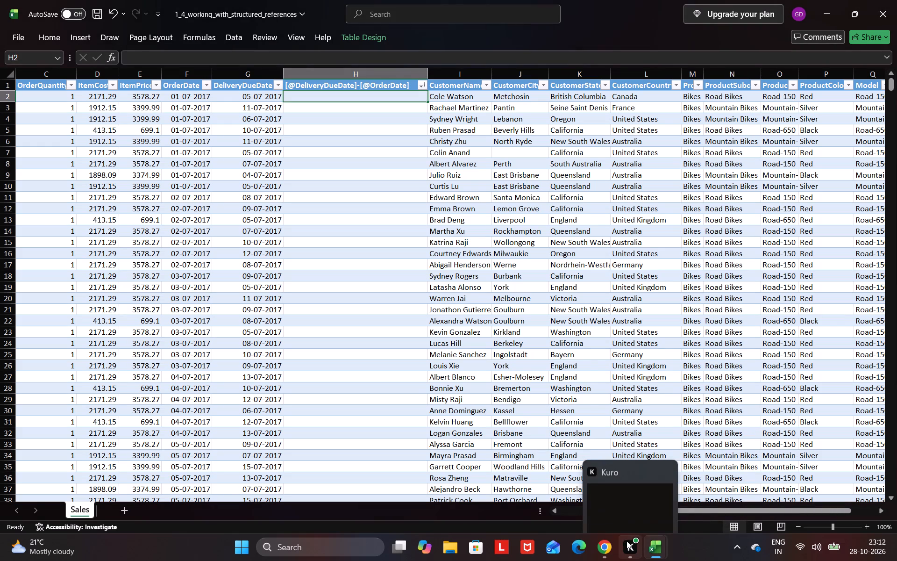
pyautogui.click(595, 512)
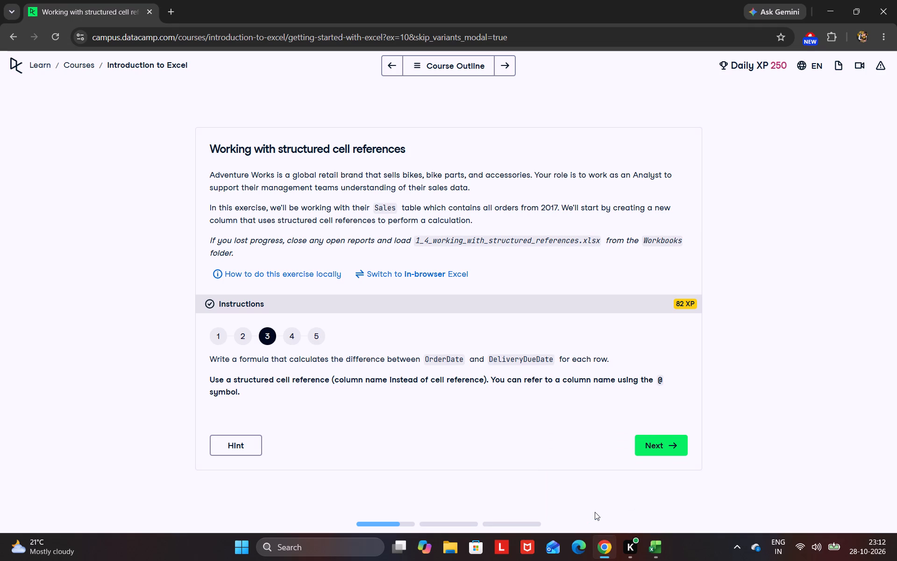
pyautogui.click(661, 550)
pyautogui.click(711, 481)
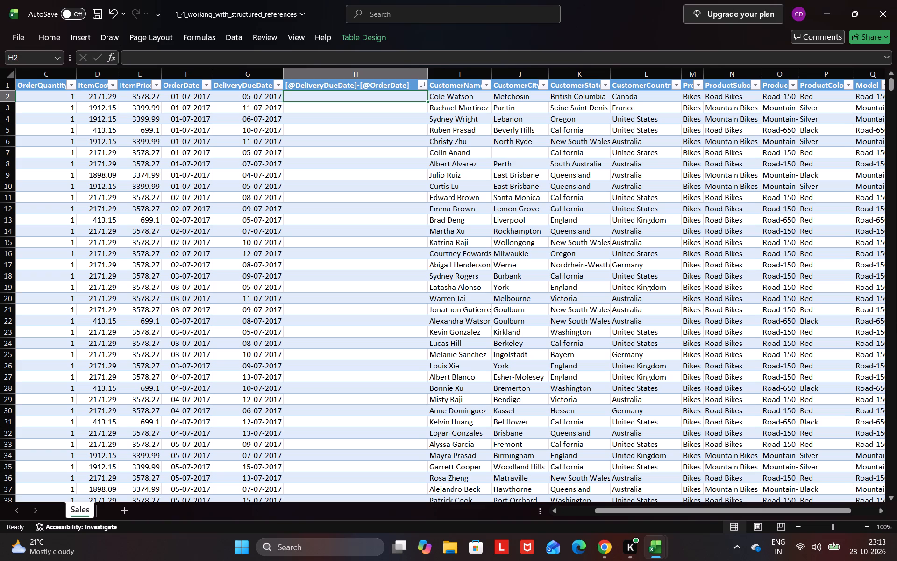
pyautogui.click(318, 95)
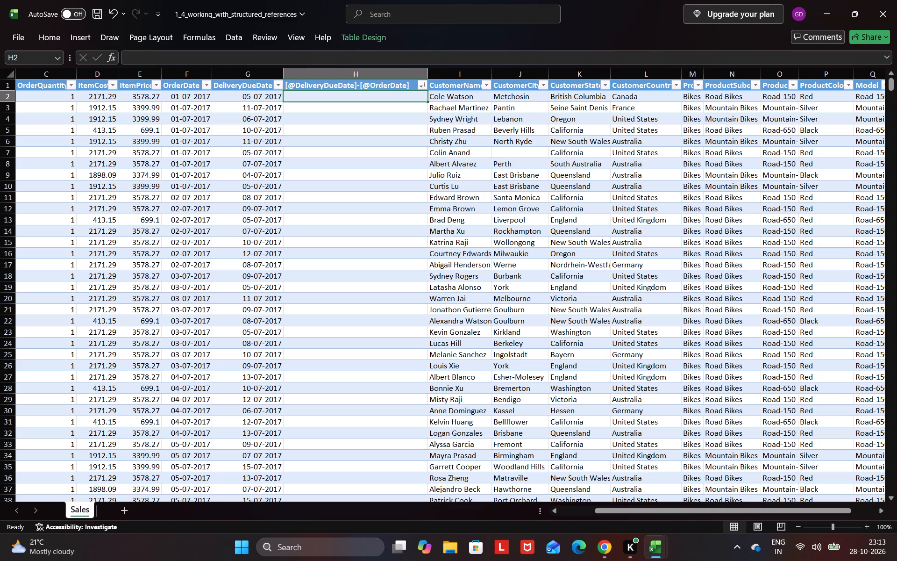
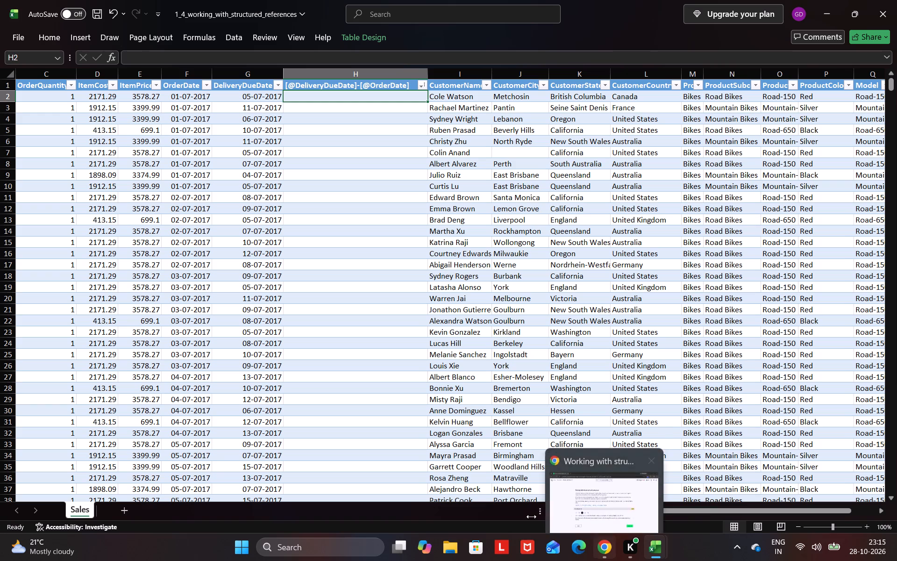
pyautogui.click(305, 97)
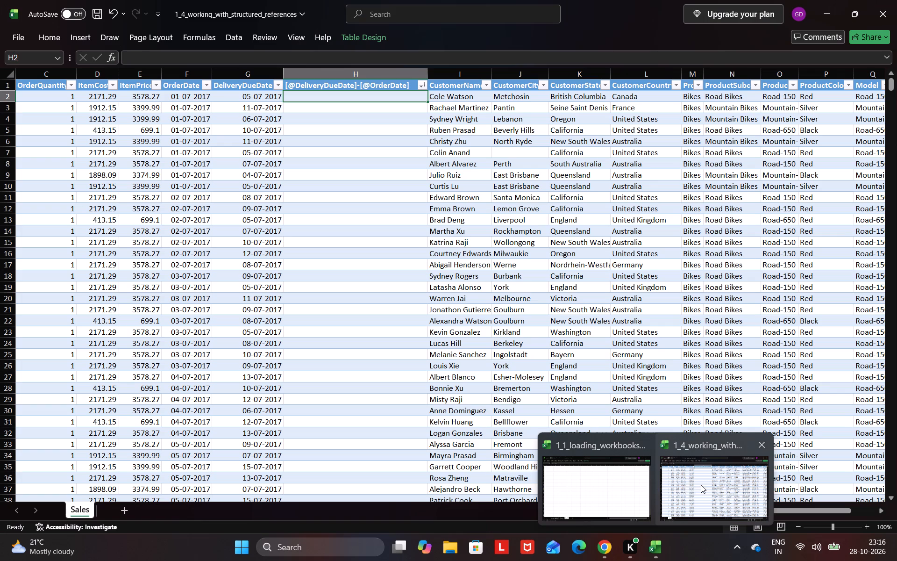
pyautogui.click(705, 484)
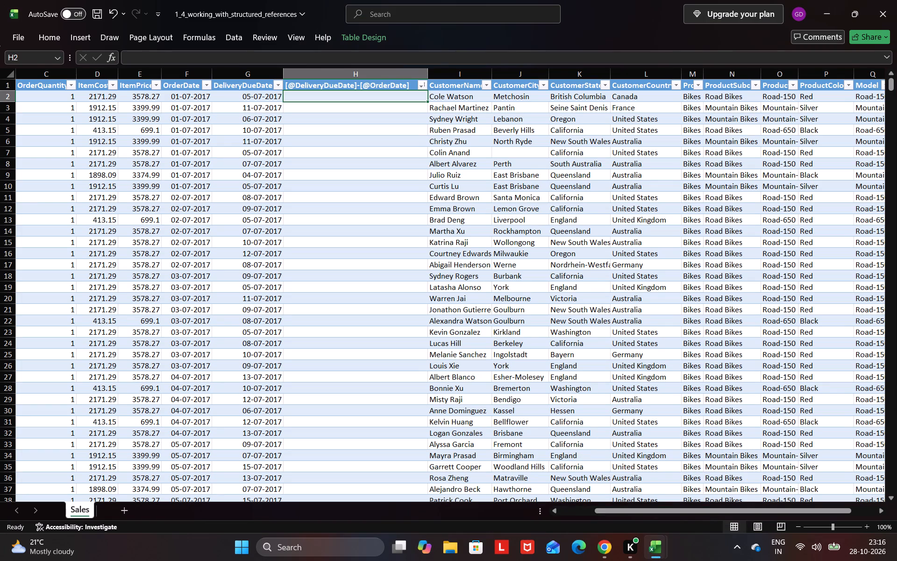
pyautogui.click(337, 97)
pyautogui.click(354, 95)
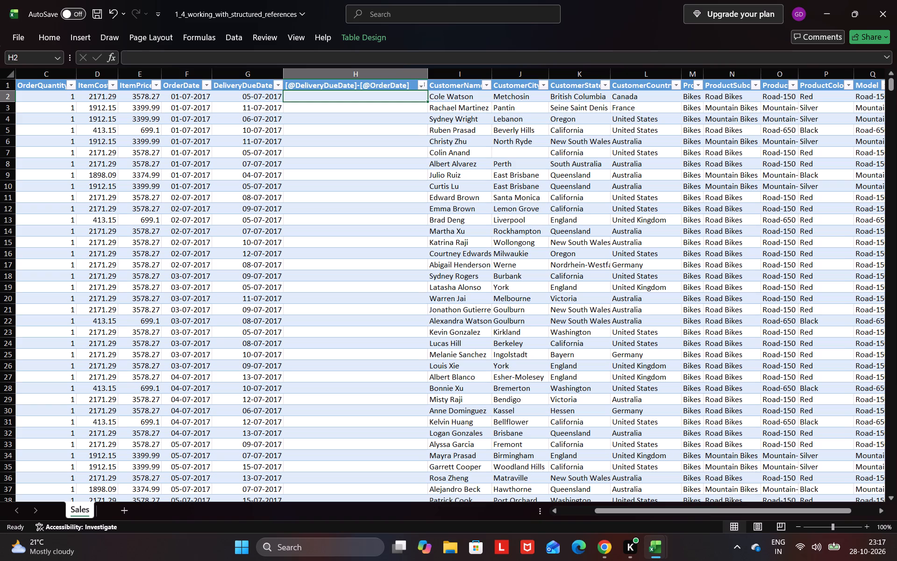
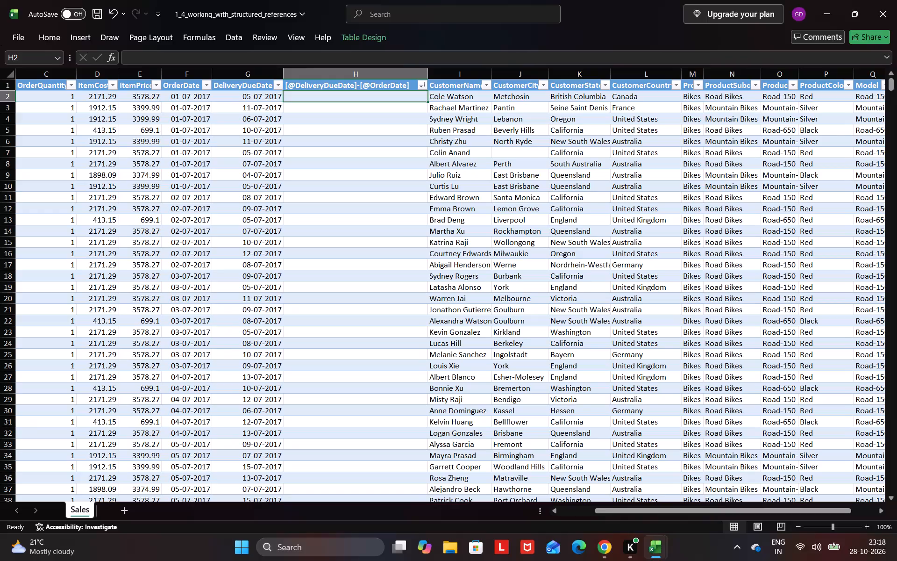
# Switch to Chrome to check the exercise page, and return to the 1_4_working_with_structured_references workbook.
pyautogui.click(388, 97)
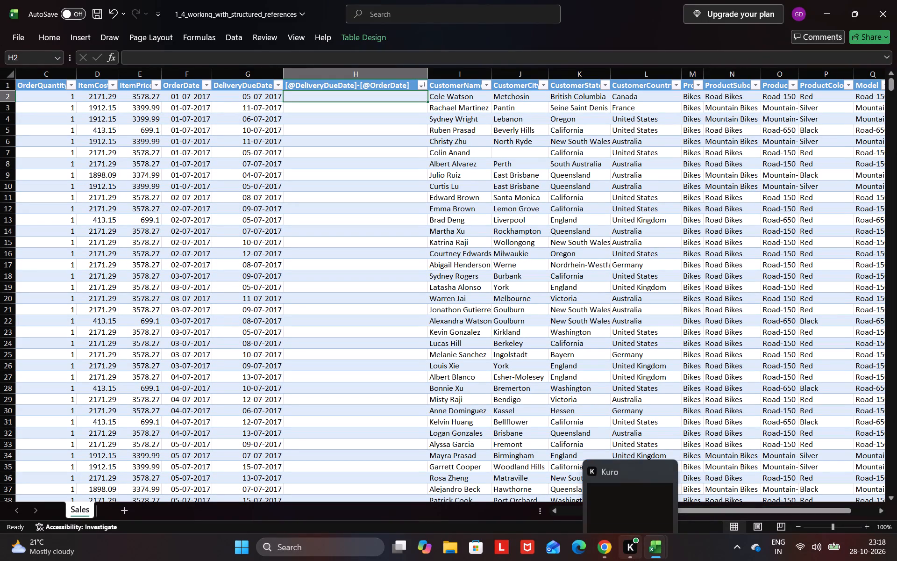
pyautogui.click(606, 548)
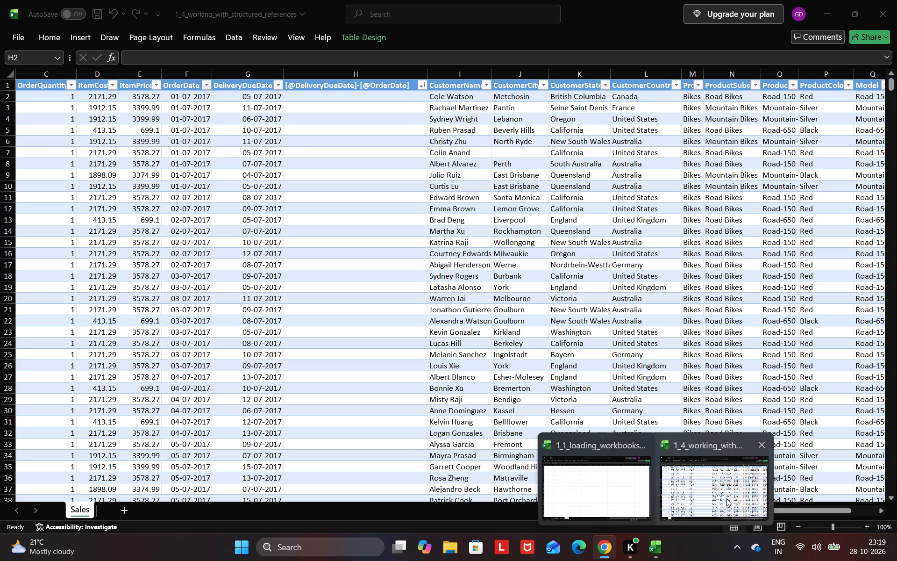
pyautogui.click(717, 502)
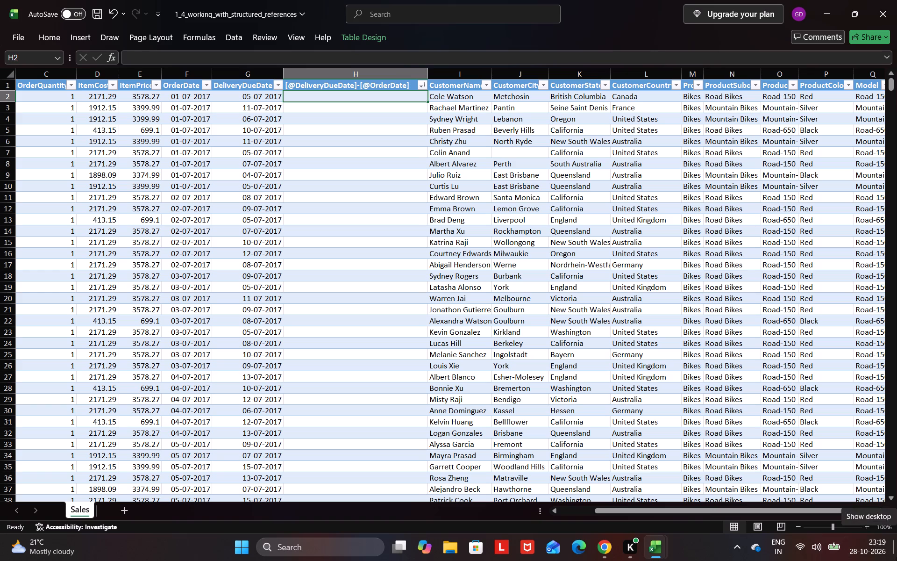
# Begin a this-row structured reference formula with =[@ in cell H2 of the Sales table.
pyautogui.doubleClick(359, 92)
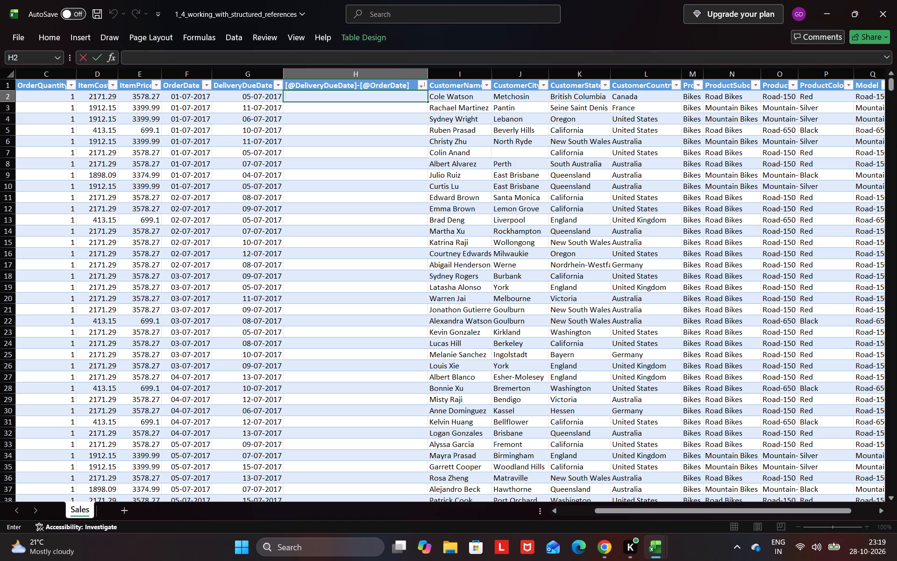
pyautogui.press('=')
pyautogui.press('[')
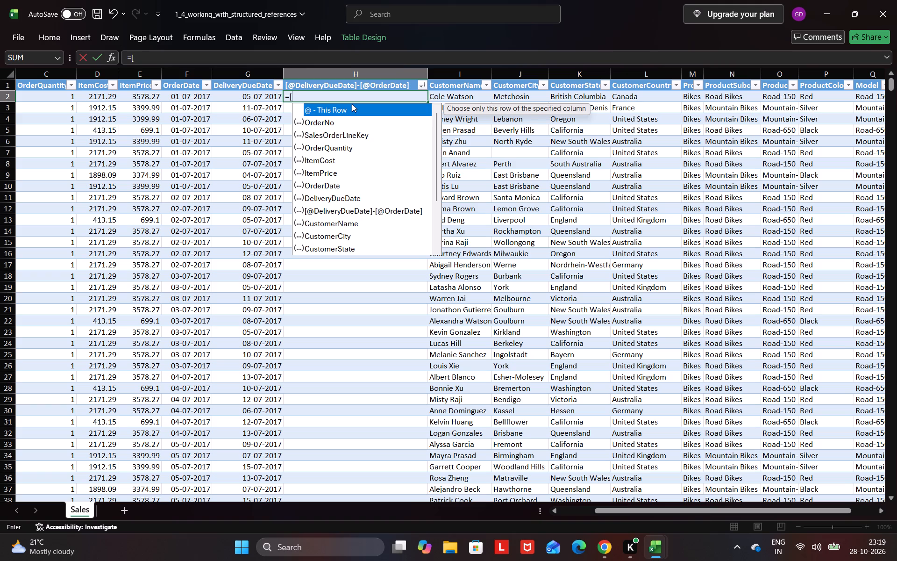
pyautogui.press('2')
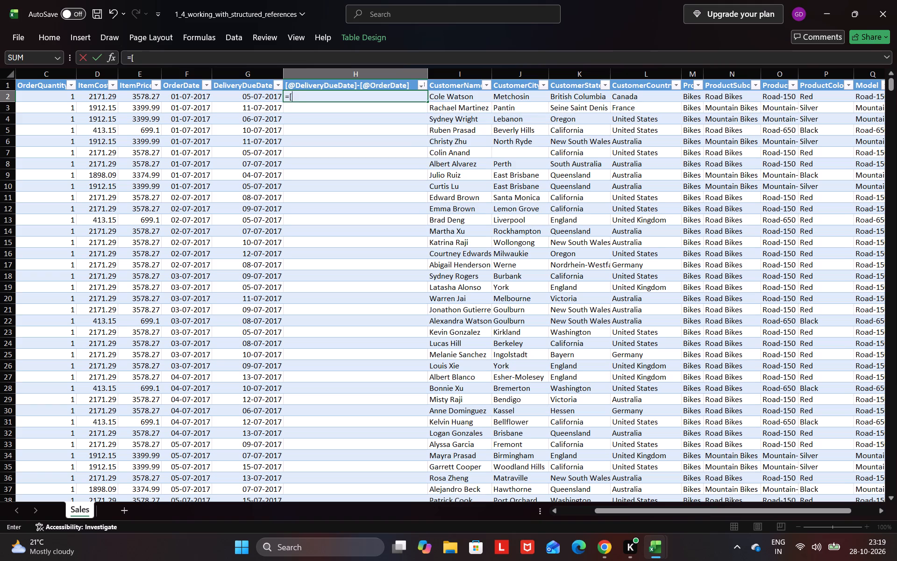
pyautogui.press('BackSpace')
pyautogui.hotkey('shift', '@')
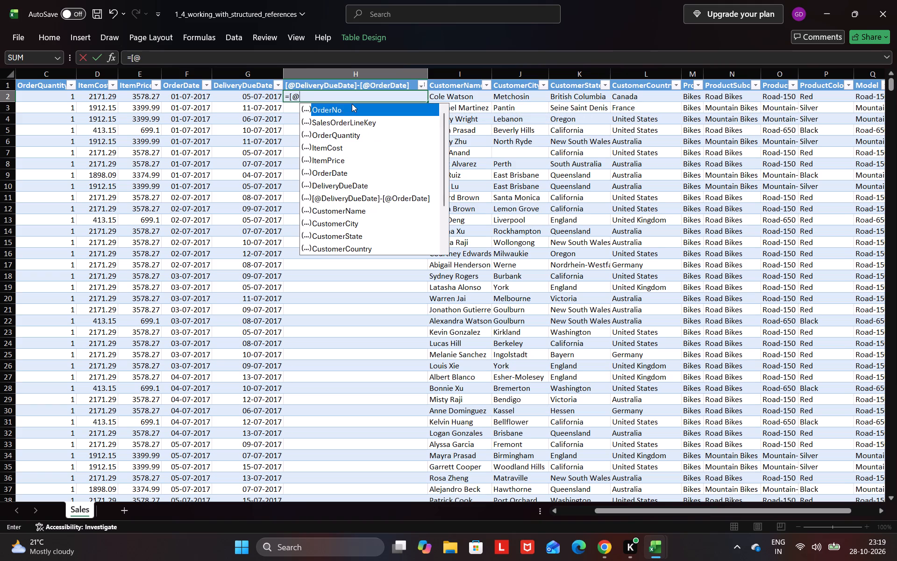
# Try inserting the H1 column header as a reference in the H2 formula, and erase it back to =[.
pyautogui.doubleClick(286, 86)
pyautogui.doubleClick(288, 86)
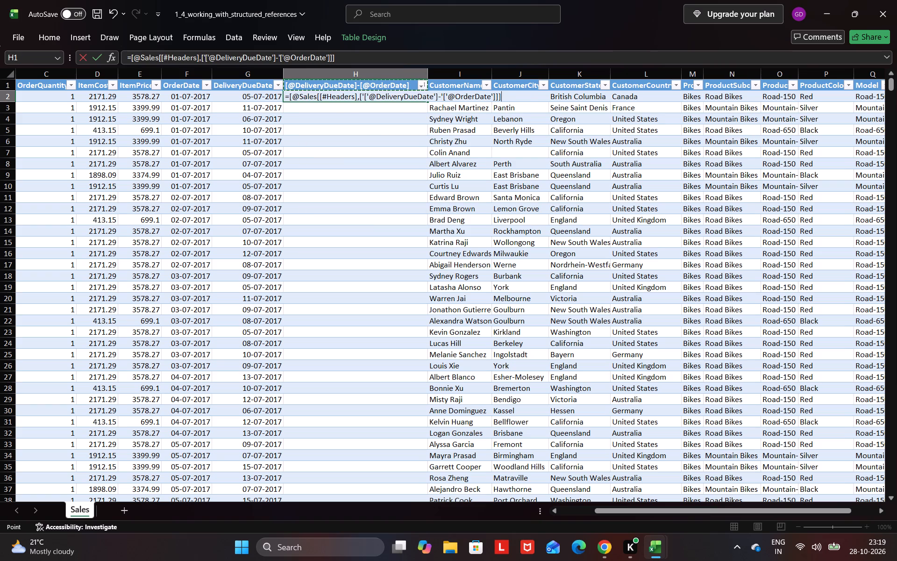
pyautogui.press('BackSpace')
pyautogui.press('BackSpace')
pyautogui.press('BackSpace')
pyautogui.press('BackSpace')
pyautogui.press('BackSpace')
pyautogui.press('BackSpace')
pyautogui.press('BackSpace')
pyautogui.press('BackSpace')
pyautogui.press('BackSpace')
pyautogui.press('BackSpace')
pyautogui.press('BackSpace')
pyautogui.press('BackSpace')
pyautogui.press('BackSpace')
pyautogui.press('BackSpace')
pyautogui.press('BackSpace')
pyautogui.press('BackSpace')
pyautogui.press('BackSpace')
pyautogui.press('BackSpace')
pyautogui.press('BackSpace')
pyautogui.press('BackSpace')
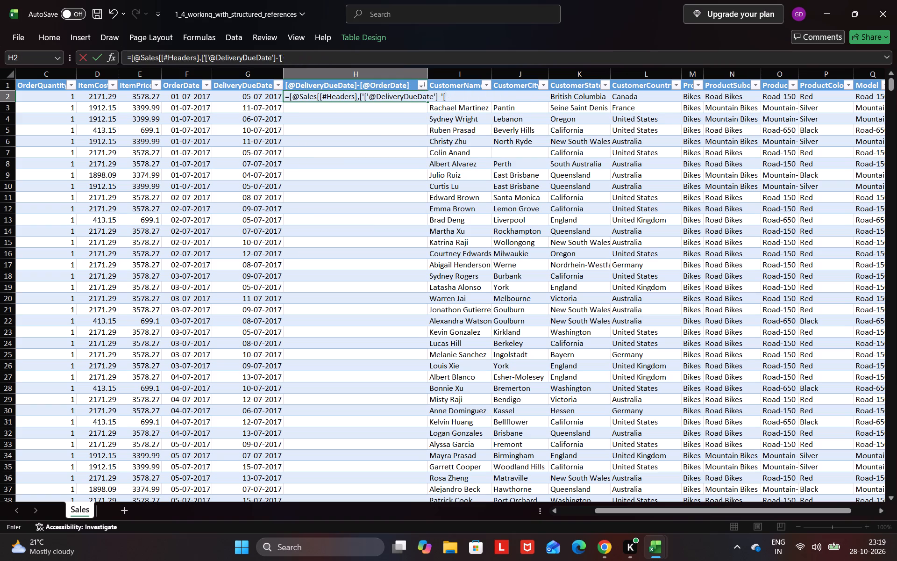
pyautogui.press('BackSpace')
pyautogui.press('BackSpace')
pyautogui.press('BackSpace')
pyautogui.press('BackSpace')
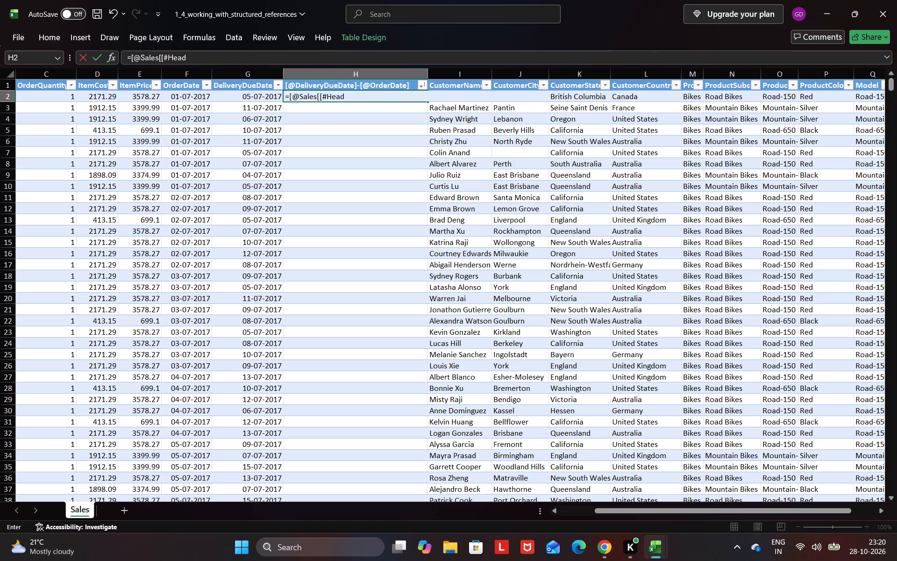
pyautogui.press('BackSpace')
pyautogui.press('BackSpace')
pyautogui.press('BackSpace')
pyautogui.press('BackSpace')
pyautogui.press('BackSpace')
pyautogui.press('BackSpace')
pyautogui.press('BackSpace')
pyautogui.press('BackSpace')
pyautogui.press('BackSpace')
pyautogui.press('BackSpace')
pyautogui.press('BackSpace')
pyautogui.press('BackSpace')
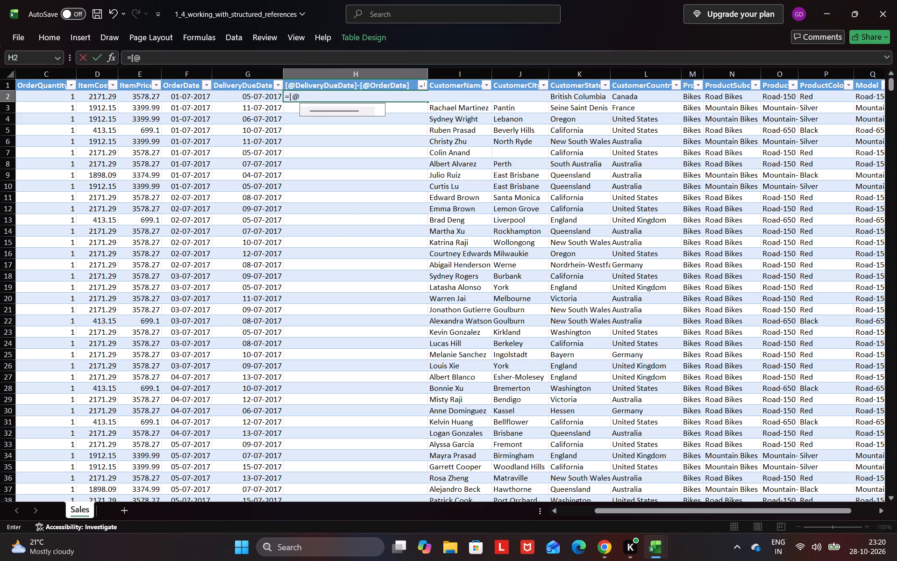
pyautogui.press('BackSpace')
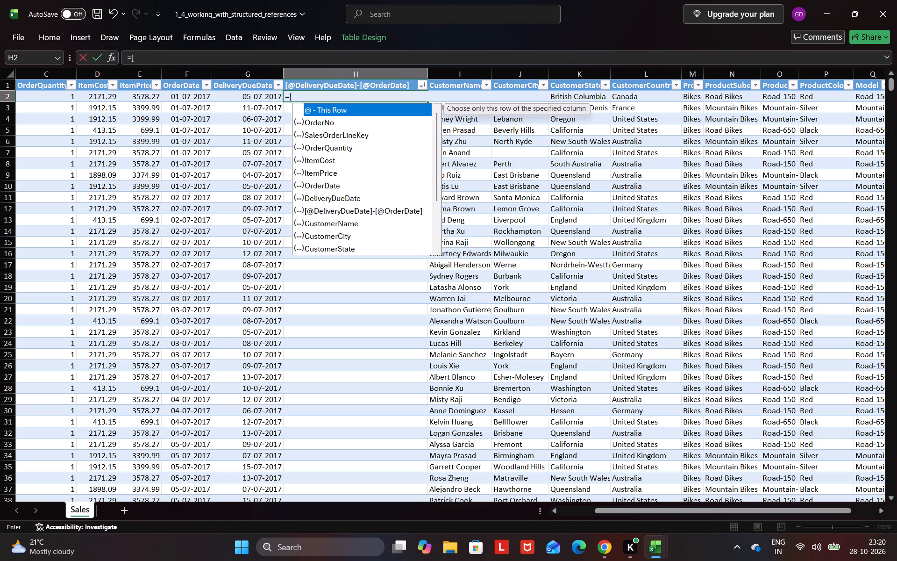
pyautogui.hotkey('shift', '@')
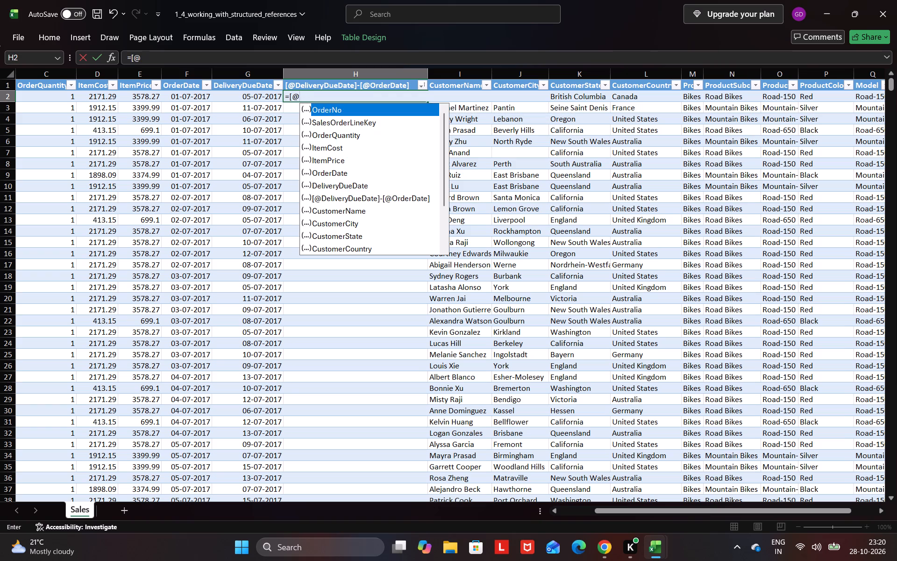
pyautogui.write('delive')
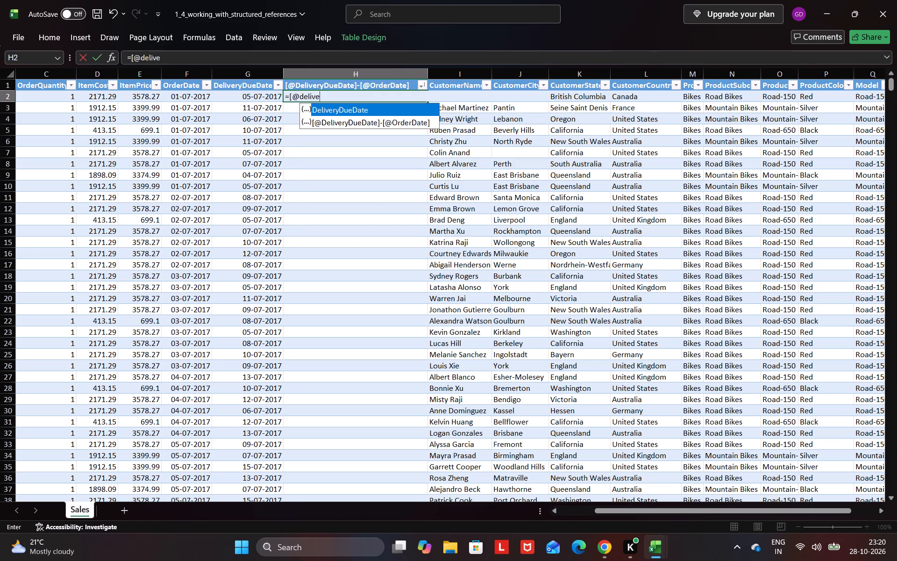
pyautogui.click(328, 106)
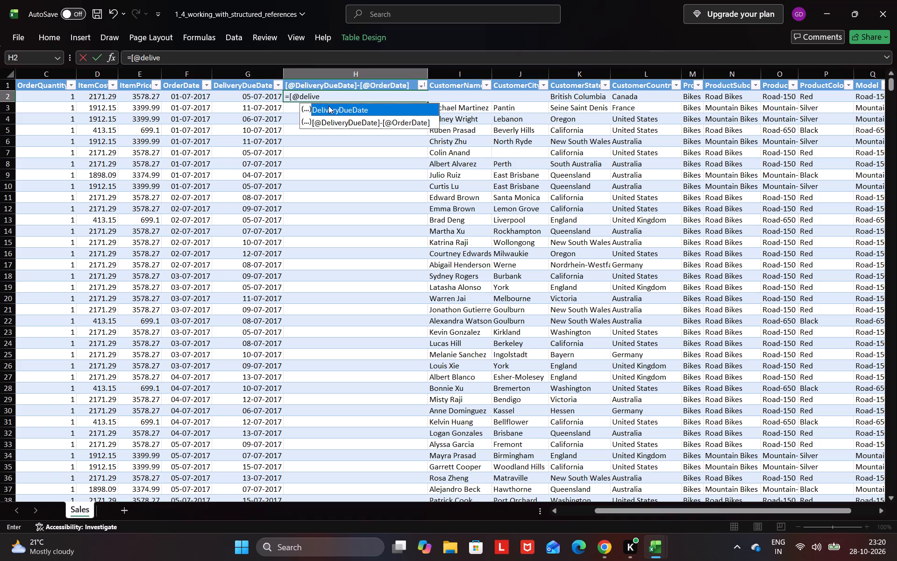
pyautogui.click(339, 93)
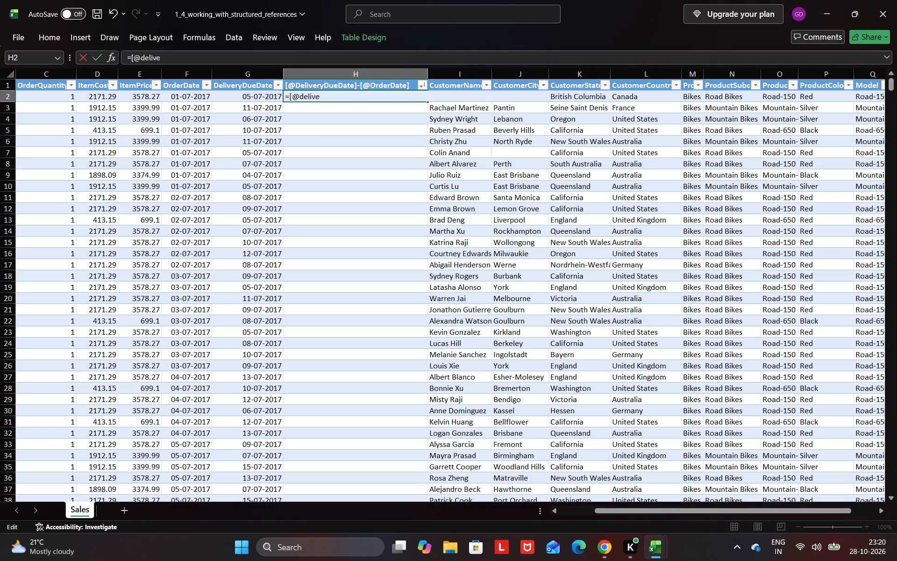
pyautogui.press('BackSpace')
pyautogui.press('BackSpace')
pyautogui.press('BackSpace')
pyautogui.press('BackSpace')
pyautogui.press('BackSpace')
pyautogui.press('BackSpace')
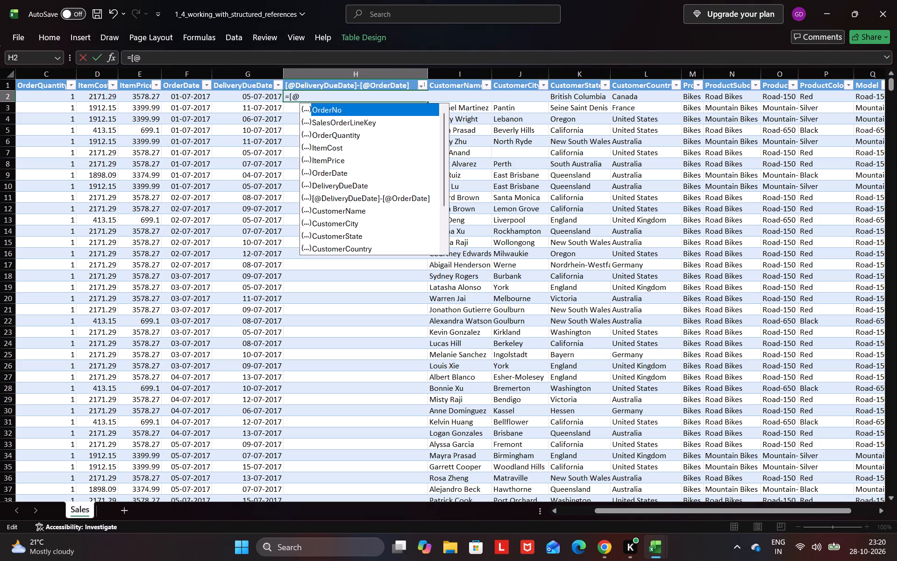
pyautogui.hotkey('shift', 'd')
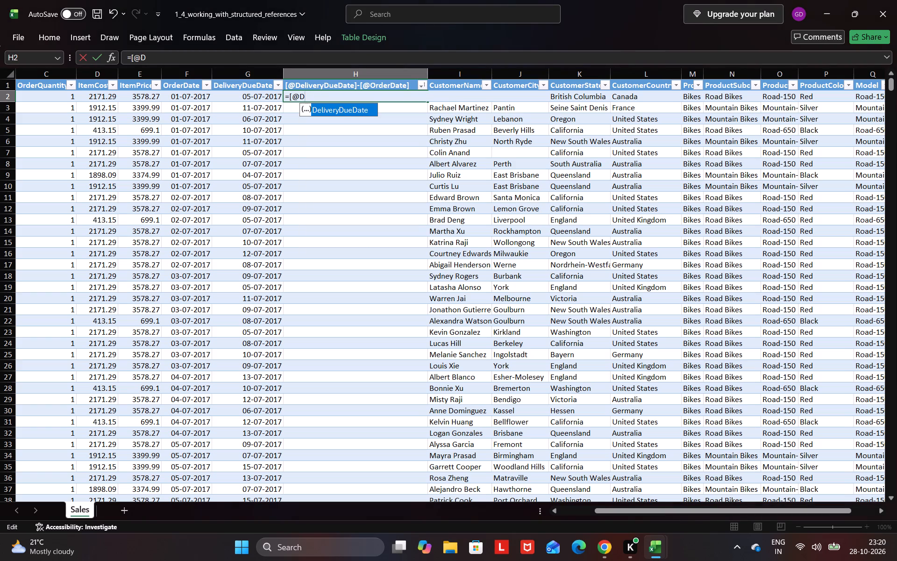
pyautogui.write('elivery')
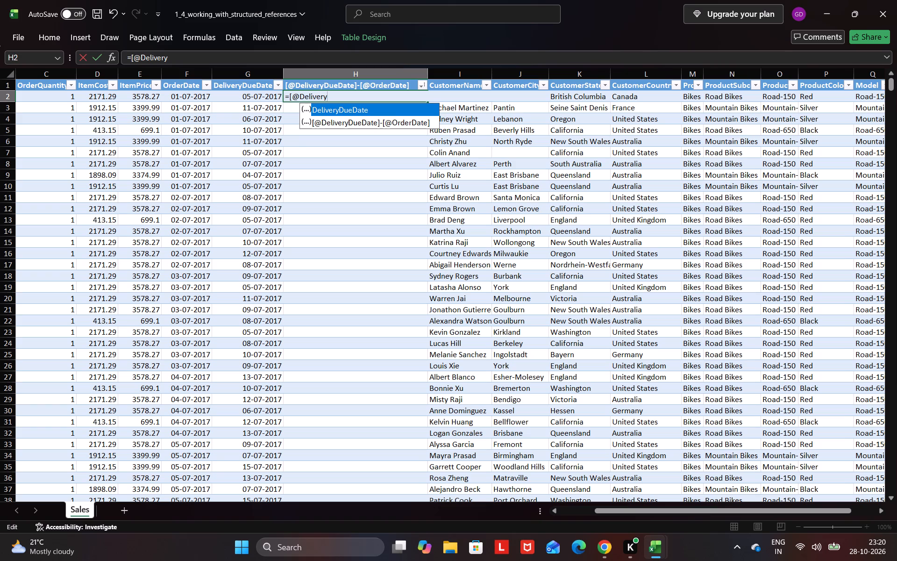
pyautogui.write('DU')
pyautogui.press('BackSpace')
pyautogui.write('ue')
pyautogui.write('DA')
pyautogui.write('te')
pyautogui.press('BackSpace')
pyautogui.press('BackSpace')
pyautogui.press('BackSpace')
pyautogui.write('ate')
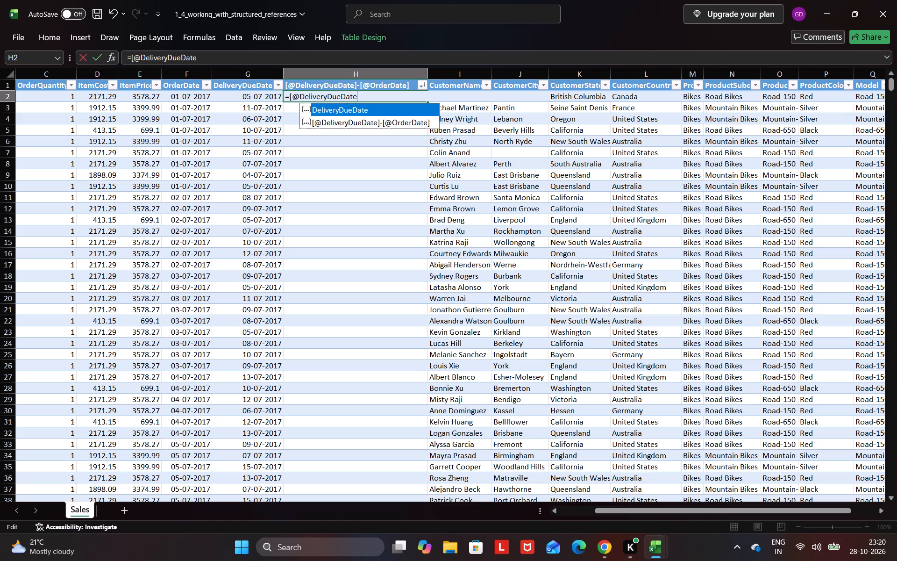
pyautogui.press(']')
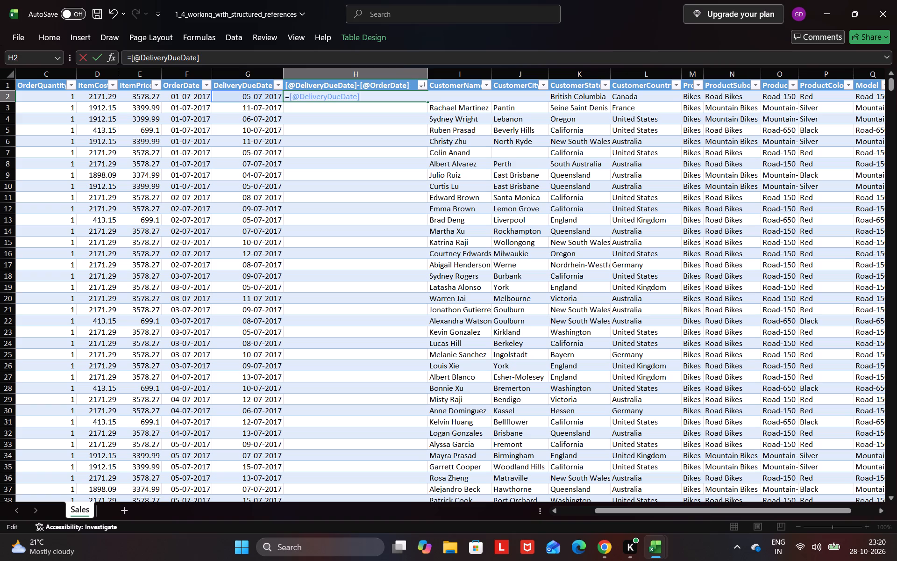
pyautogui.hotkey('shift', '_')
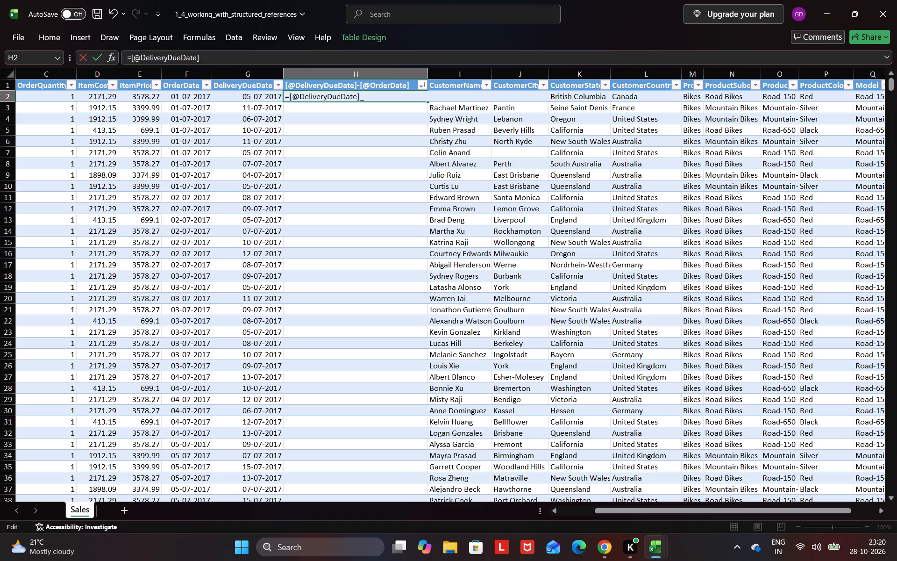
pyautogui.press('BackSpace')
pyautogui.press('-')
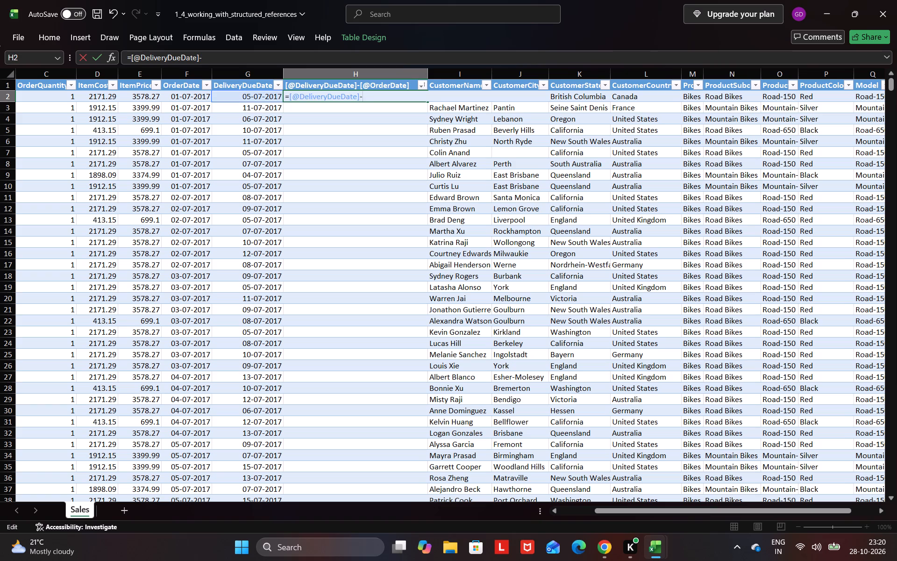
pyautogui.hotkey('shift', '{')
pyautogui.press('BackSpace')
pyautogui.press('[')
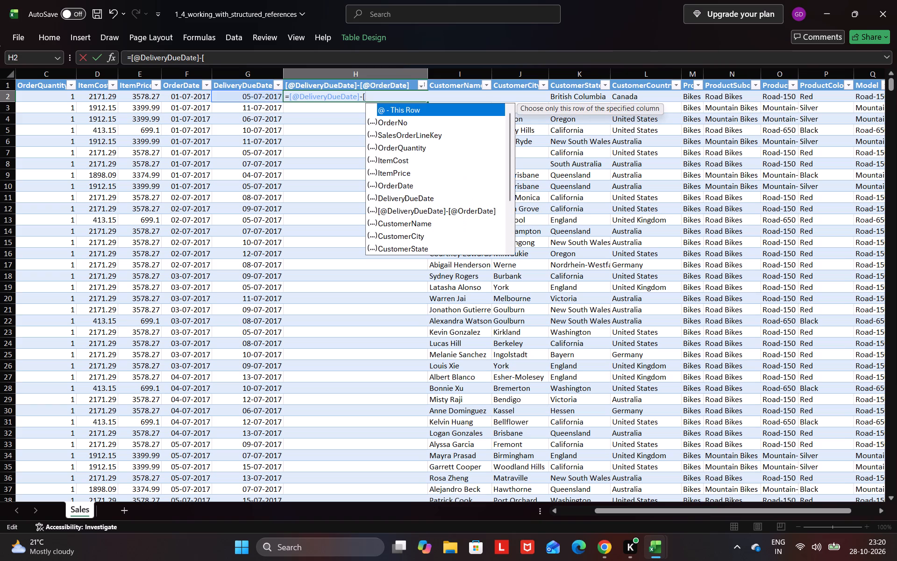
pyautogui.hotkey('shift', '@')
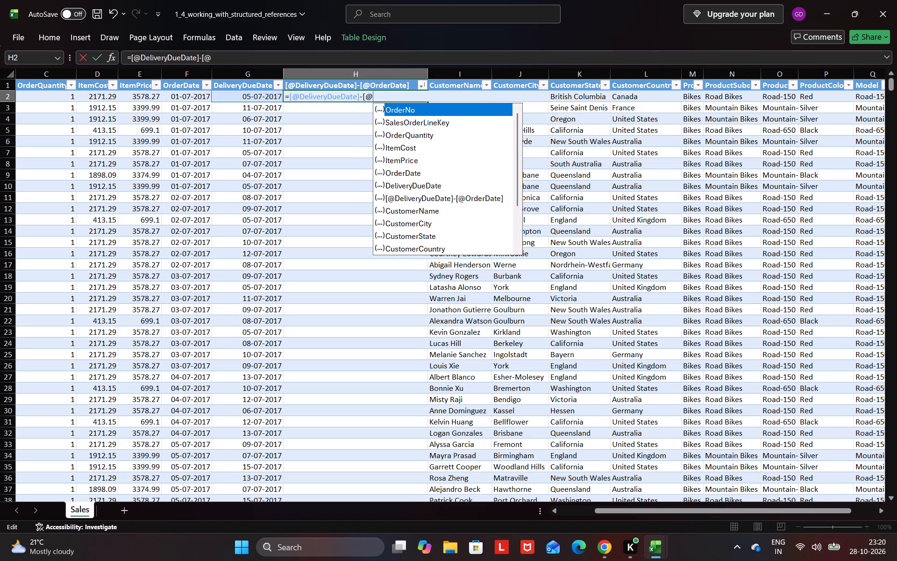
pyautogui.hotkey('shift', 'o')
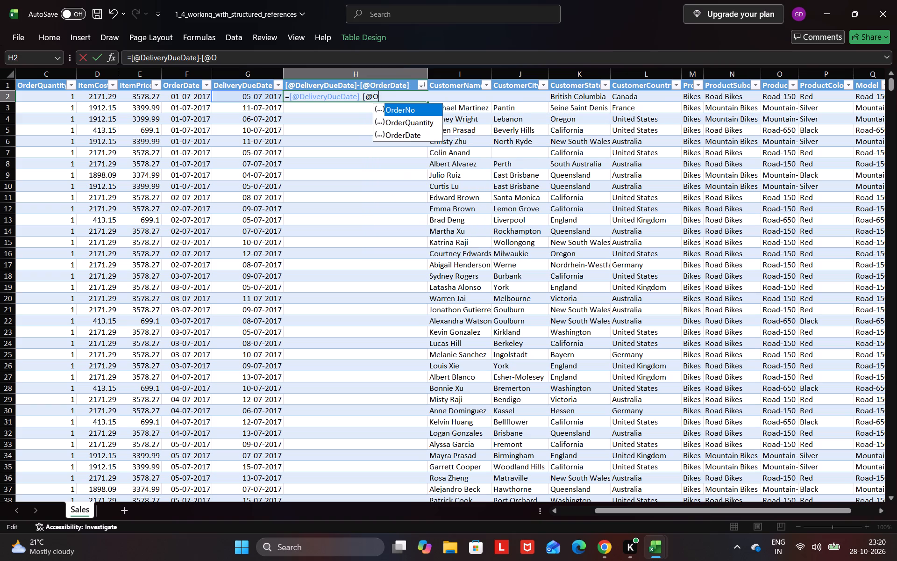
pyautogui.write('rder')
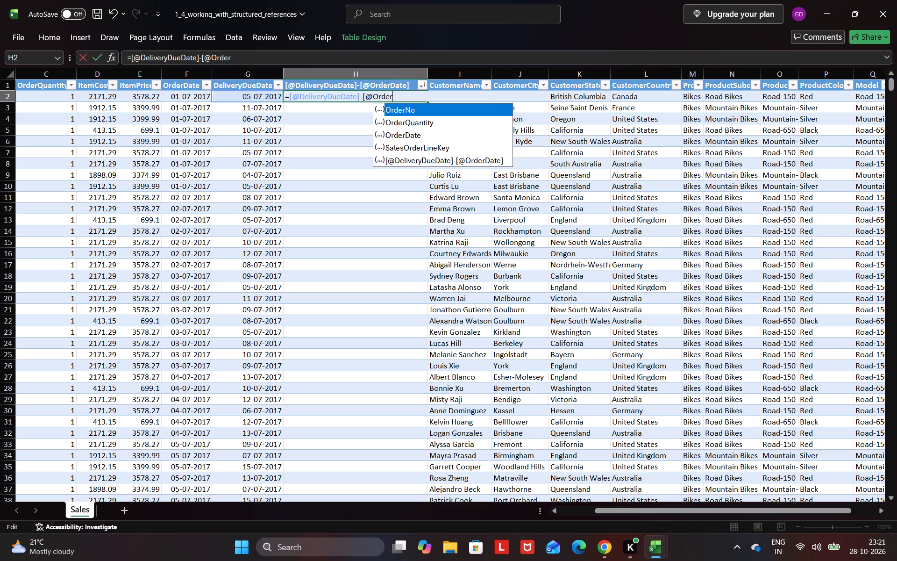
pyautogui.hotkey('shift', 'd')
pyautogui.write('ate')
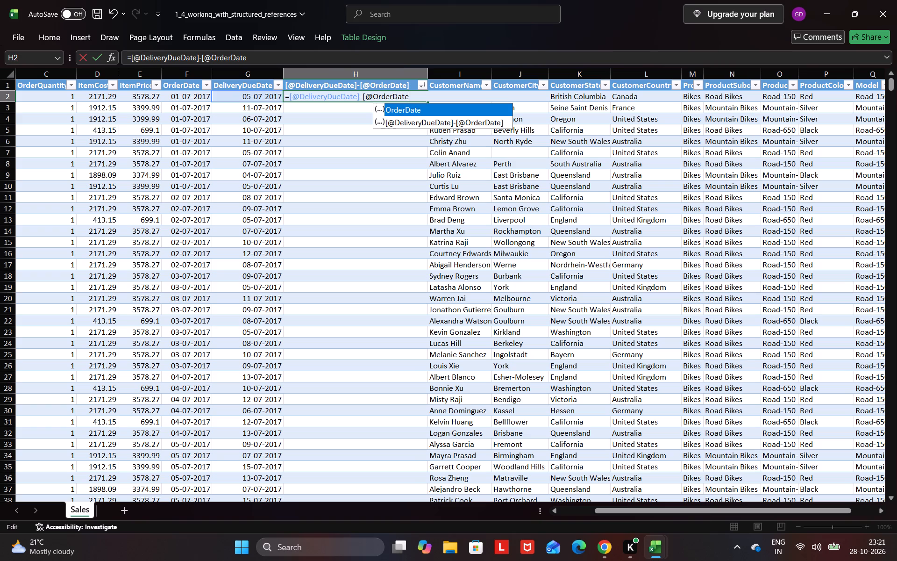
pyautogui.press(']')
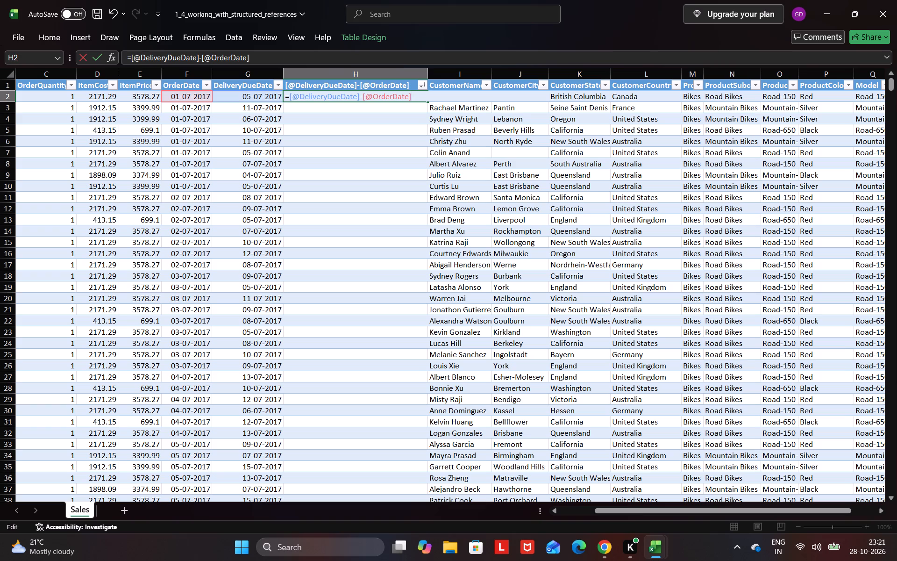
pyautogui.press('Return')
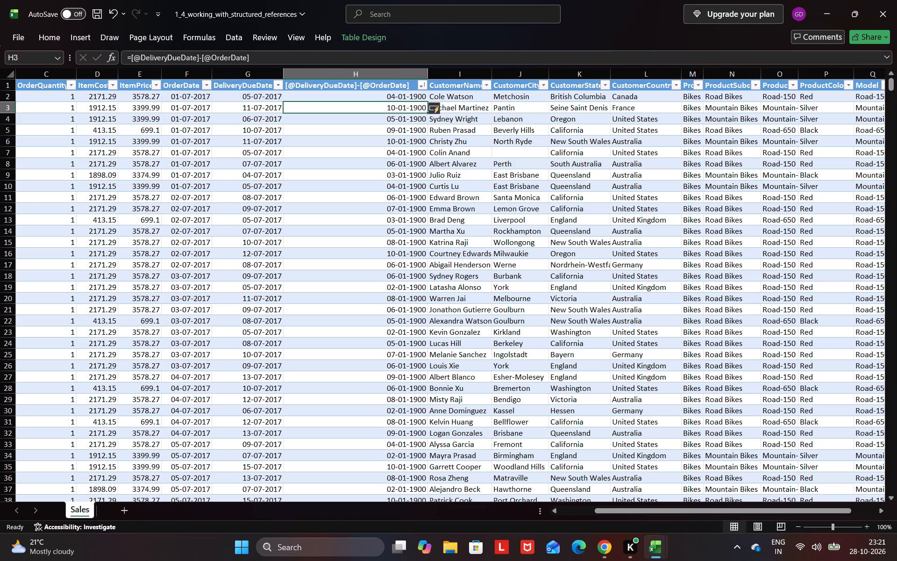
# Look through the DeliveryDueDate minus OrderDate results down column H of the Sales table.
pyautogui.scroll(-17, 390, 170)
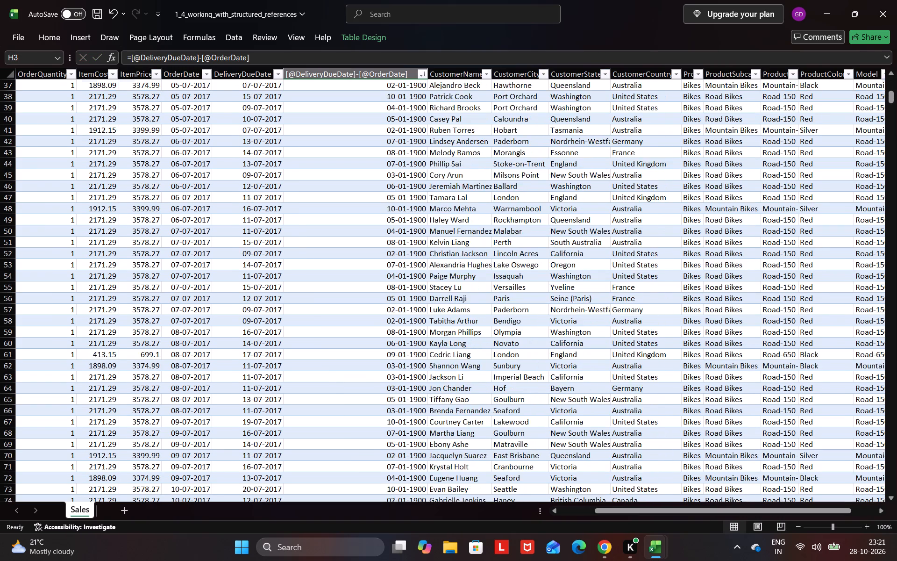
pyautogui.scroll(-6, 375, 201)
pyautogui.scroll(-20, 275, 297)
pyautogui.scroll(-20, 275, 297)
pyautogui.scroll(-7, 275, 297)
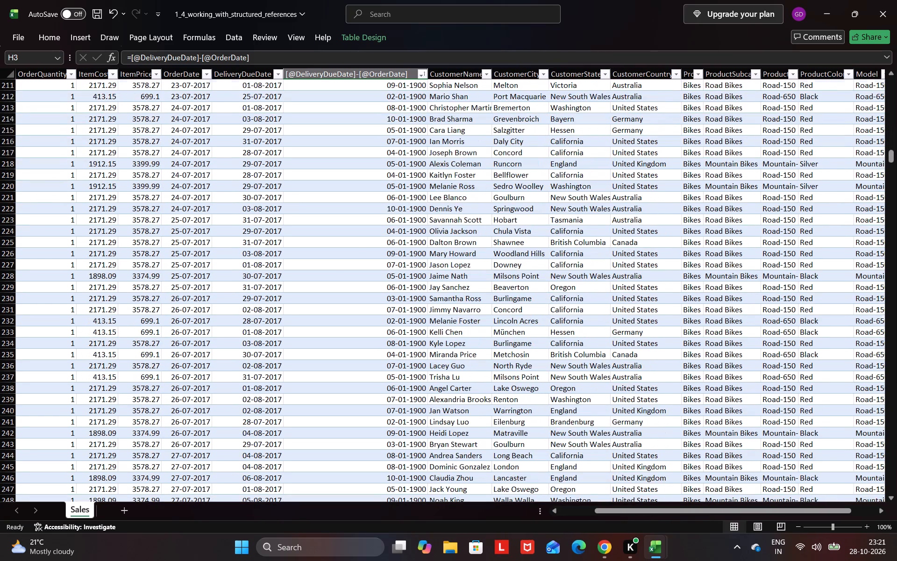
pyautogui.scroll(-6, 333, 335)
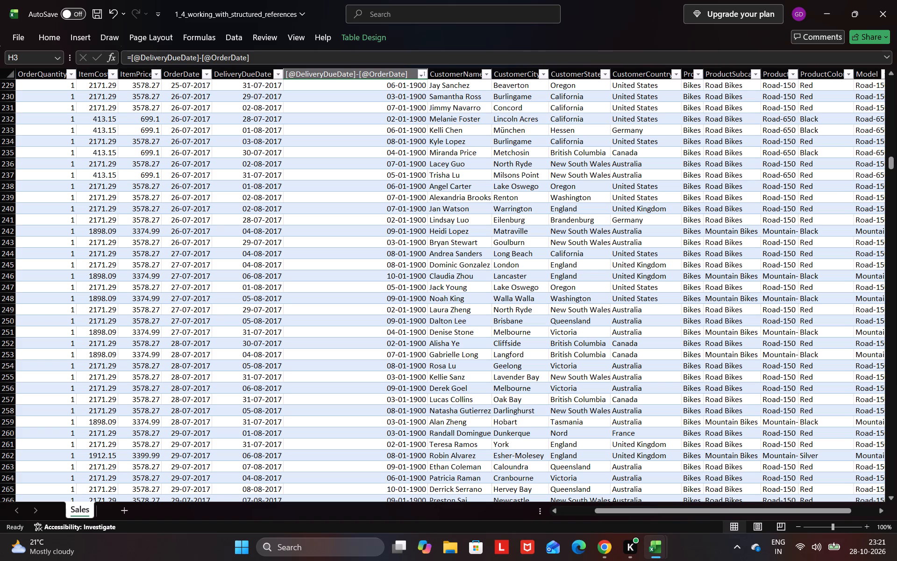
pyautogui.scroll(-5, 363, 366)
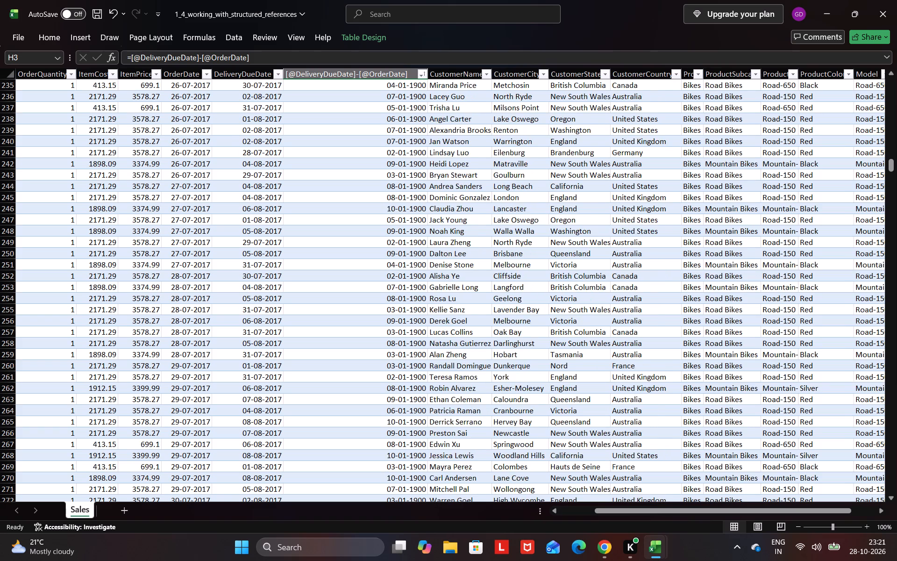
pyautogui.scroll(-13, 366, 363)
pyautogui.scroll(2, 370, 360)
pyautogui.scroll(-10, 377, 340)
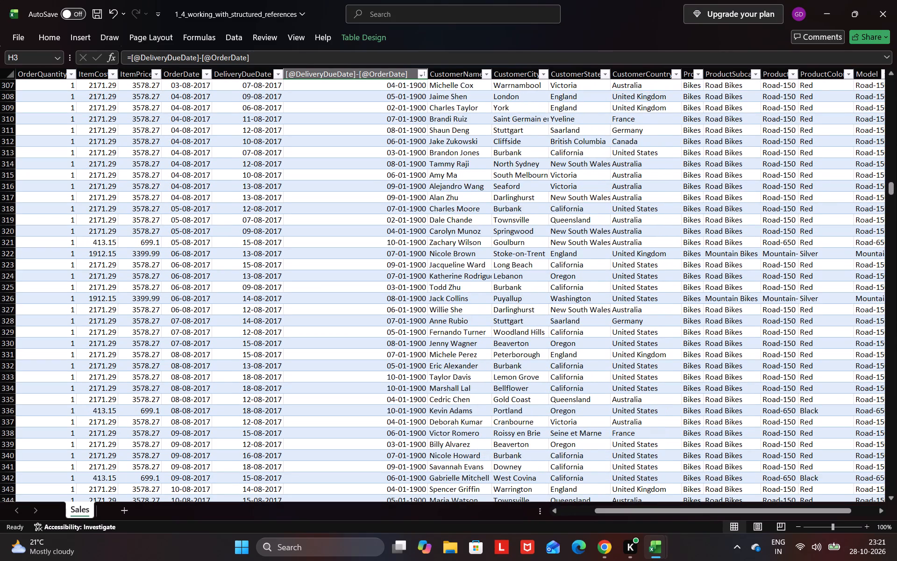
pyautogui.scroll(-4, 373, 333)
pyautogui.scroll(8, 373, 331)
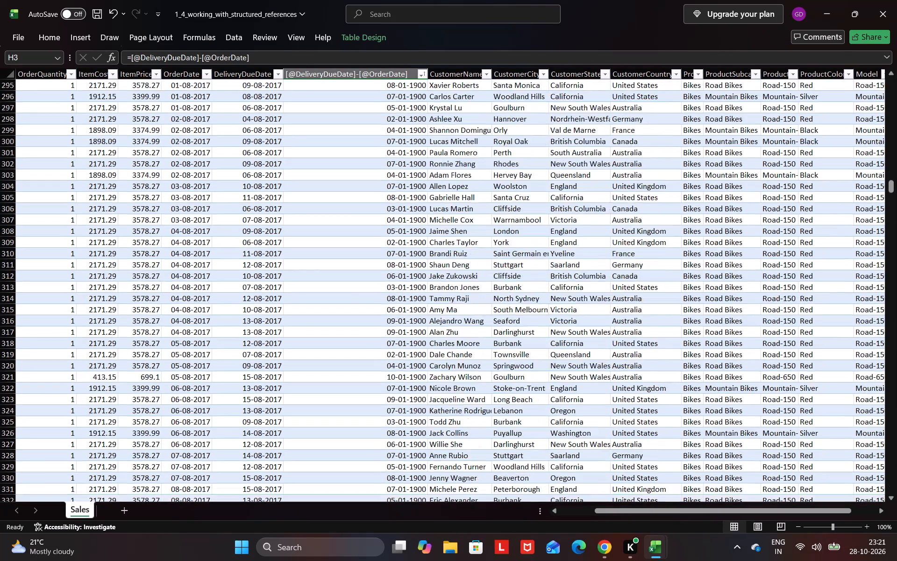
pyautogui.scroll(6, 372, 327)
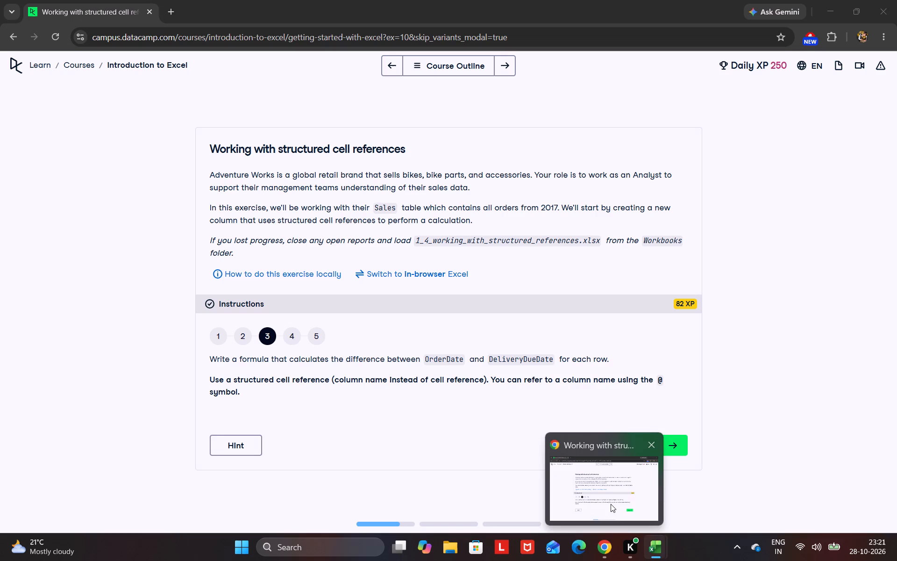
# Switch to the DataCamp exercise in Chrome, review instructions 2 to 5, and open the hint for instruction 4.
pyautogui.click(611, 504)
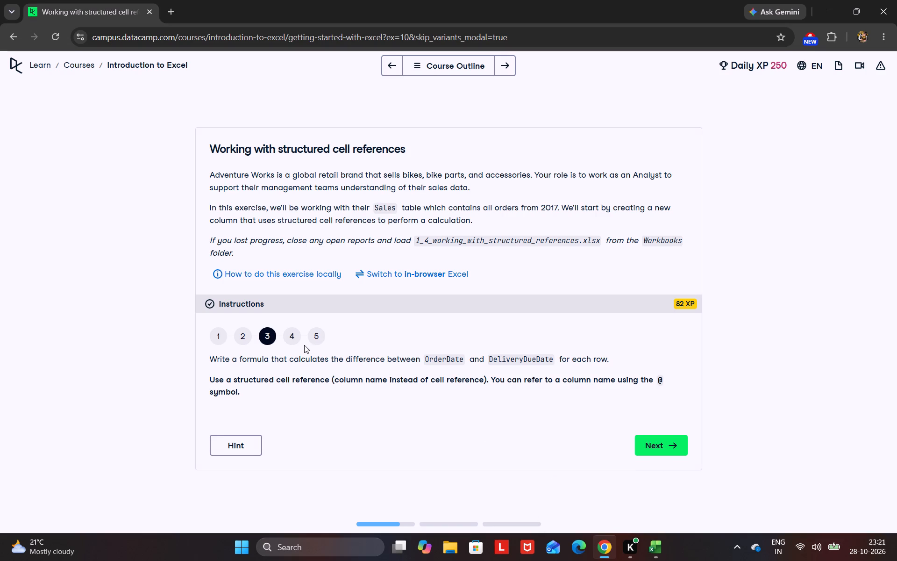
pyautogui.click(296, 337)
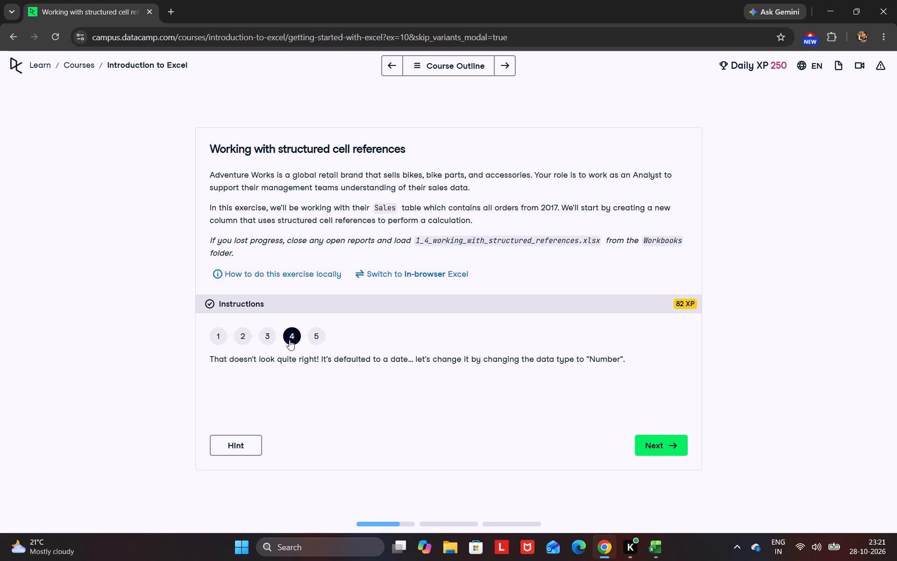
pyautogui.click(273, 342)
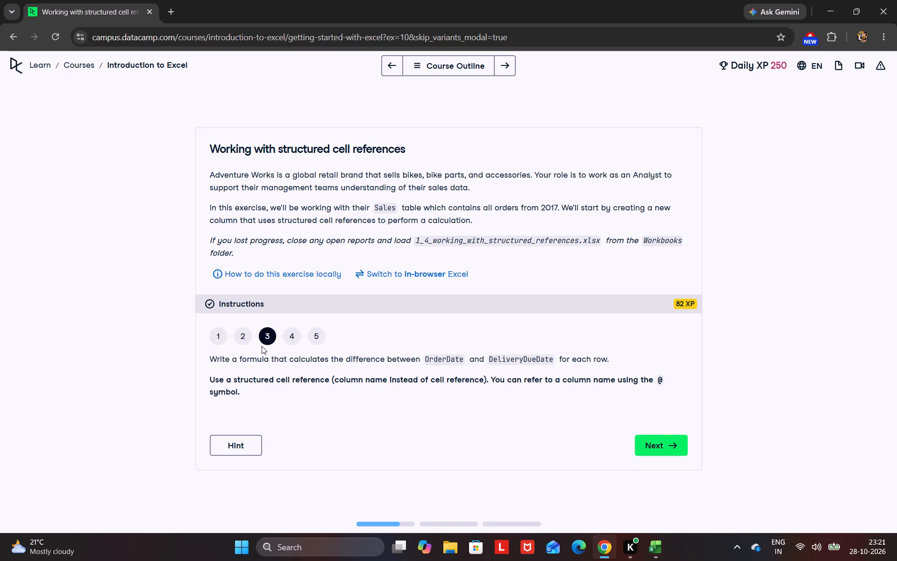
pyautogui.click(237, 338)
pyautogui.click(265, 336)
pyautogui.click(648, 447)
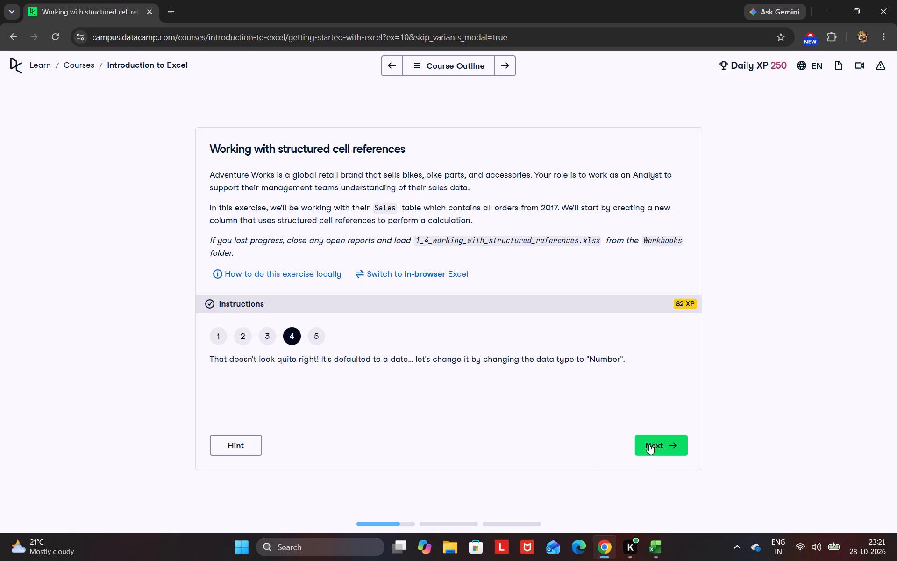
pyautogui.click(649, 443)
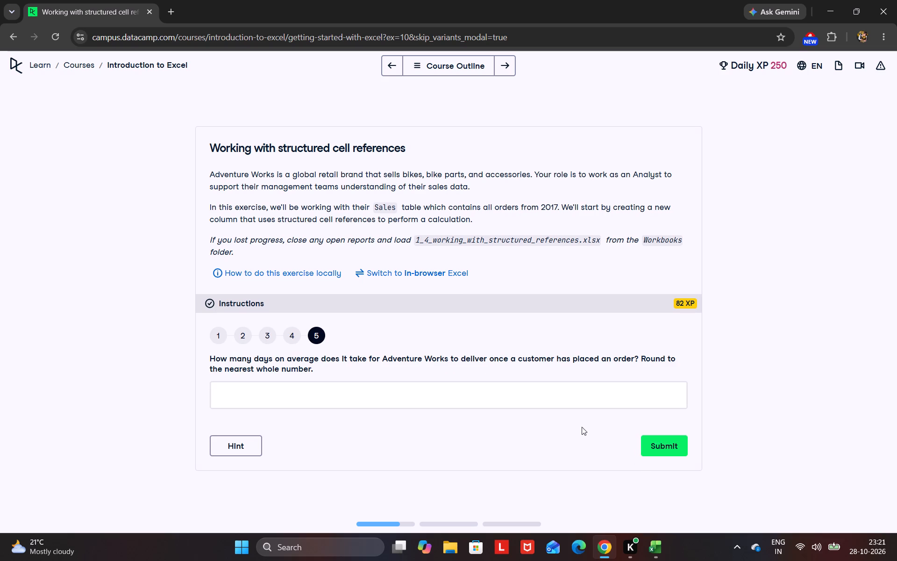
pyautogui.click(293, 334)
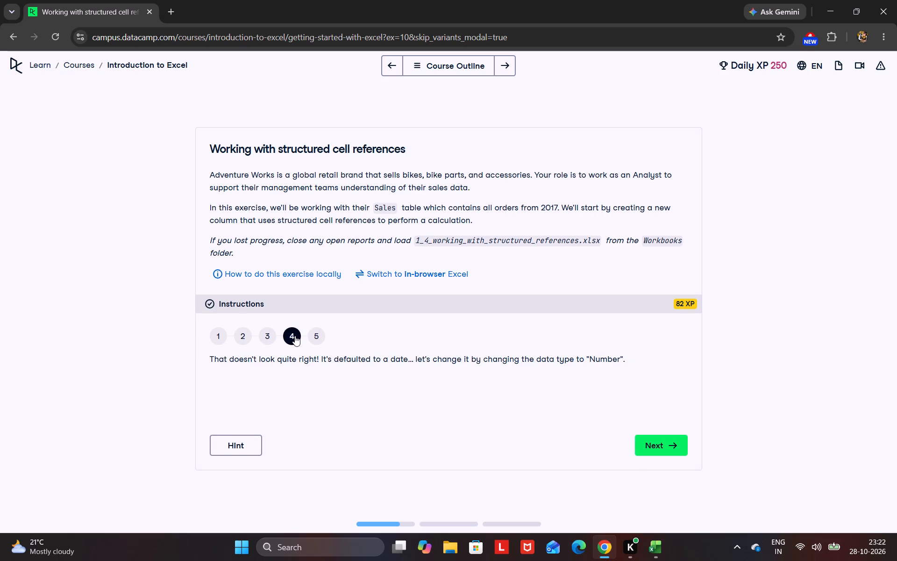
pyautogui.click(310, 339)
pyautogui.click(294, 331)
pyautogui.click(221, 443)
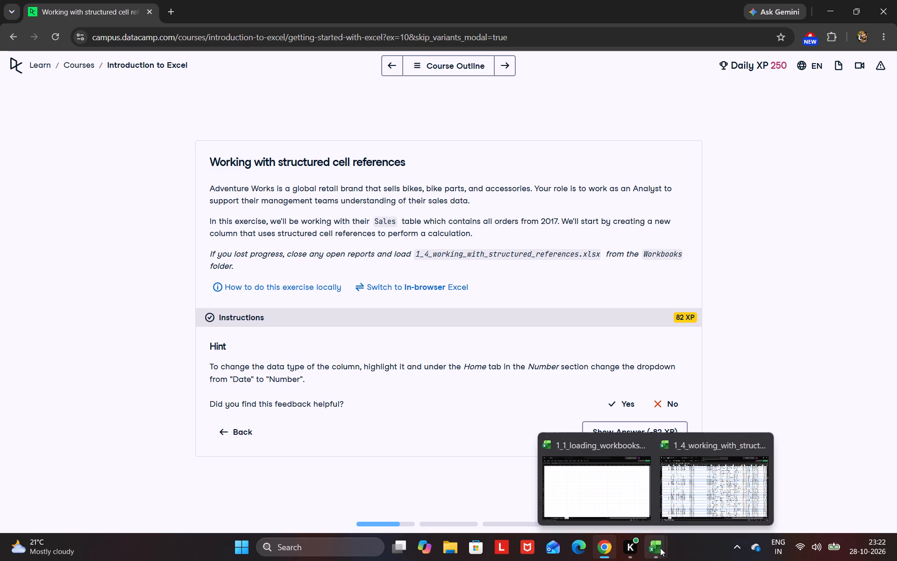
# In the 1_4_working_with_structured_references workbook in Excel, select the whole calculated column H and set its number format to Number.
pyautogui.click(681, 495)
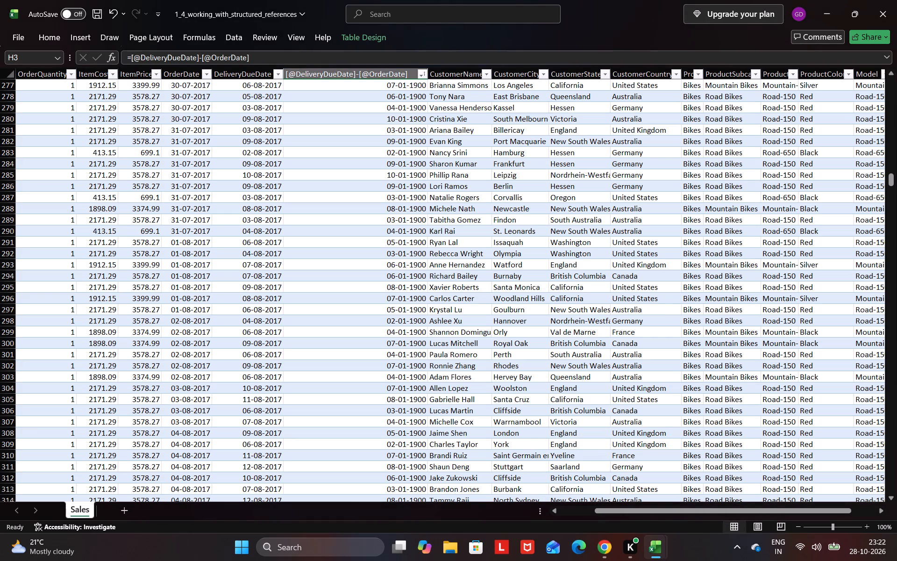
pyautogui.doubleClick(287, 76)
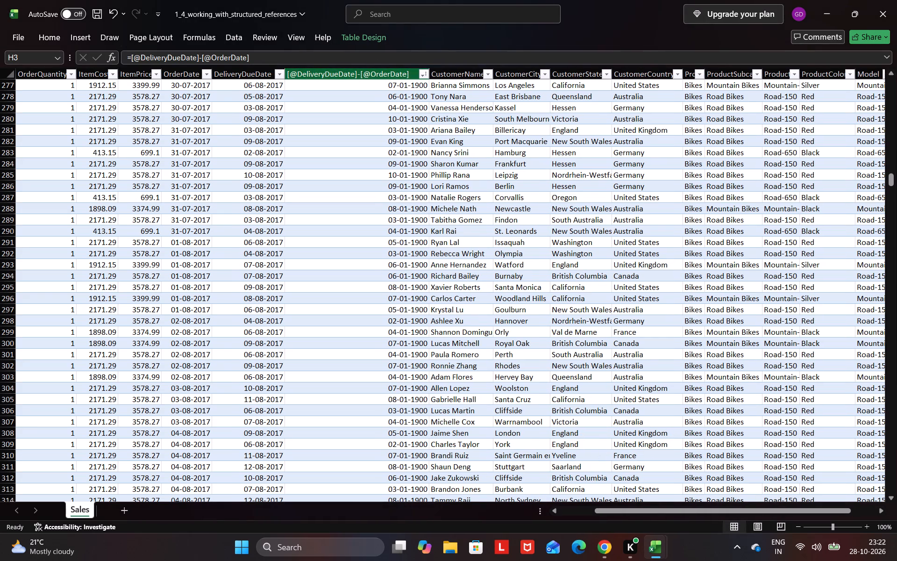
pyautogui.doubleClick(297, 74)
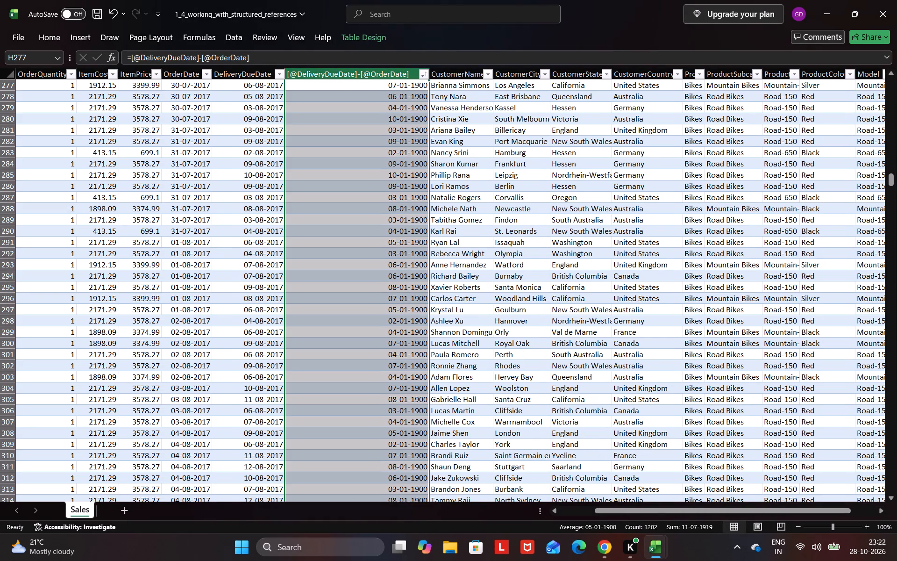
pyautogui.rightClick(386, 104)
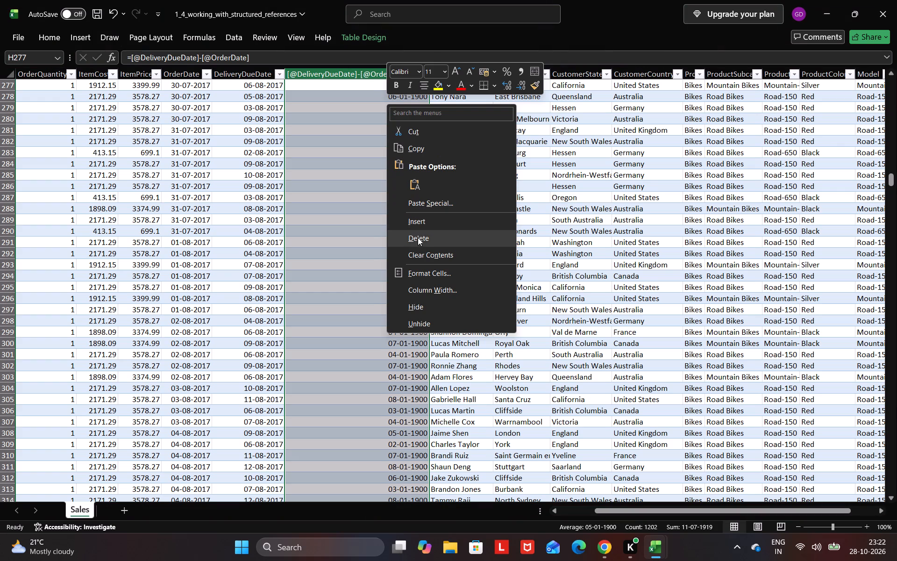
pyautogui.click(348, 150)
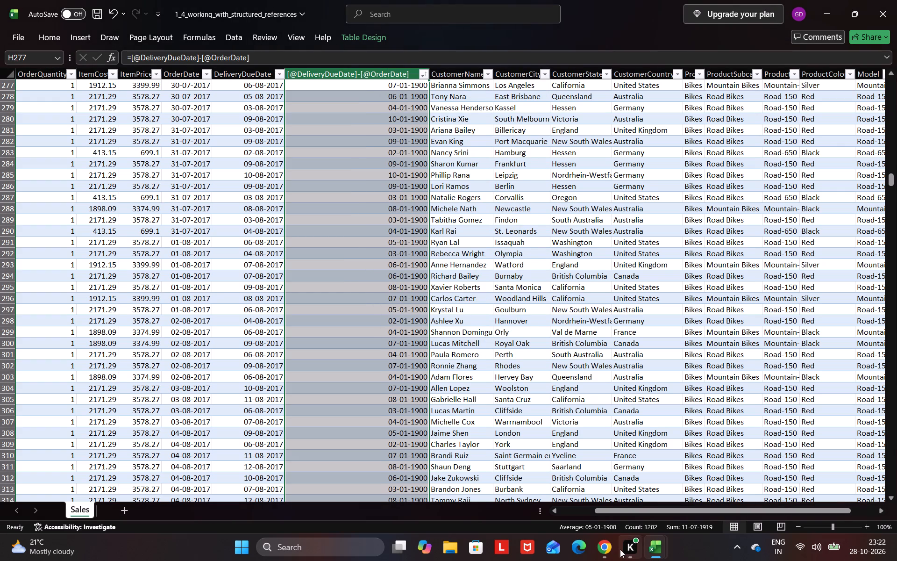
pyautogui.click(600, 505)
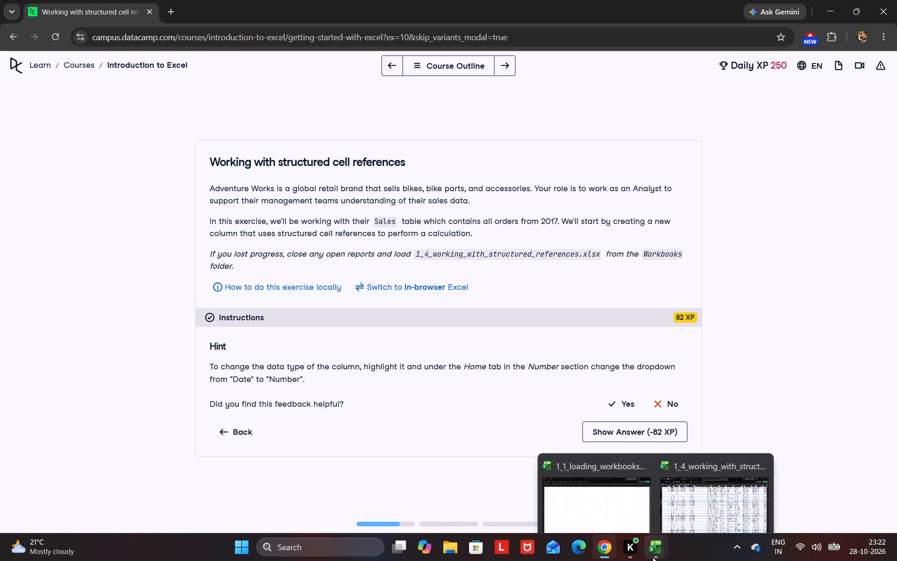
pyautogui.click(677, 504)
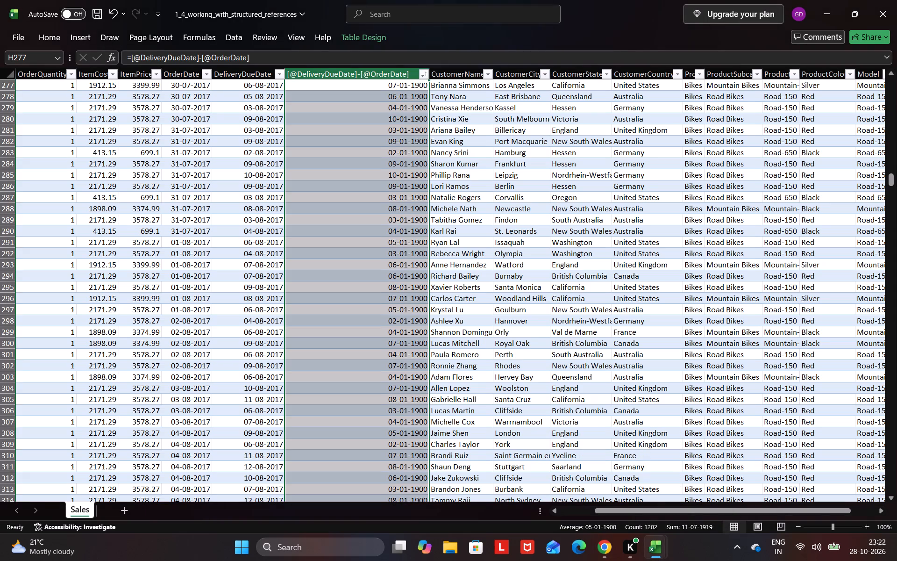
pyautogui.click(58, 38)
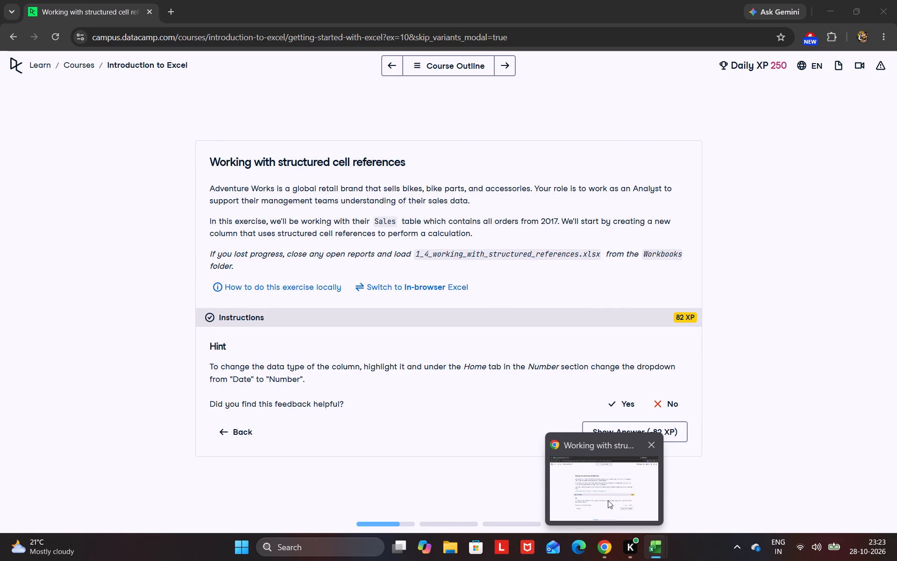
pyautogui.click(693, 483)
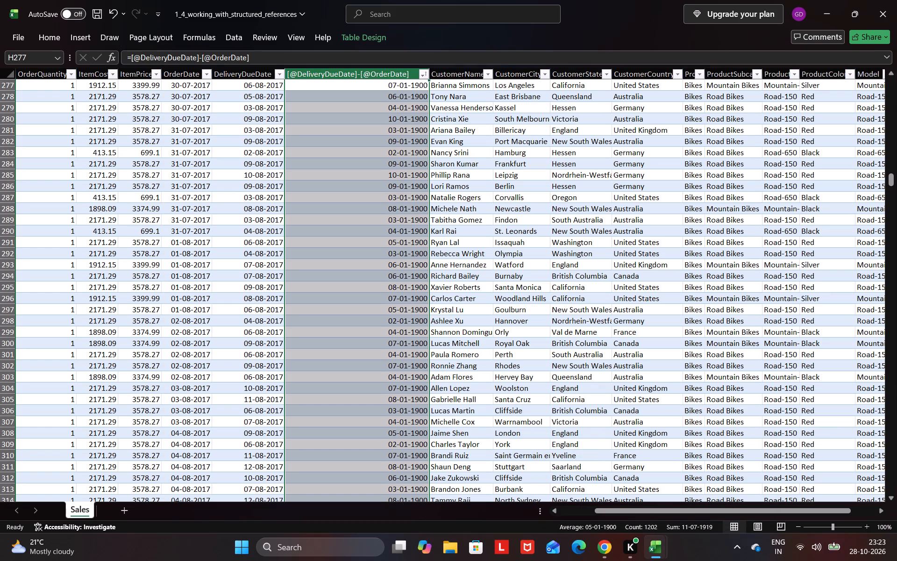
pyautogui.click(47, 35)
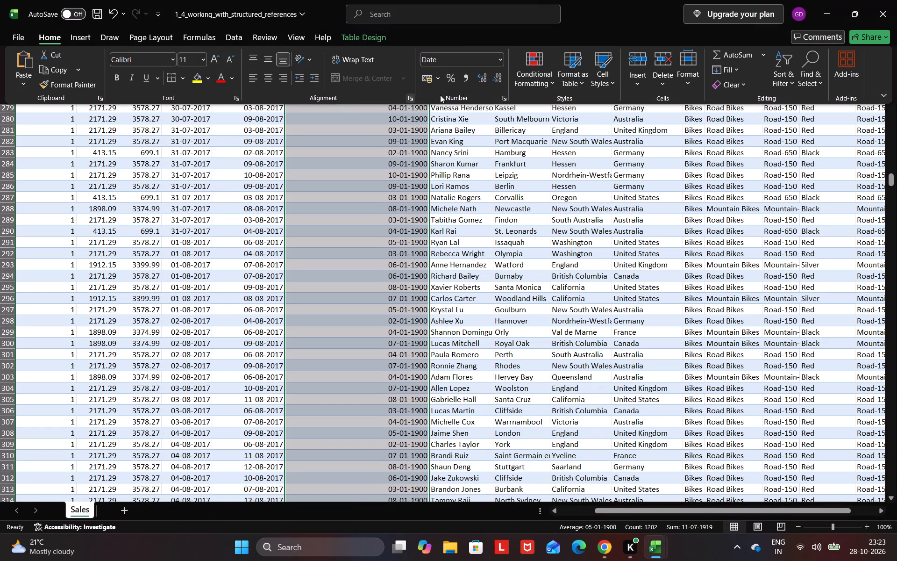
pyautogui.click(485, 62)
pyautogui.click(497, 63)
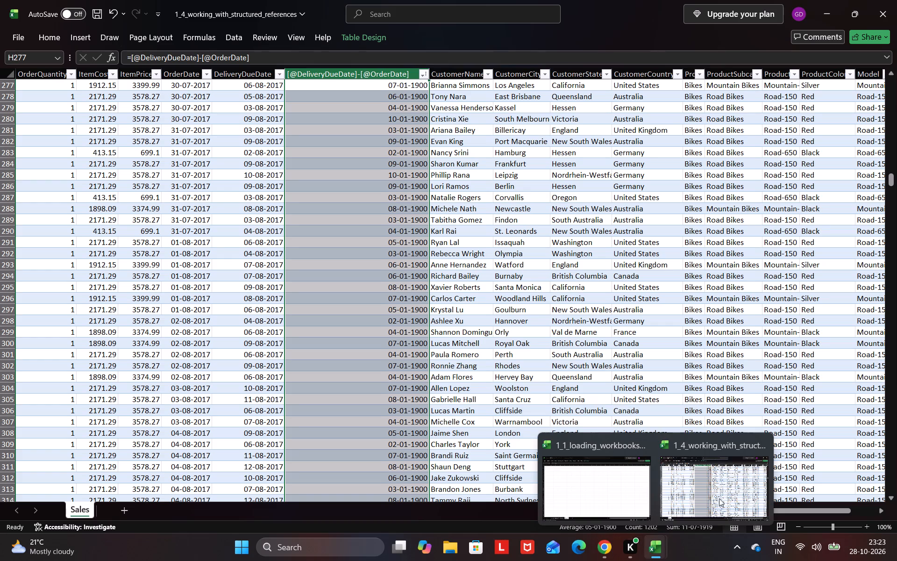
pyautogui.click(723, 496)
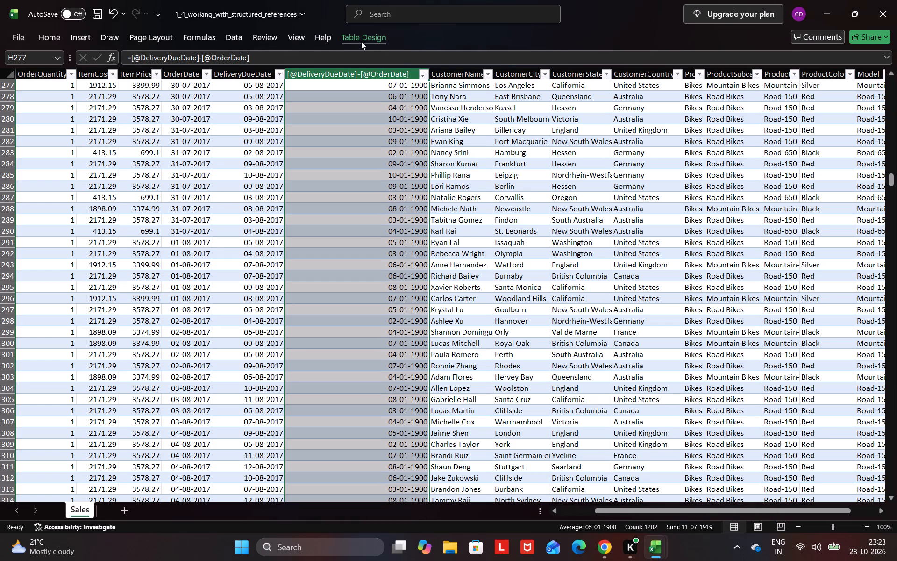
pyautogui.click(44, 35)
pyautogui.click(475, 64)
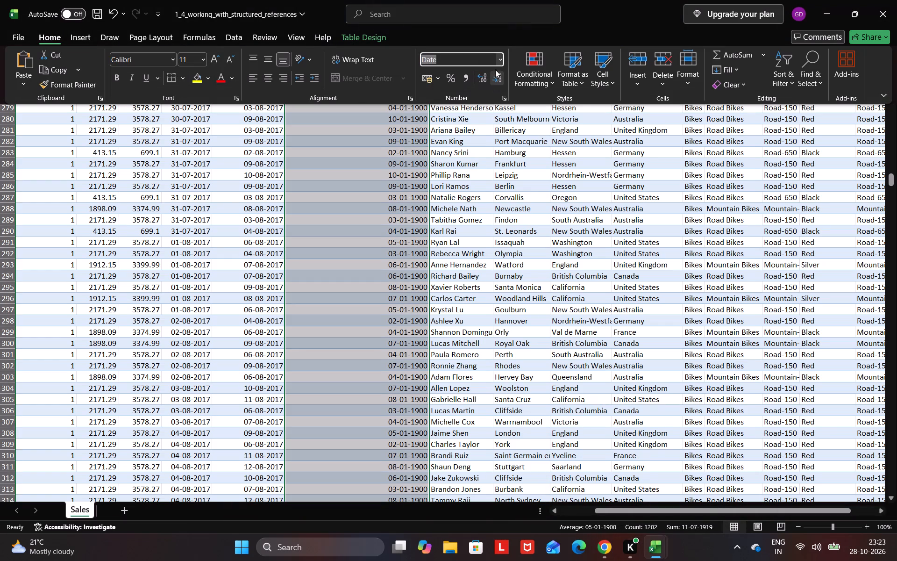
pyautogui.click(497, 60)
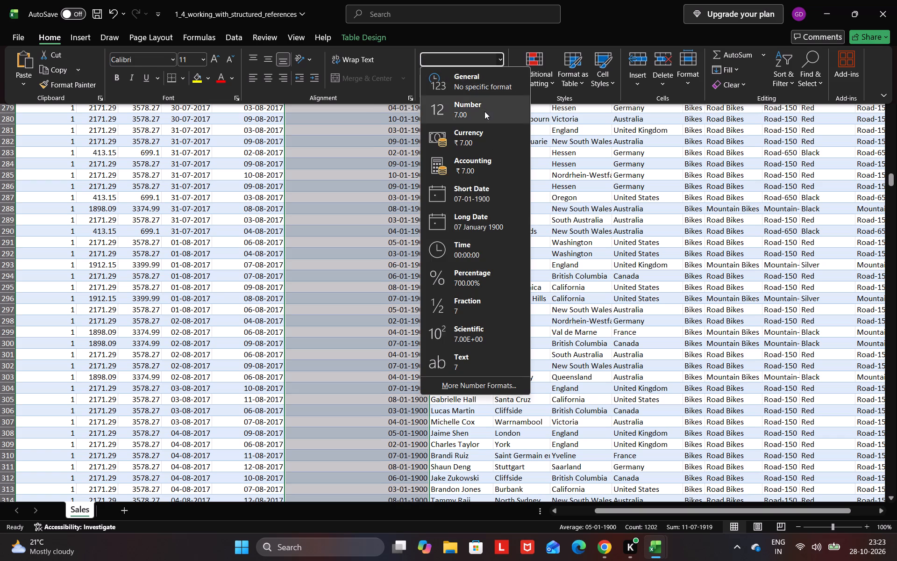
pyautogui.click(484, 111)
pyautogui.scroll(2, 414, 168)
pyautogui.scroll(-9, 414, 168)
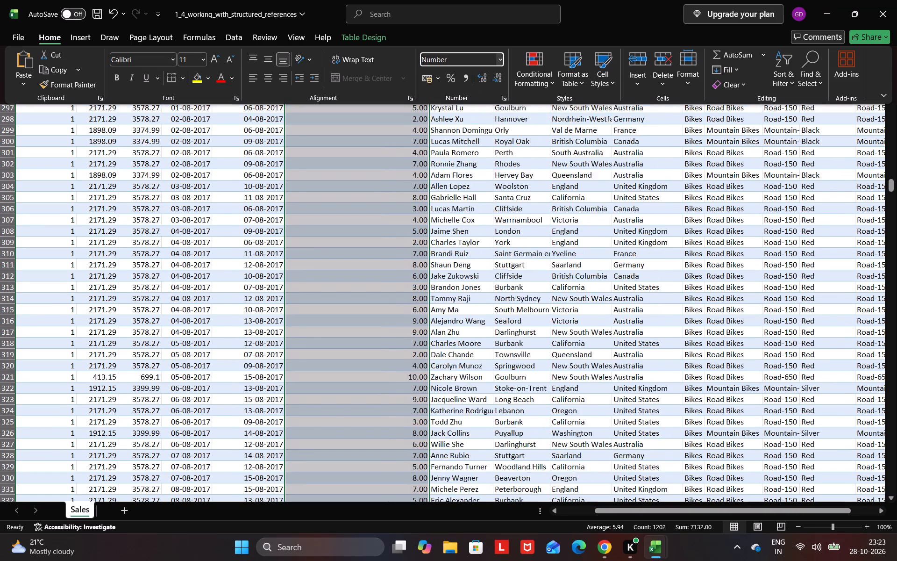
pyautogui.scroll(-17, 533, 458)
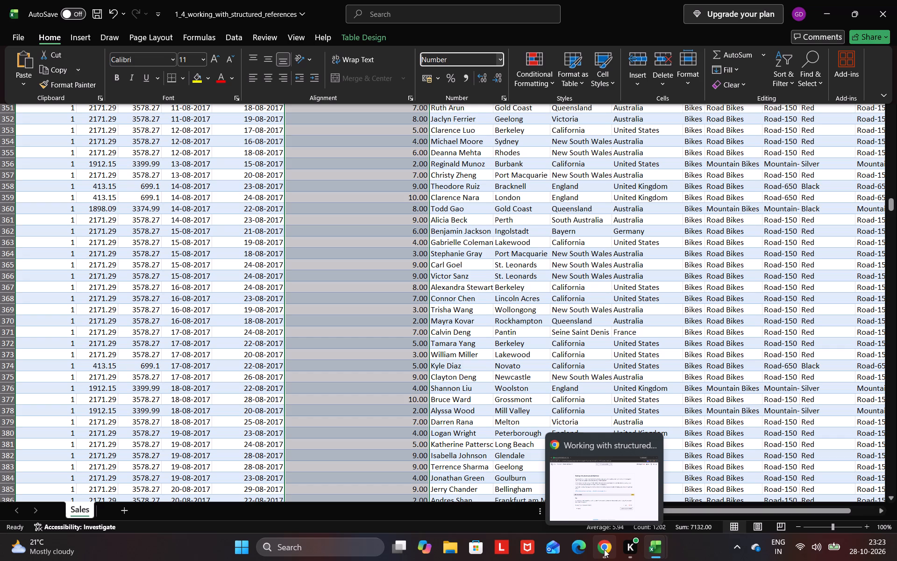
# Return to the DataCamp exercise in Chrome, leave the hint, and open the average delivery days question in instruction 5.
pyautogui.click(605, 505)
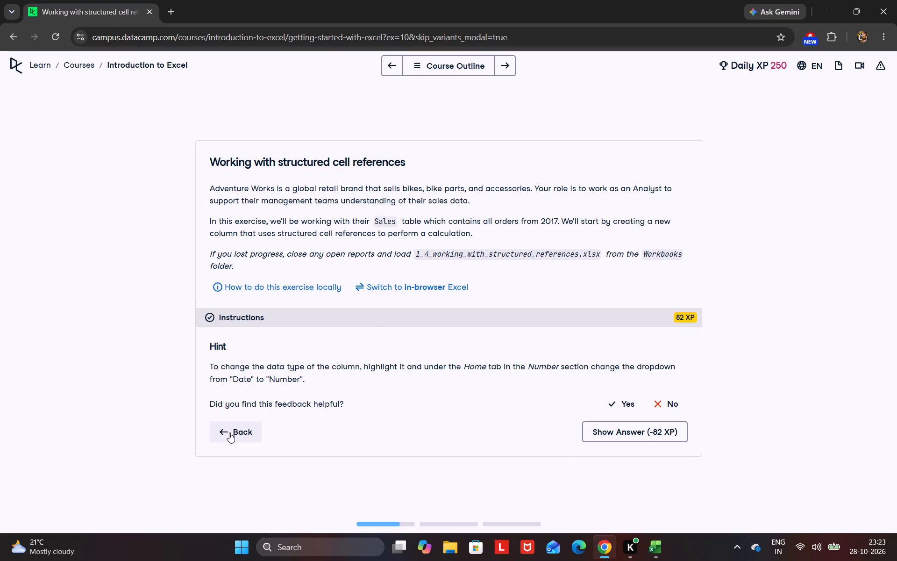
pyautogui.click(229, 432)
pyautogui.click(317, 332)
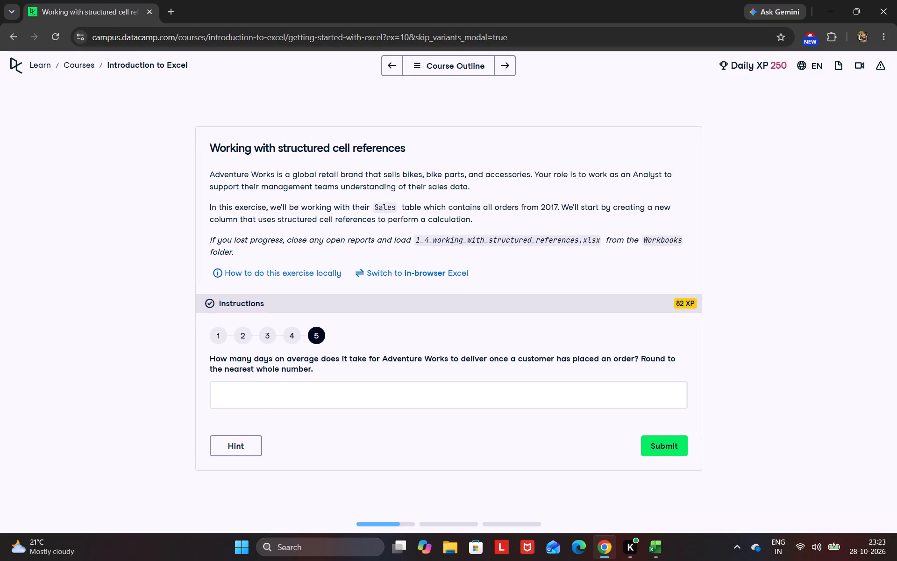
pyautogui.click(270, 388)
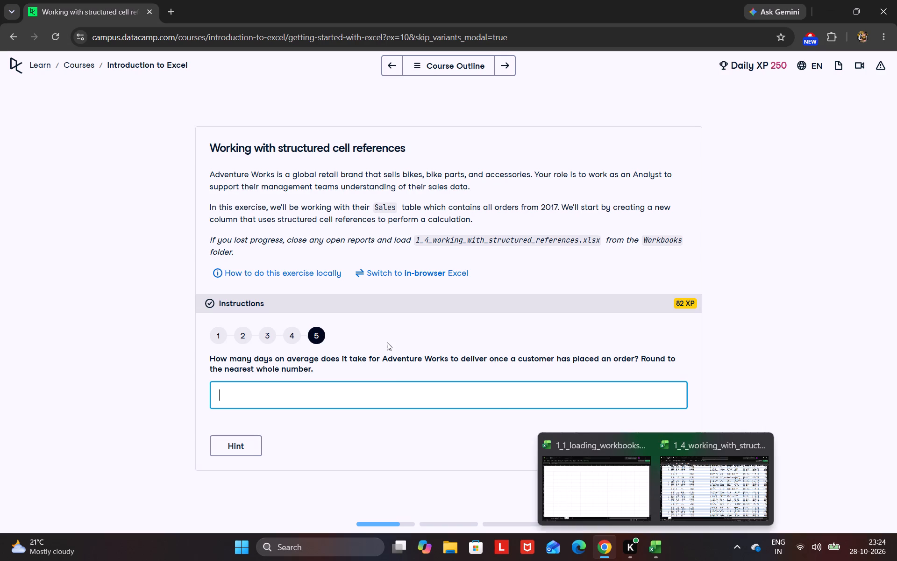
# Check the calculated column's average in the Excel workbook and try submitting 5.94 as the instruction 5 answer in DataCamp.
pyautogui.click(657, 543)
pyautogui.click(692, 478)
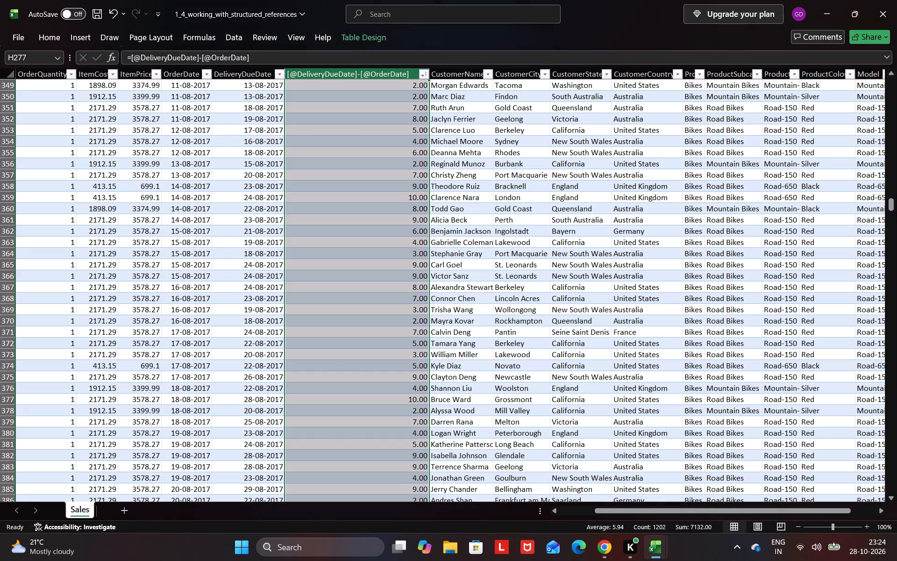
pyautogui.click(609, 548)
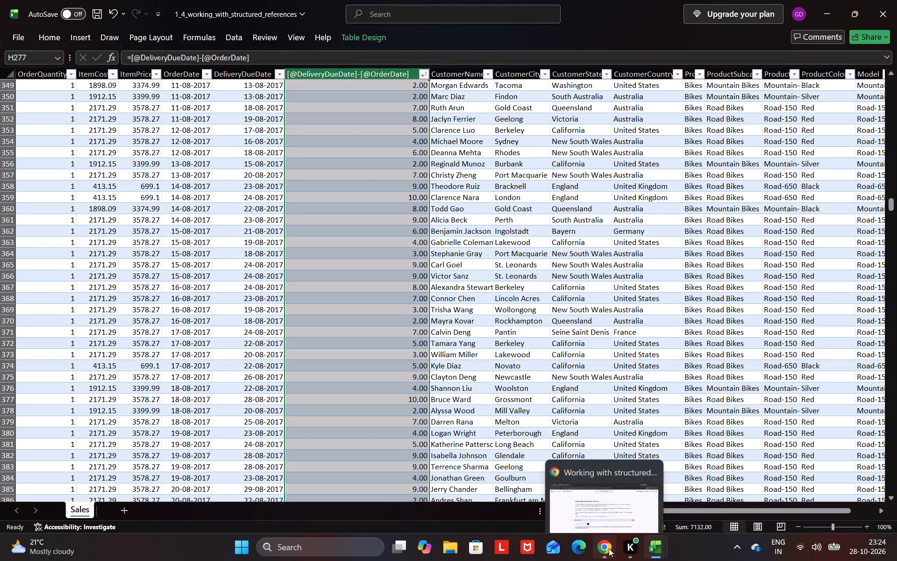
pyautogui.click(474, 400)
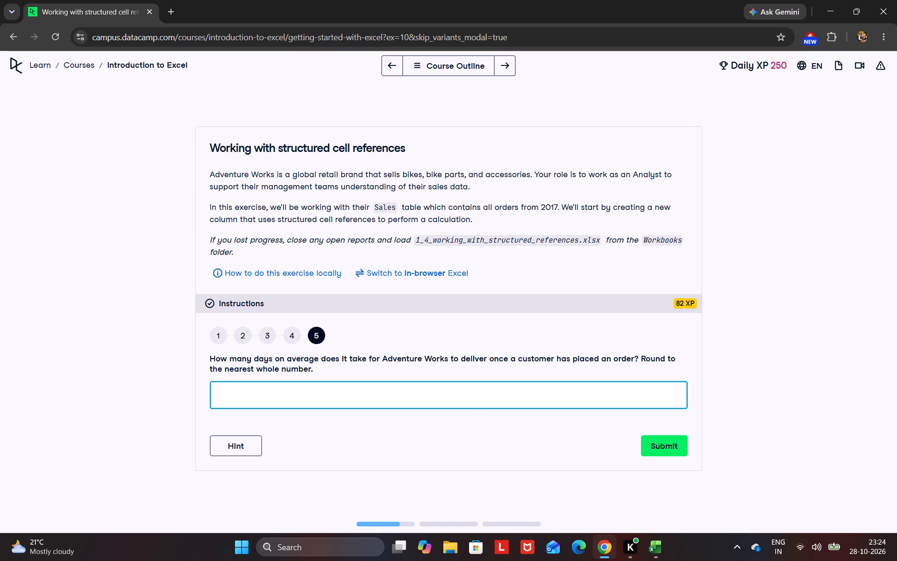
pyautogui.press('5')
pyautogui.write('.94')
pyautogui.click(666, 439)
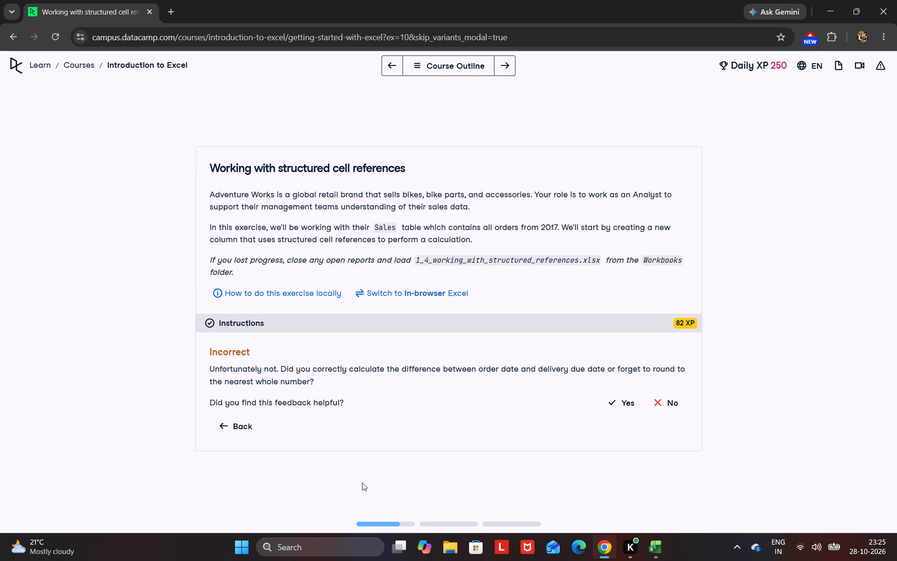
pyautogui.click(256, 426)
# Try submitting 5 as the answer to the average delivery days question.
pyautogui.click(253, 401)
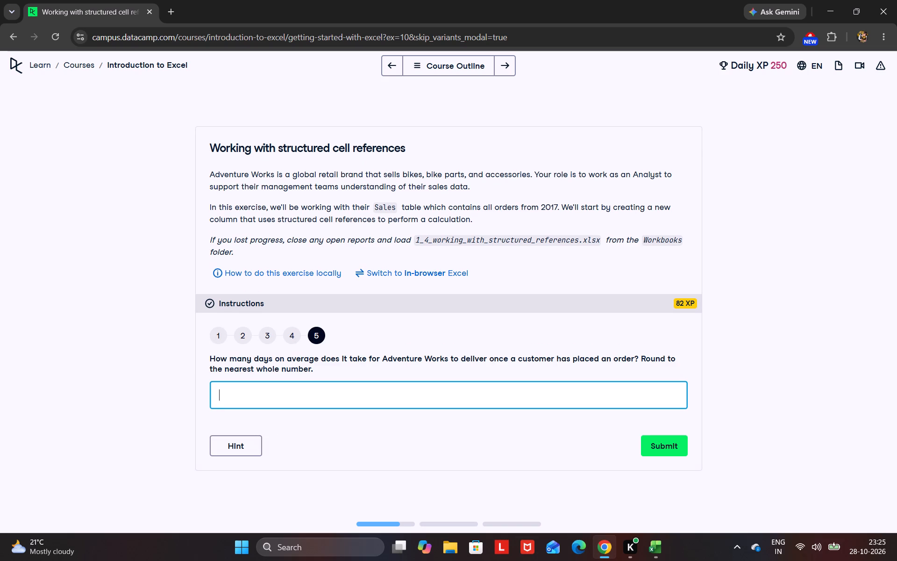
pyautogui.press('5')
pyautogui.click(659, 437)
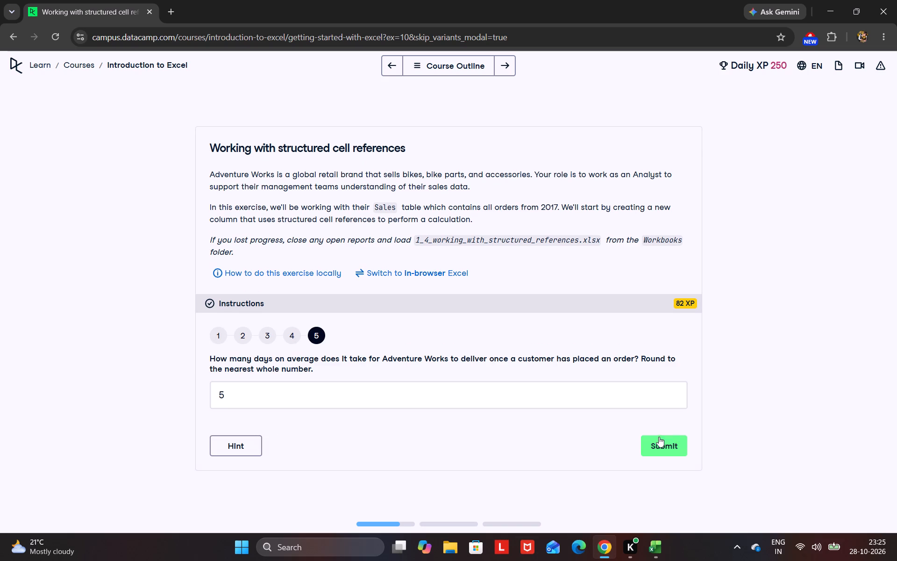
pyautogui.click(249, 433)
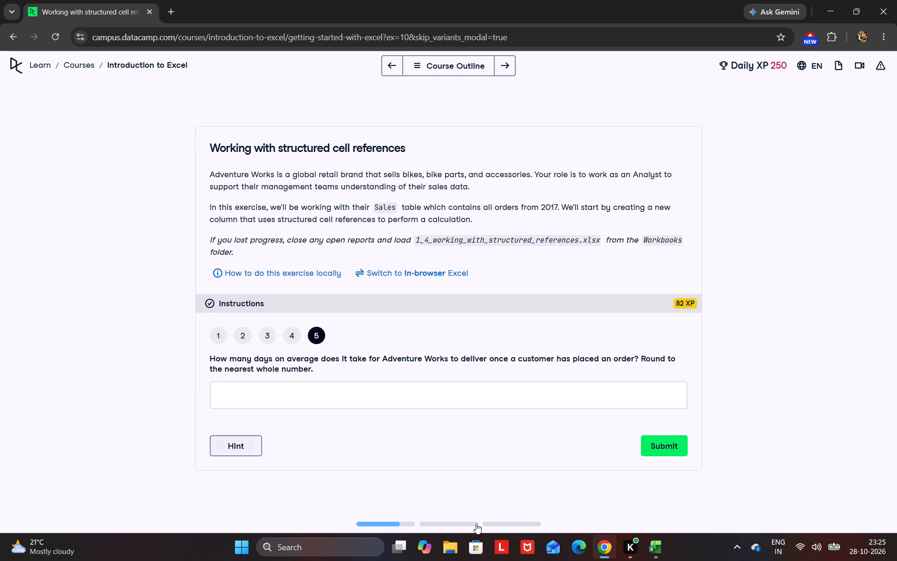
# Open the hint for instruction 5, and in the Excel workbook recheck column H's values and the available number formats.
pyautogui.click(232, 436)
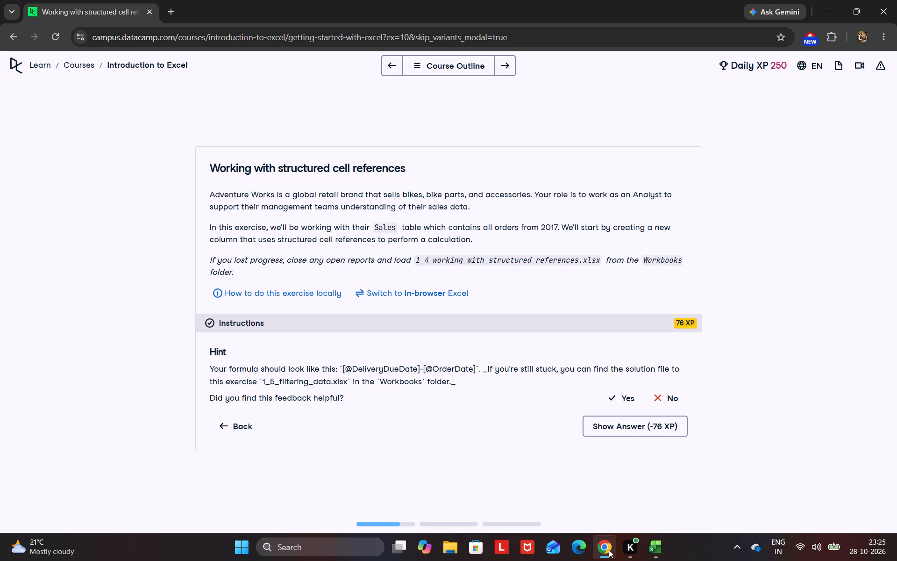
pyautogui.click(683, 508)
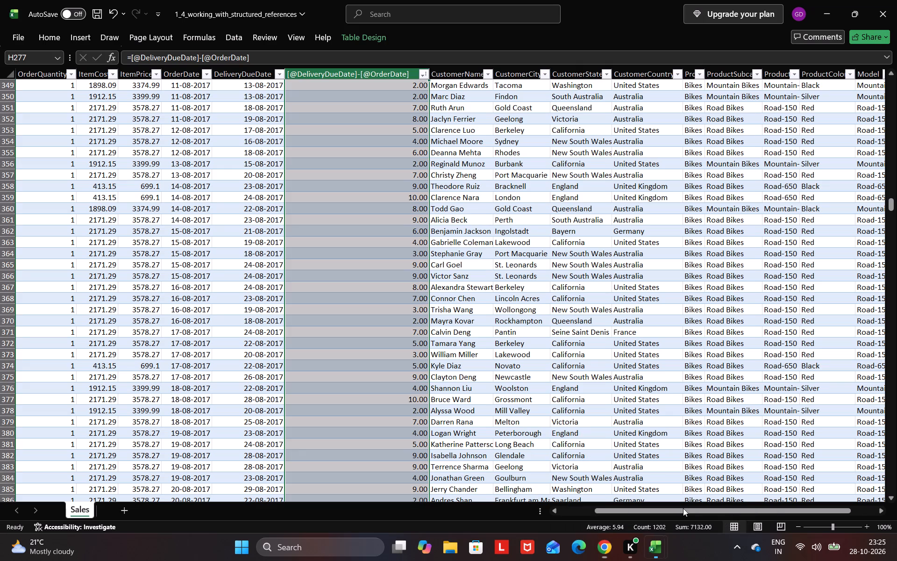
pyautogui.scroll(4, 374, 148)
pyautogui.scroll(-6, 374, 148)
pyautogui.scroll(14, 376, 155)
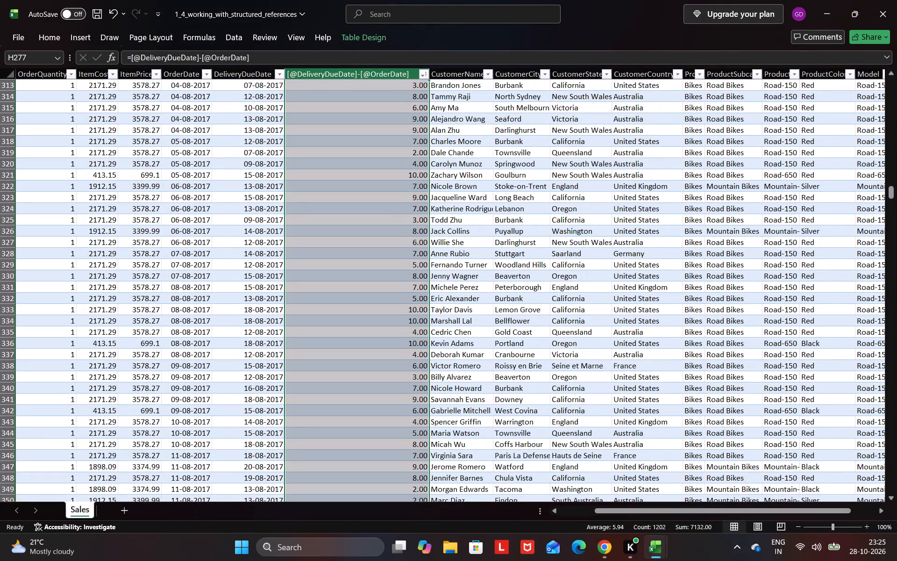
pyautogui.scroll(14, 376, 164)
pyautogui.scroll(-19, 371, 184)
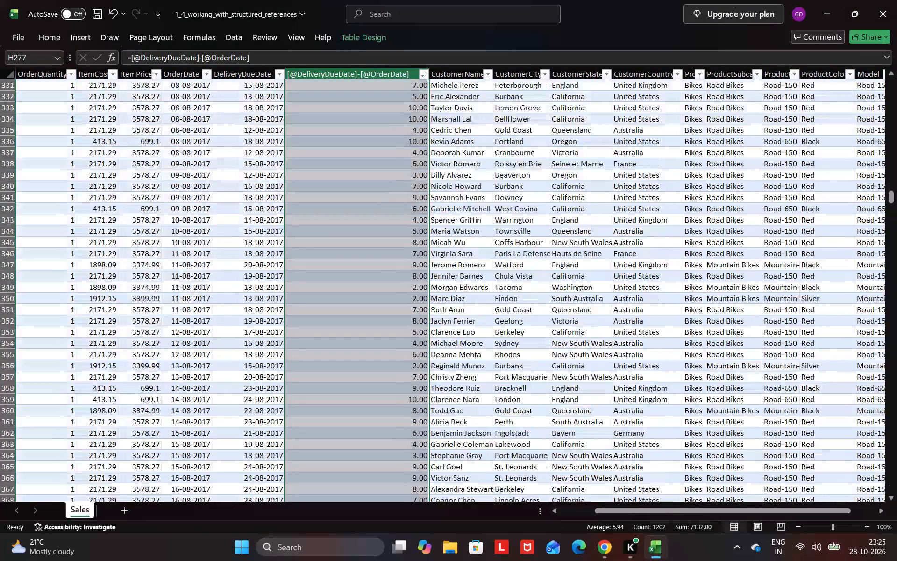
pyautogui.scroll(-20, 369, 212)
pyautogui.scroll(-20, 369, 212)
pyautogui.scroll(-1, 369, 212)
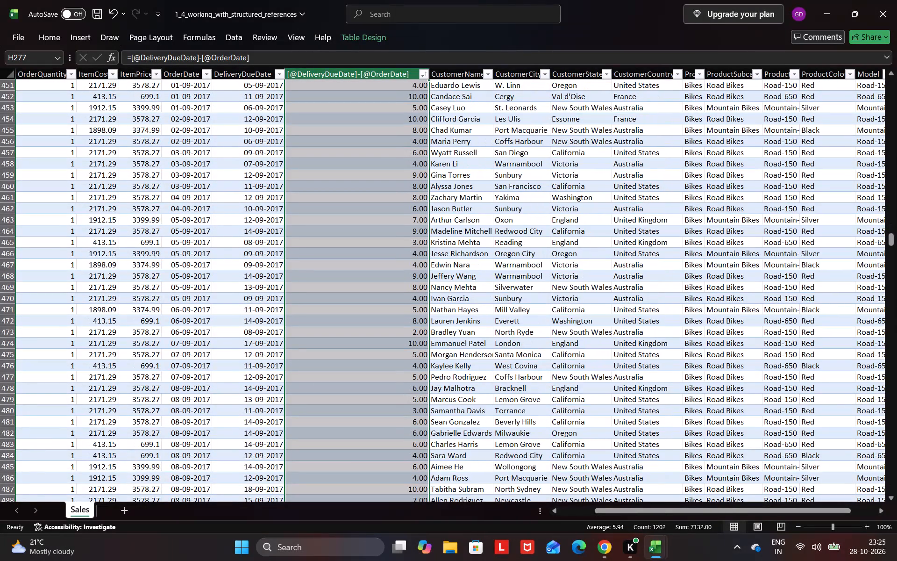
pyautogui.click(60, 37)
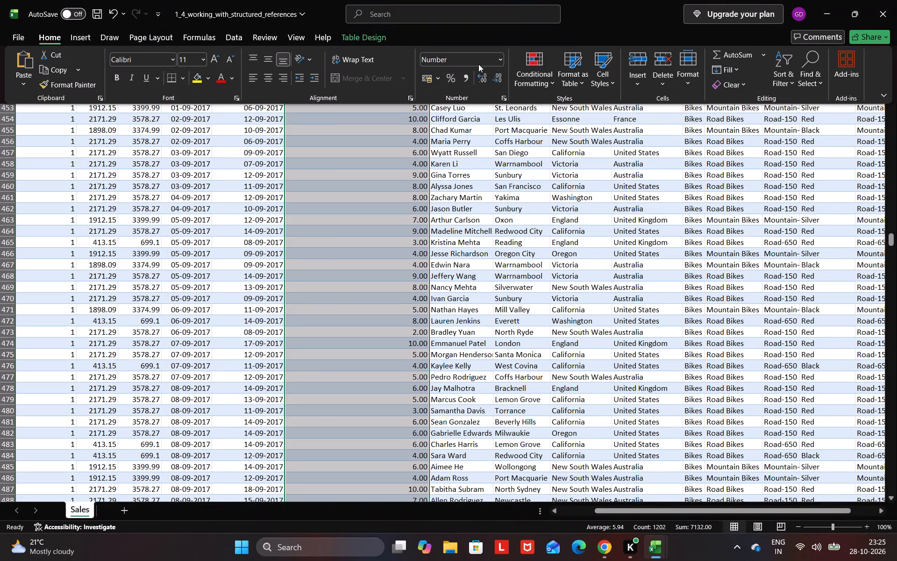
pyautogui.click(501, 58)
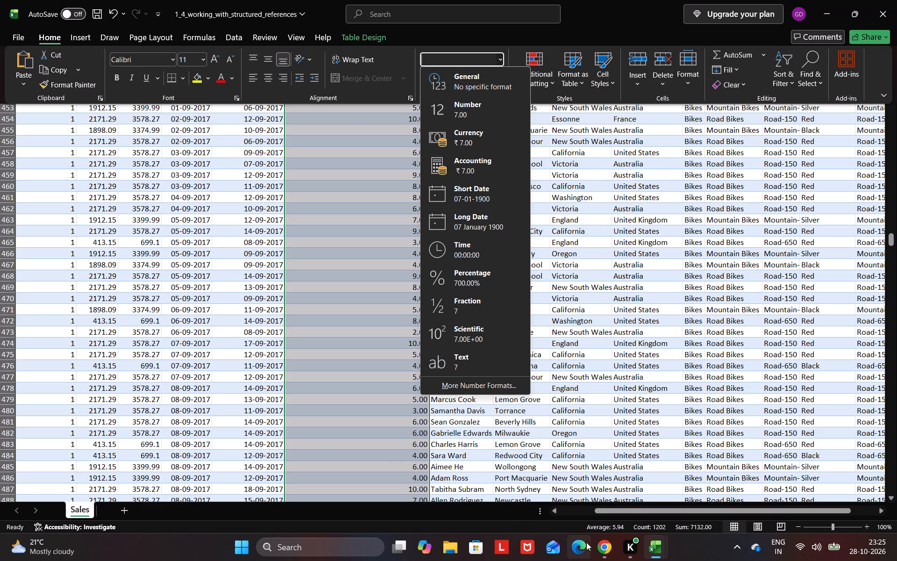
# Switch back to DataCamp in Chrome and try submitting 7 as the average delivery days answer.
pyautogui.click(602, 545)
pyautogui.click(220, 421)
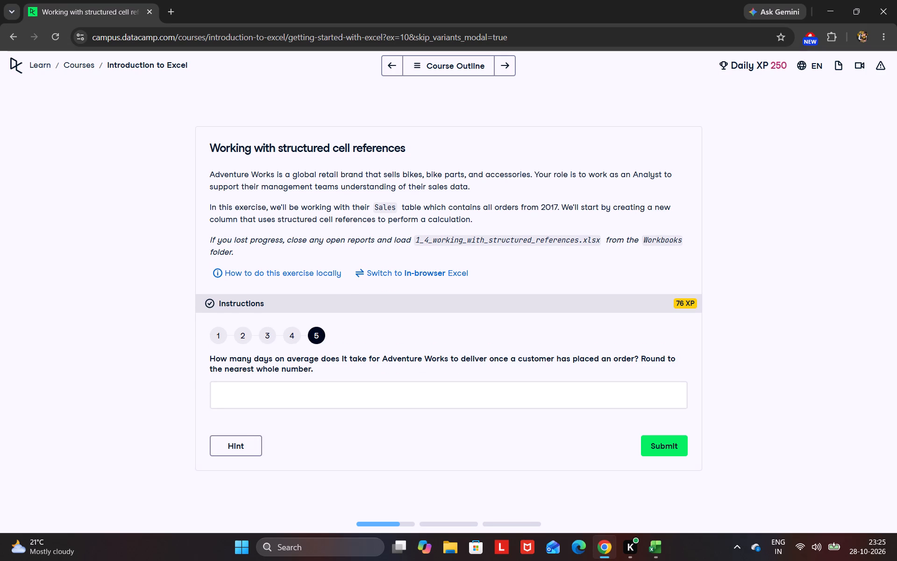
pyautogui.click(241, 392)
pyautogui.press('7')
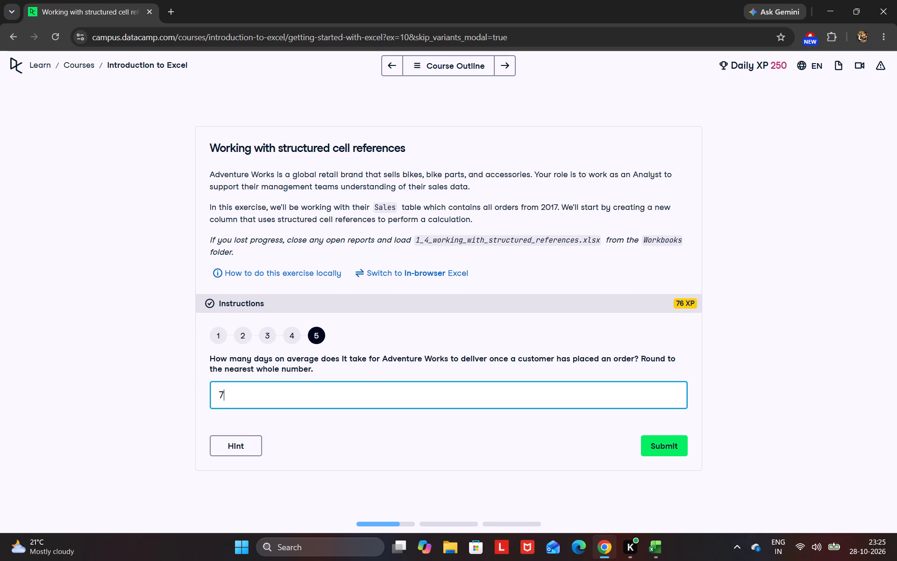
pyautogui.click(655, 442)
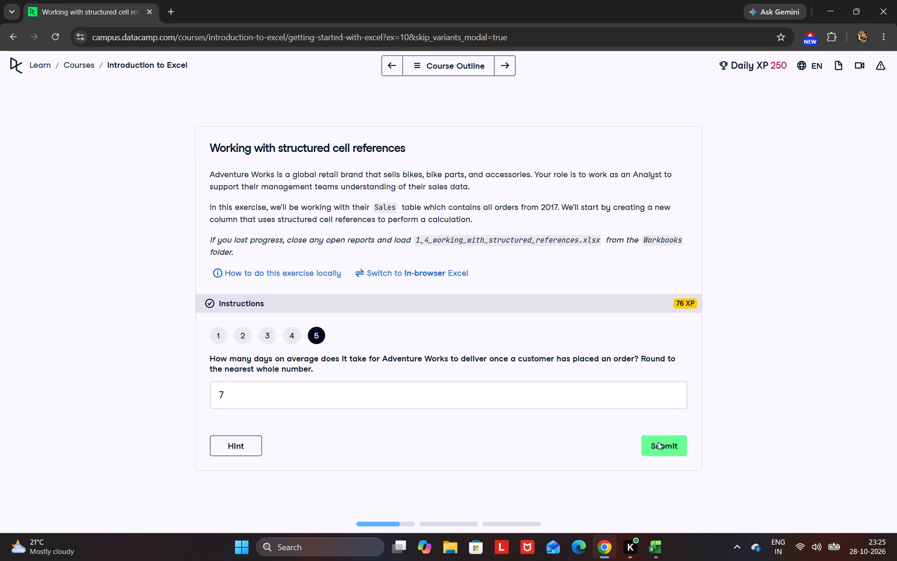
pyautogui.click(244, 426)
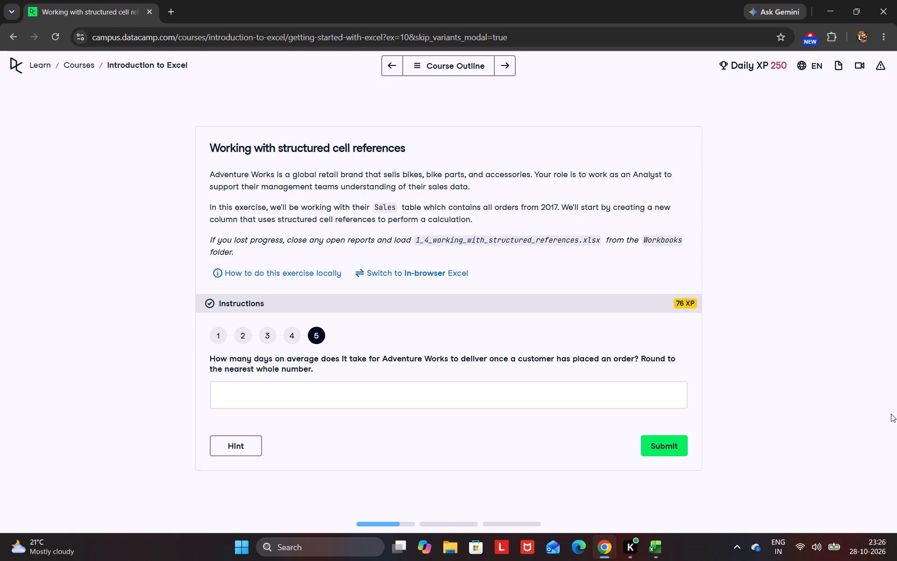
# Capture a full-screen screenshot of the DataCamp instruction 5 question with Snipping Tool.
pyautogui.press('shift+super+s')
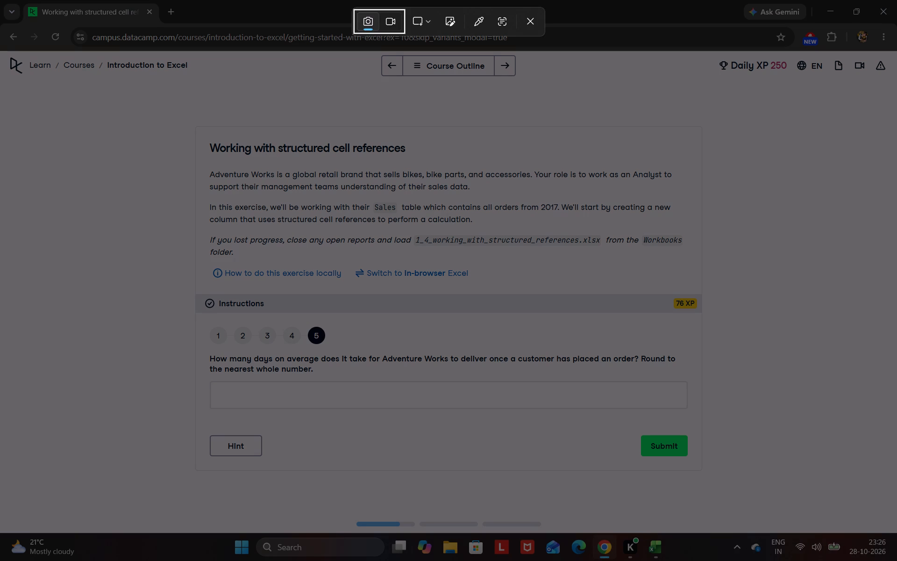
pyautogui.click(431, 23)
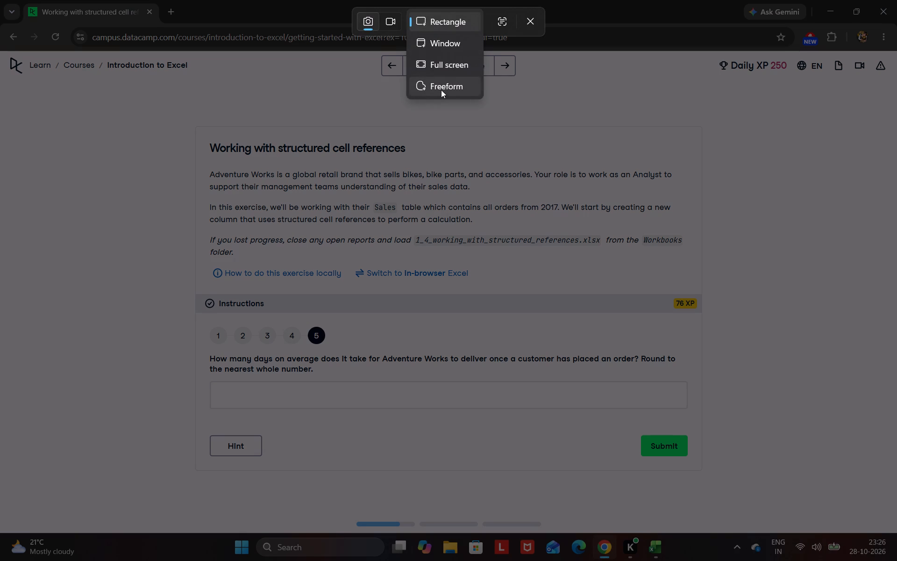
pyautogui.click(441, 70)
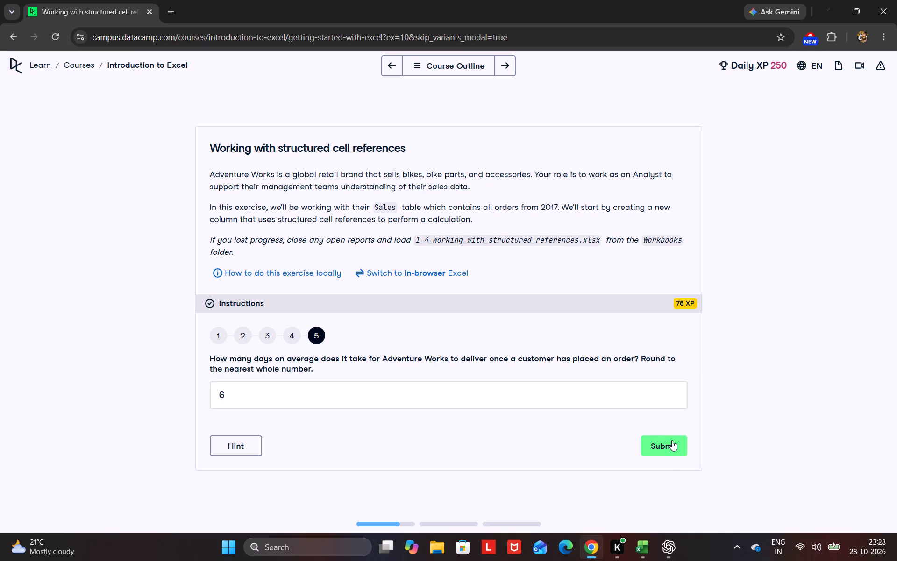
# Continue past DataCamp's exercise-completion and streak screens to open the Filtering data exercise.
pyautogui.click(424, 356)
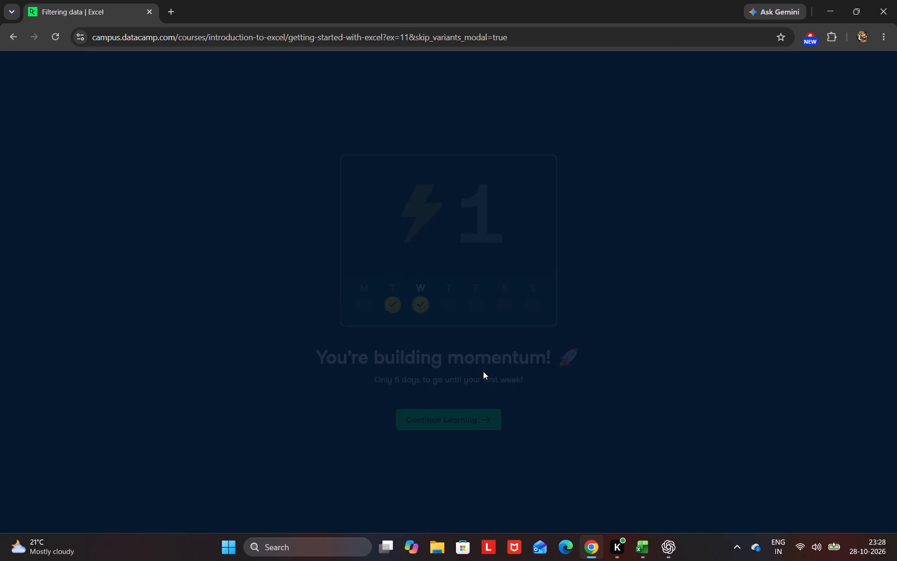
pyautogui.click(454, 418)
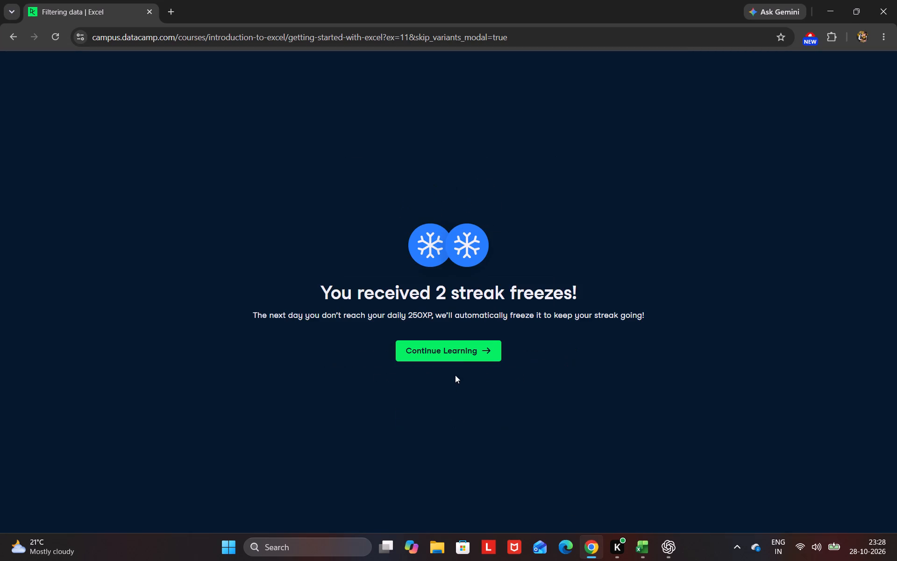
pyautogui.click(462, 347)
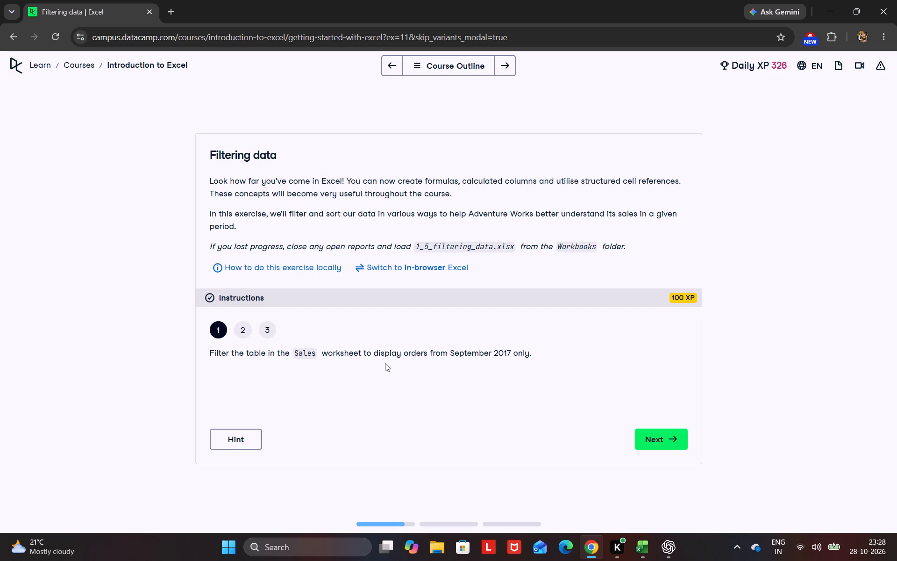
# Preview instruction 2 of the Filtering data exercise and go back to instruction 1.
pyautogui.click(652, 433)
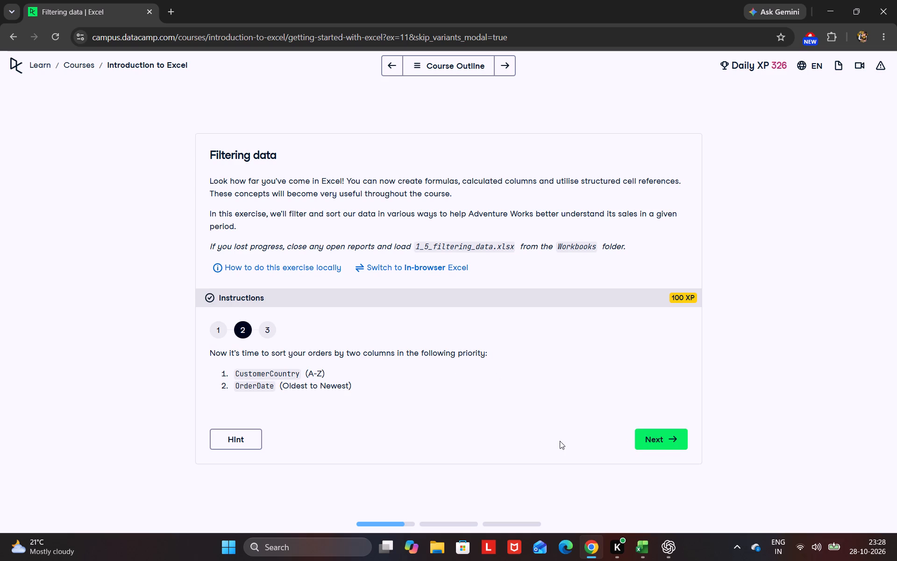
pyautogui.click(217, 331)
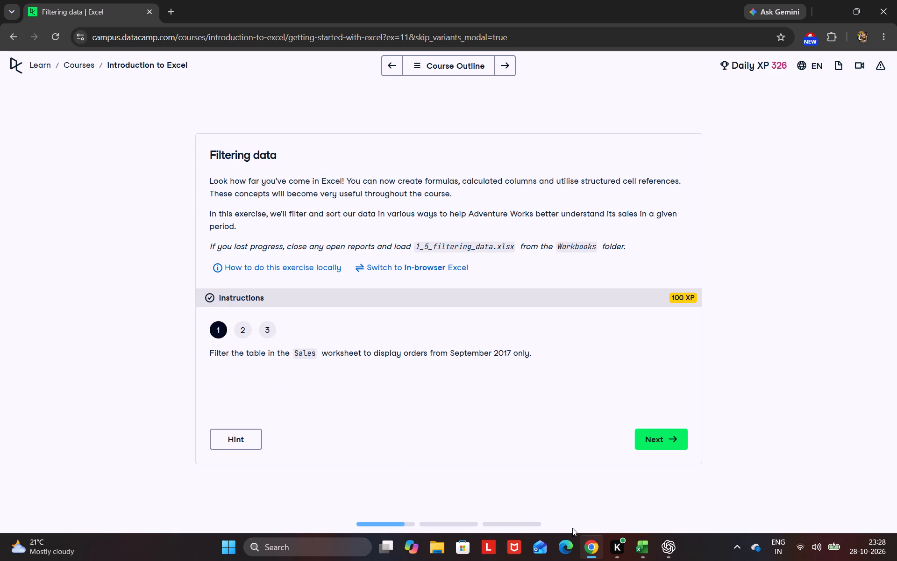
# Switch to the 1_4_working_with_structured_references workbook in Excel and examine the Sales table's column headers from end to end.
pyautogui.click(642, 553)
pyautogui.click(658, 499)
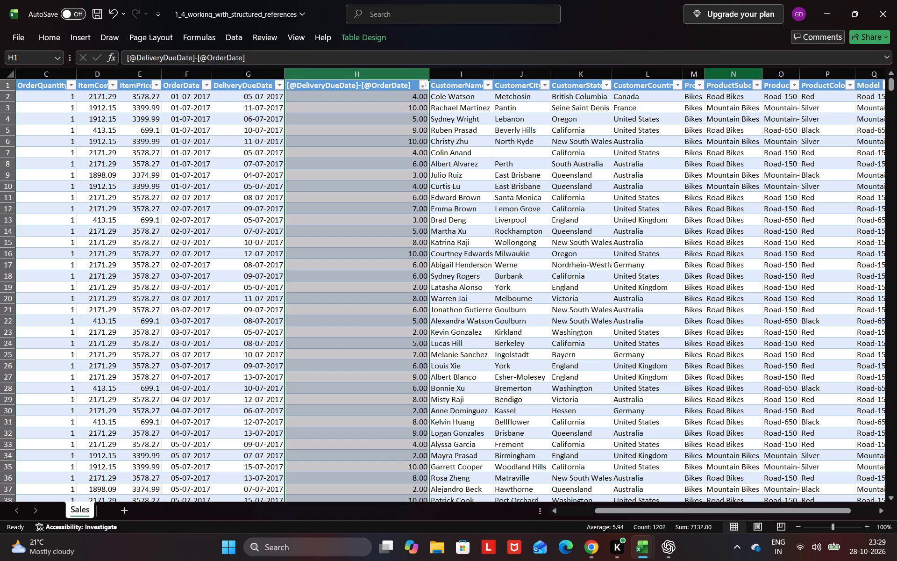
pyautogui.click(787, 79)
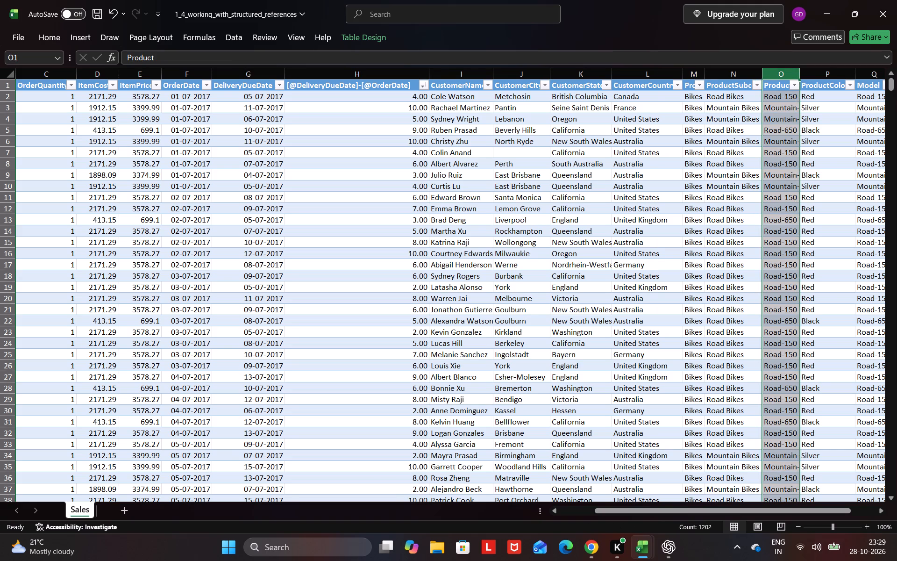
pyautogui.press('Right')
pyautogui.press('Right')
pyautogui.press('Right')
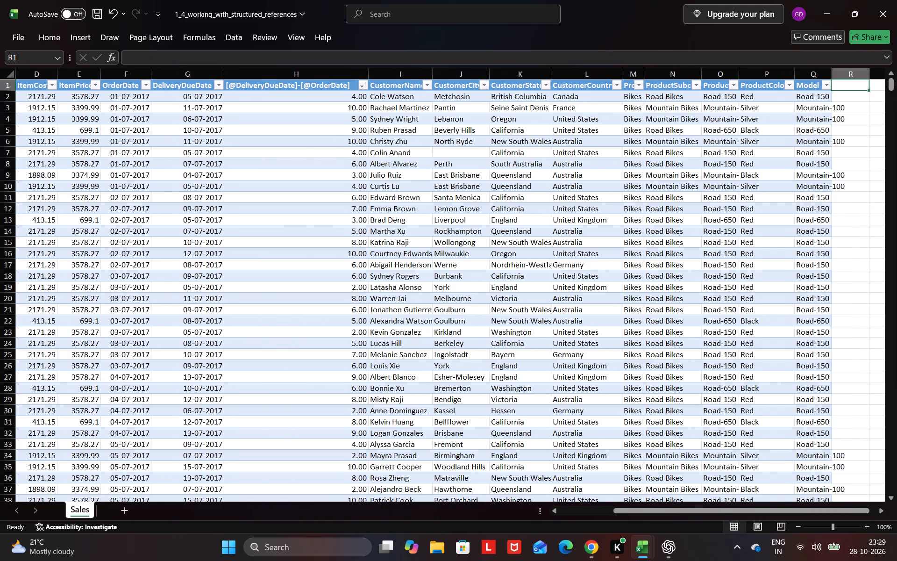
pyautogui.press('Left')
pyautogui.press('Left')
pyautogui.press('Left')
pyautogui.press('Left')
pyautogui.press('Left')
pyautogui.press('Left')
pyautogui.press('Left')
pyautogui.press('Left')
pyautogui.press('Left')
pyautogui.press('Left')
pyautogui.press('Left')
pyautogui.press('Left')
pyautogui.press('Left')
pyautogui.press('Left')
pyautogui.press('Left')
pyautogui.press('Left')
pyautogui.press('Left')
pyautogui.press('Left')
pyautogui.press('Left')
pyautogui.press('Left')
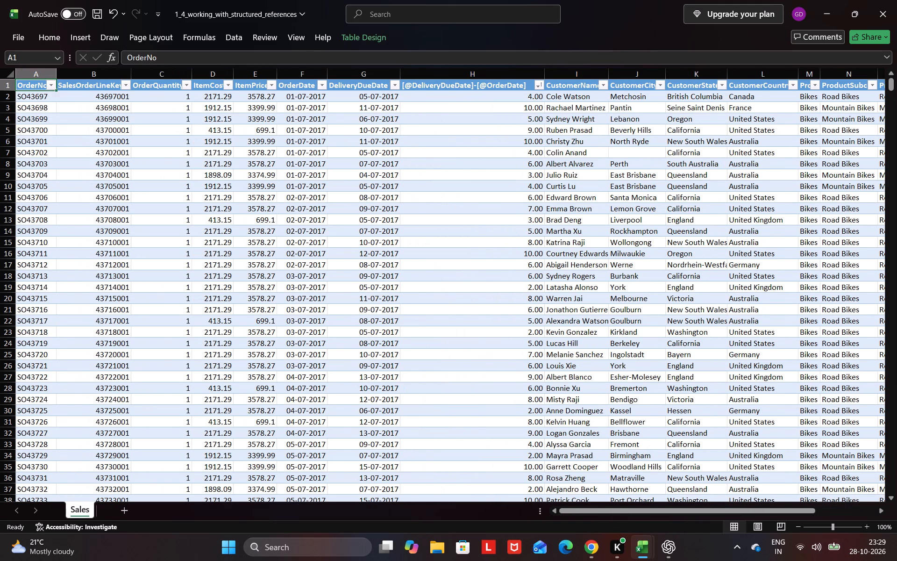
pyautogui.press('Right')
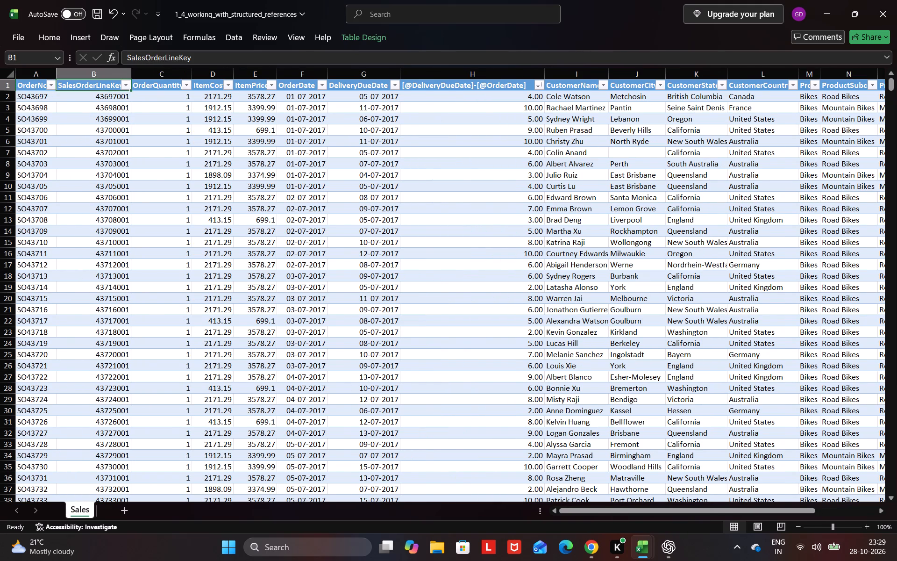
# Recheck instruction 1 in Chrome, and toggle off the Filter for the Sales table in Excel.
pyautogui.click(599, 553)
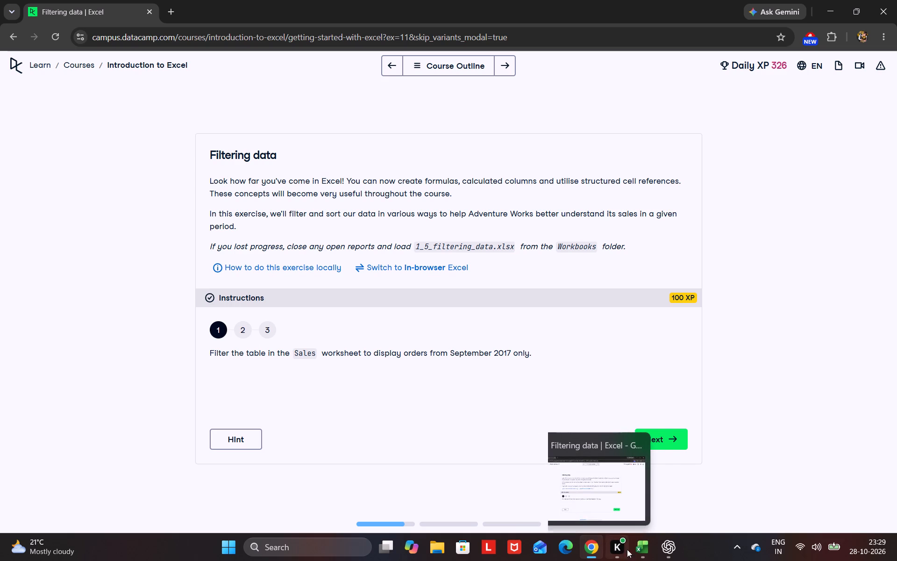
pyautogui.click(677, 490)
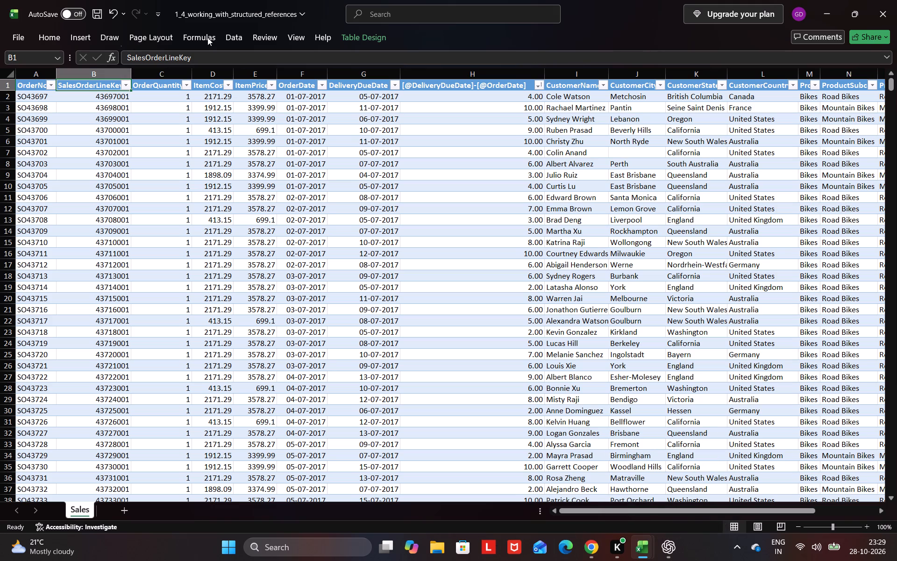
pyautogui.click(236, 34)
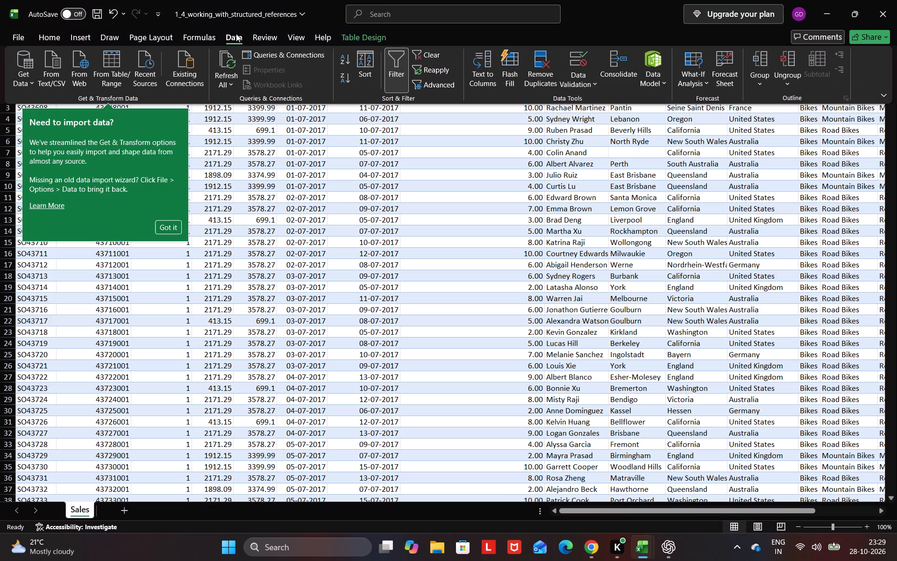
pyautogui.click(404, 67)
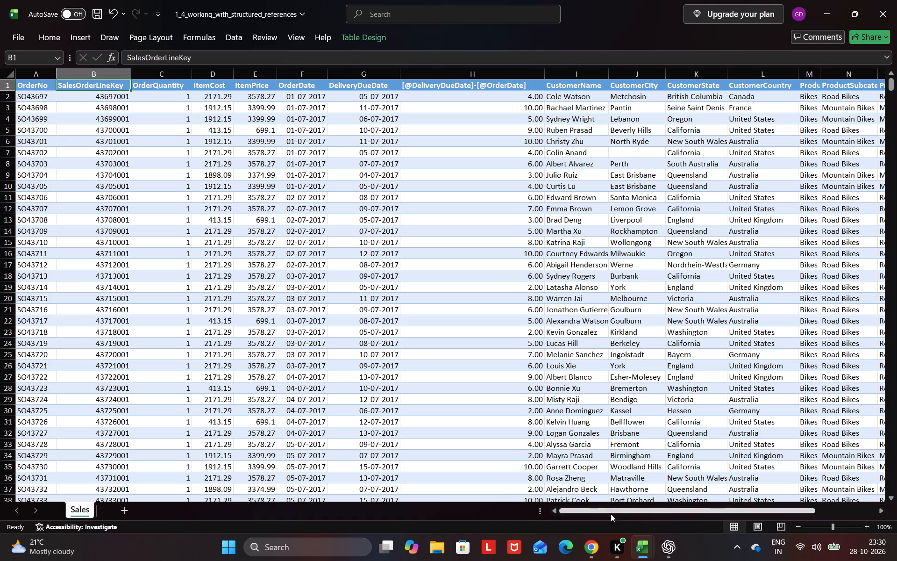
# Switch back to DataCamp in Chrome and advance the Filtering data exercise to instruction 2.
pyautogui.click(593, 549)
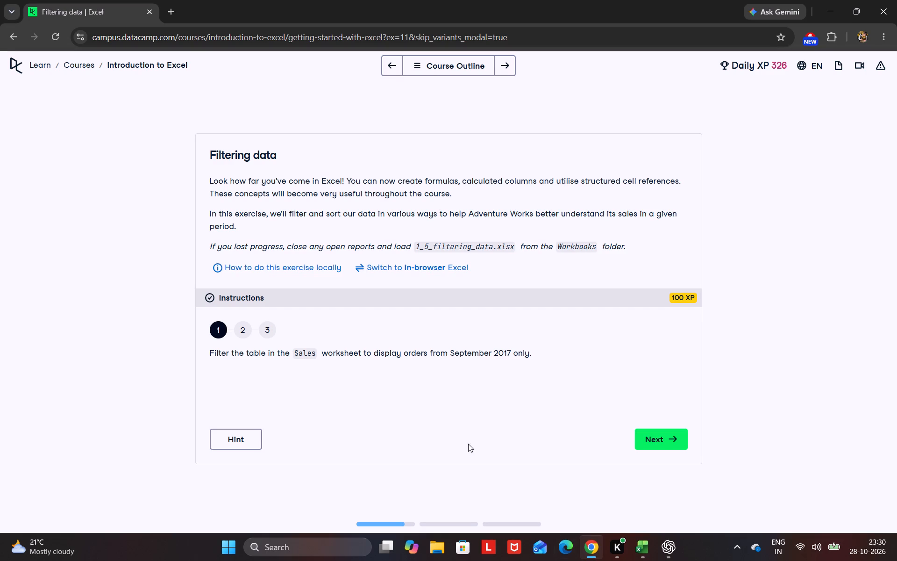
pyautogui.click(640, 440)
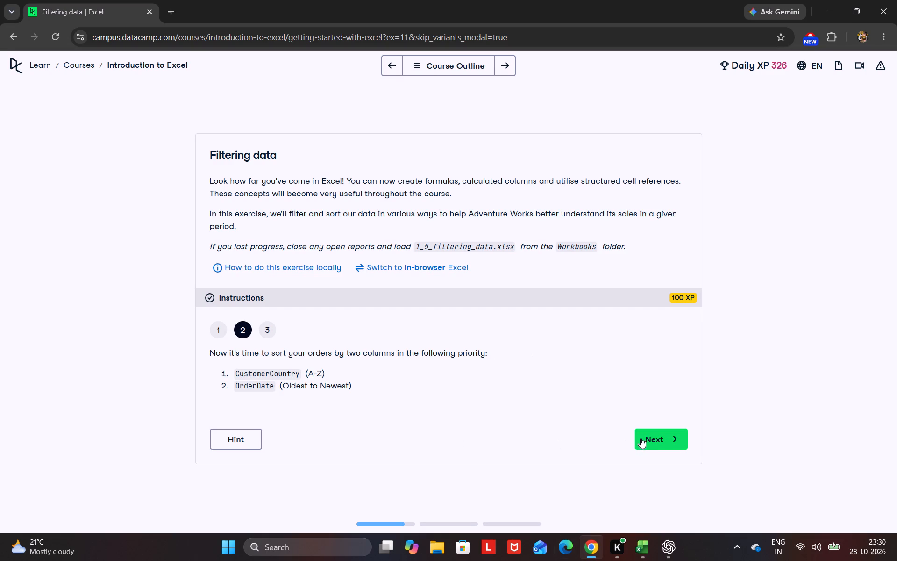
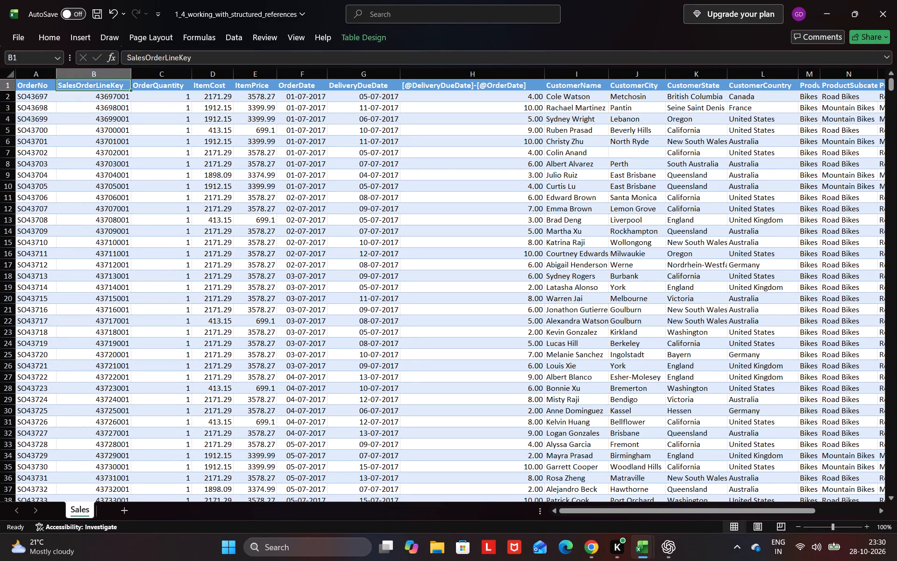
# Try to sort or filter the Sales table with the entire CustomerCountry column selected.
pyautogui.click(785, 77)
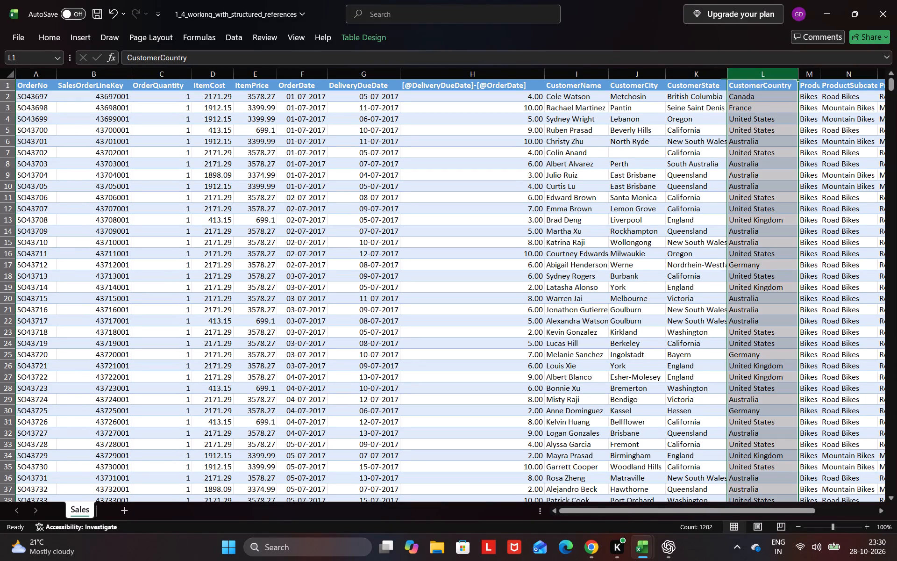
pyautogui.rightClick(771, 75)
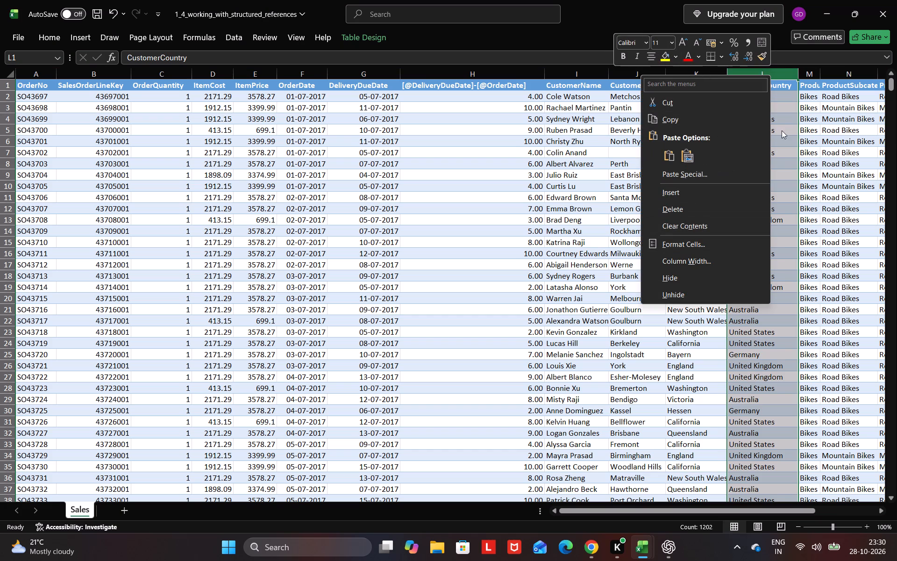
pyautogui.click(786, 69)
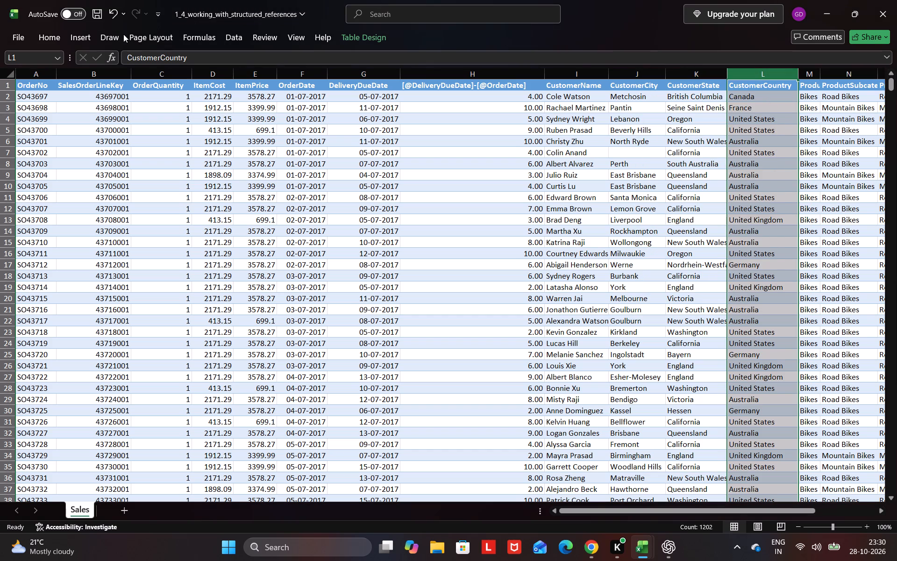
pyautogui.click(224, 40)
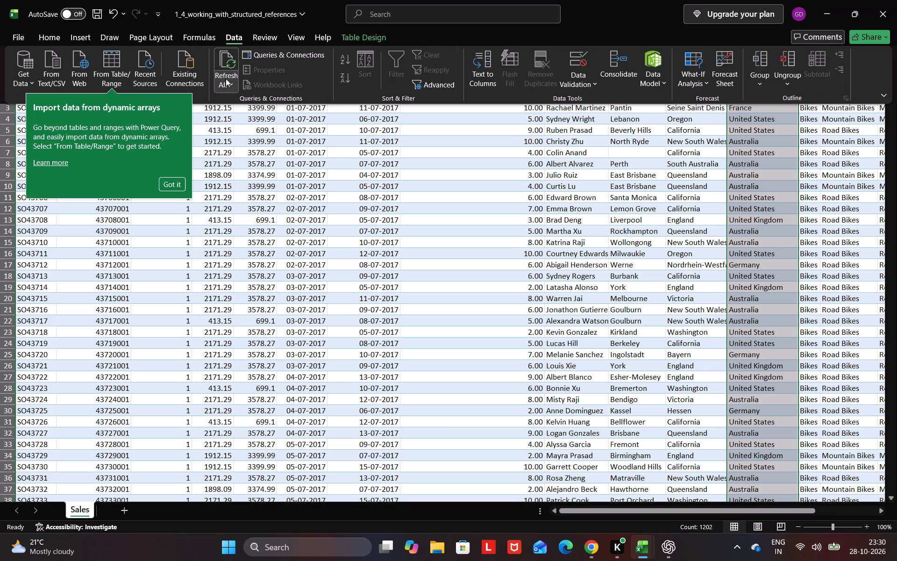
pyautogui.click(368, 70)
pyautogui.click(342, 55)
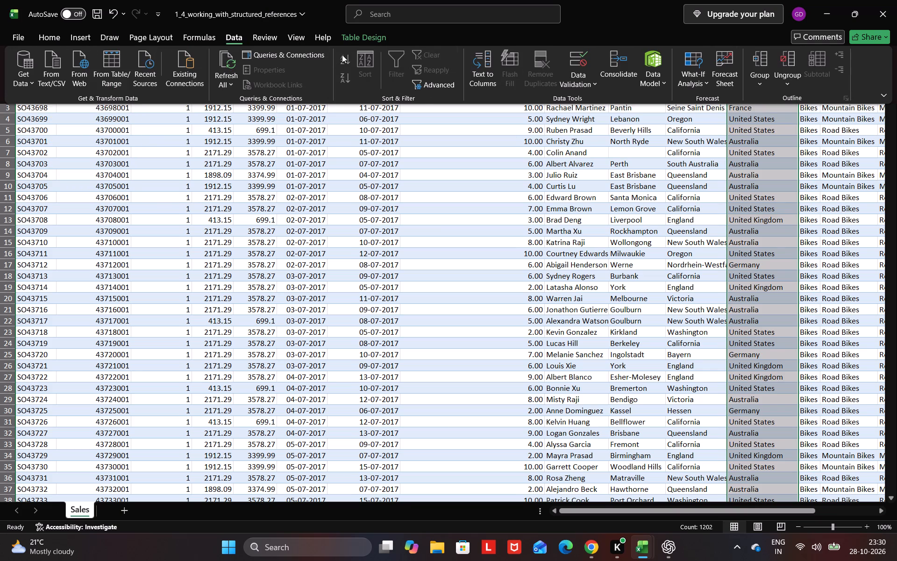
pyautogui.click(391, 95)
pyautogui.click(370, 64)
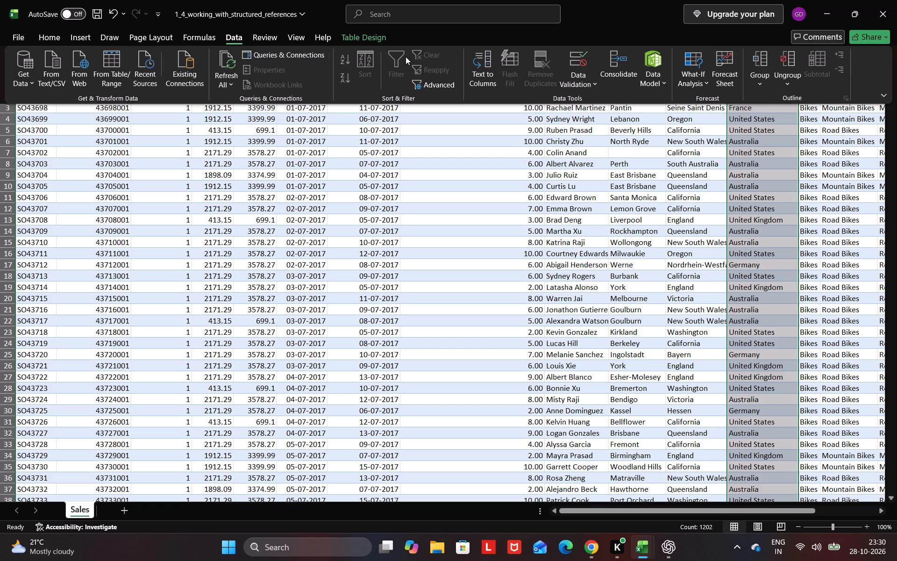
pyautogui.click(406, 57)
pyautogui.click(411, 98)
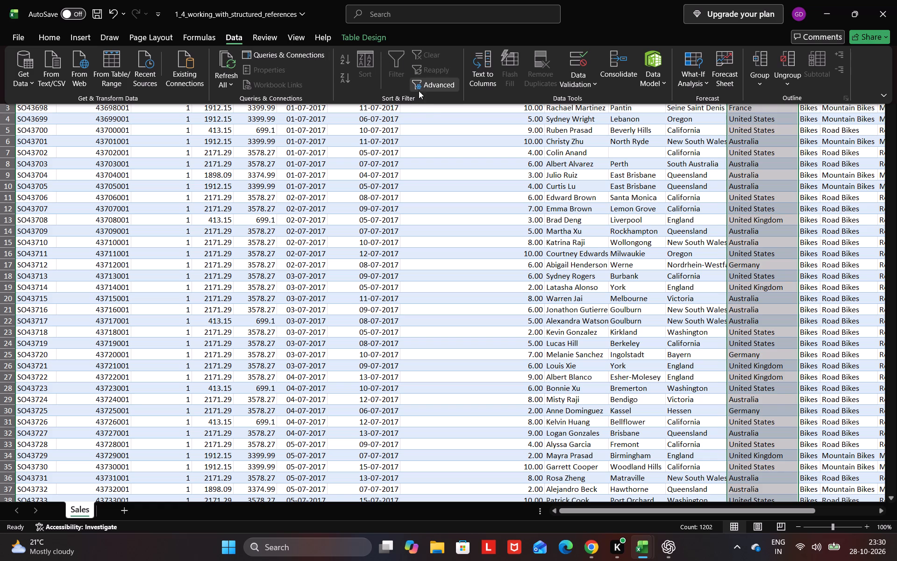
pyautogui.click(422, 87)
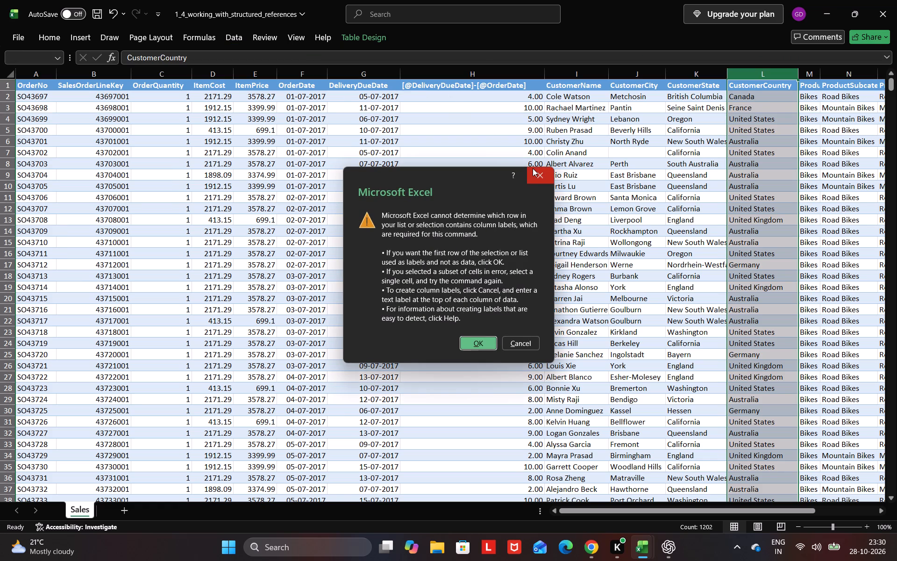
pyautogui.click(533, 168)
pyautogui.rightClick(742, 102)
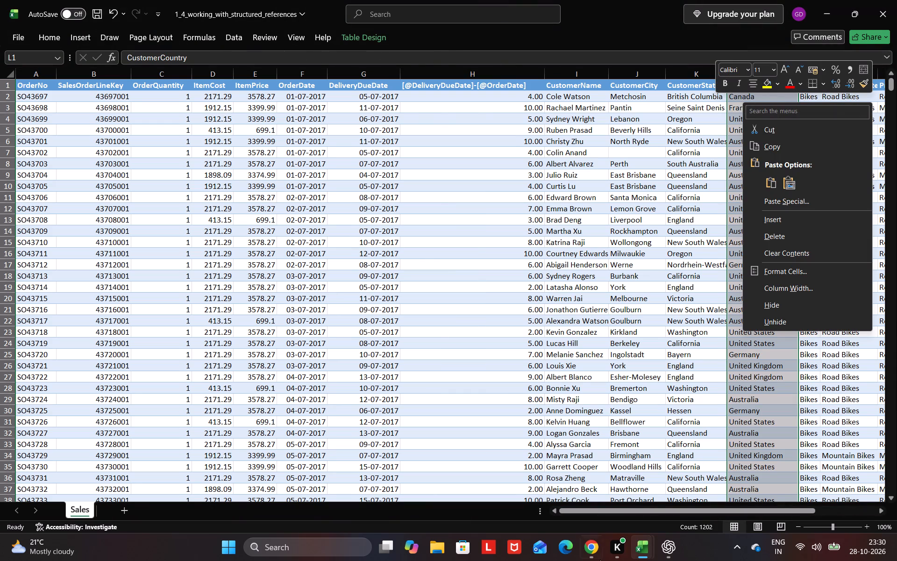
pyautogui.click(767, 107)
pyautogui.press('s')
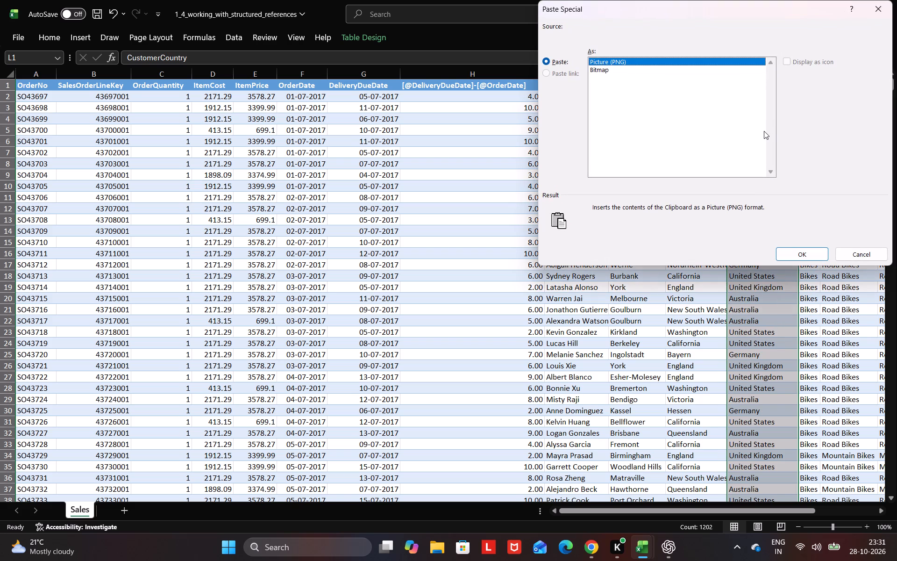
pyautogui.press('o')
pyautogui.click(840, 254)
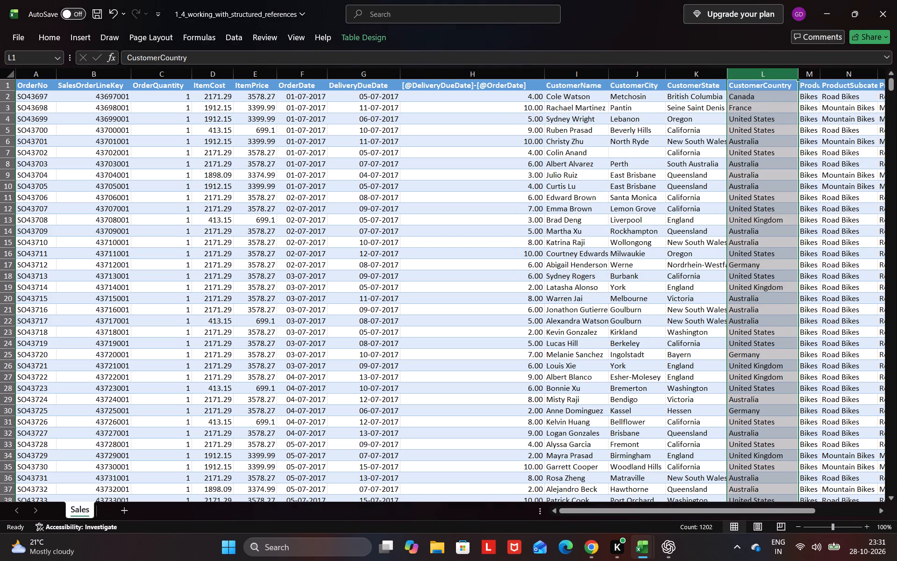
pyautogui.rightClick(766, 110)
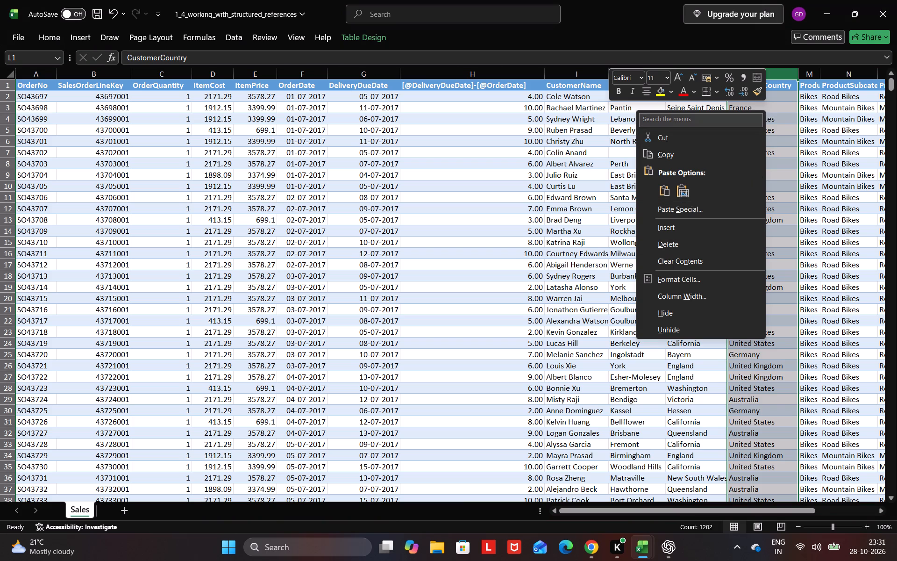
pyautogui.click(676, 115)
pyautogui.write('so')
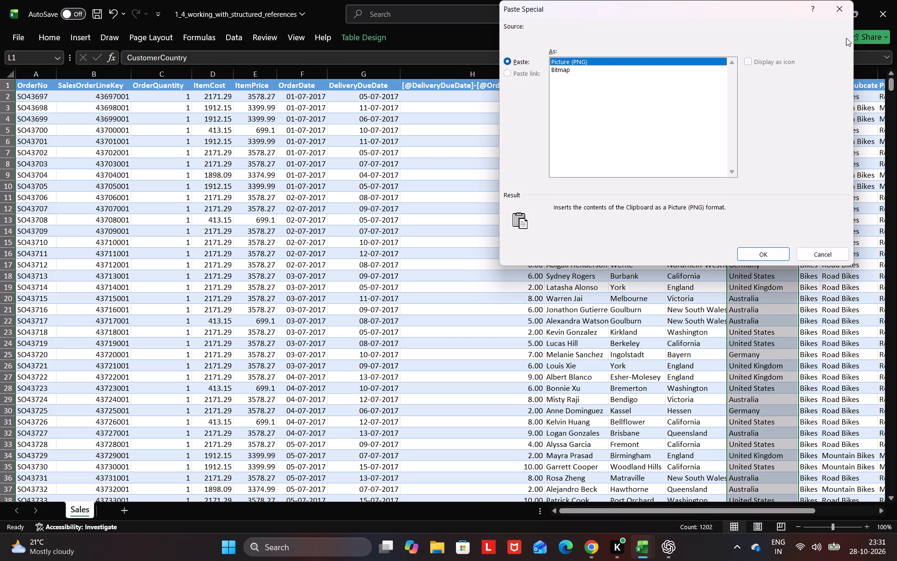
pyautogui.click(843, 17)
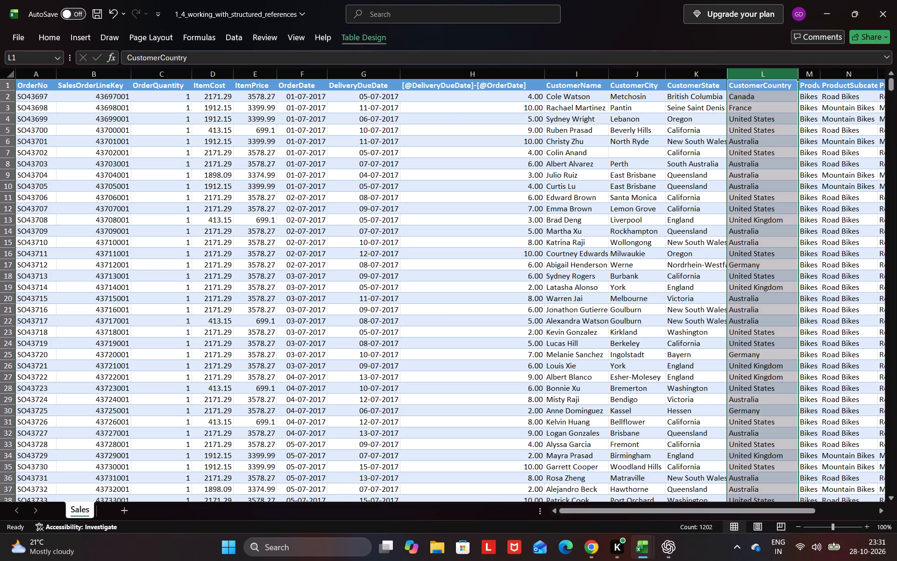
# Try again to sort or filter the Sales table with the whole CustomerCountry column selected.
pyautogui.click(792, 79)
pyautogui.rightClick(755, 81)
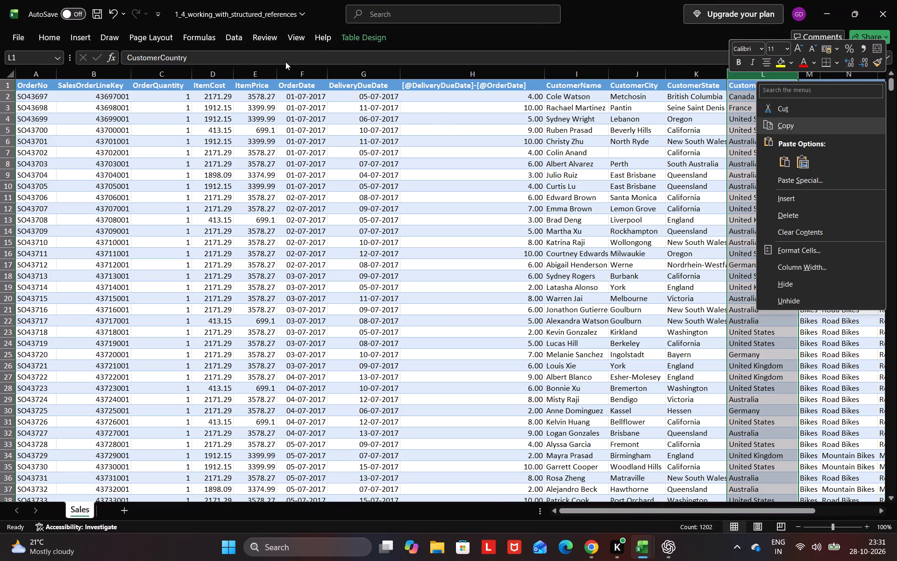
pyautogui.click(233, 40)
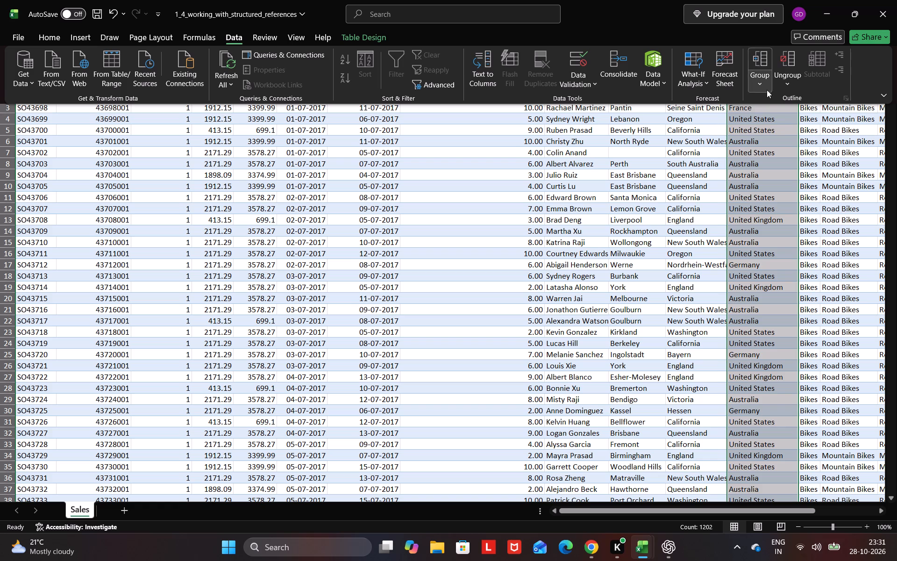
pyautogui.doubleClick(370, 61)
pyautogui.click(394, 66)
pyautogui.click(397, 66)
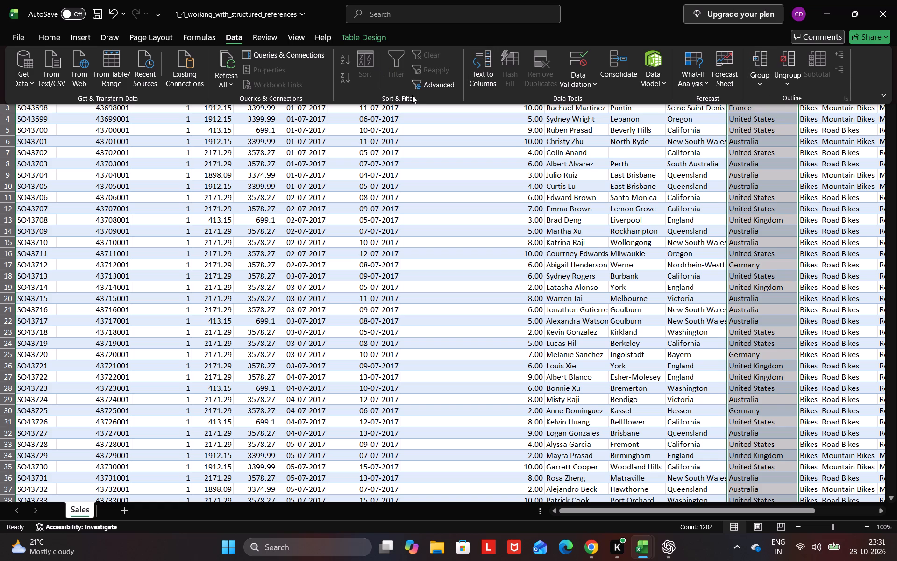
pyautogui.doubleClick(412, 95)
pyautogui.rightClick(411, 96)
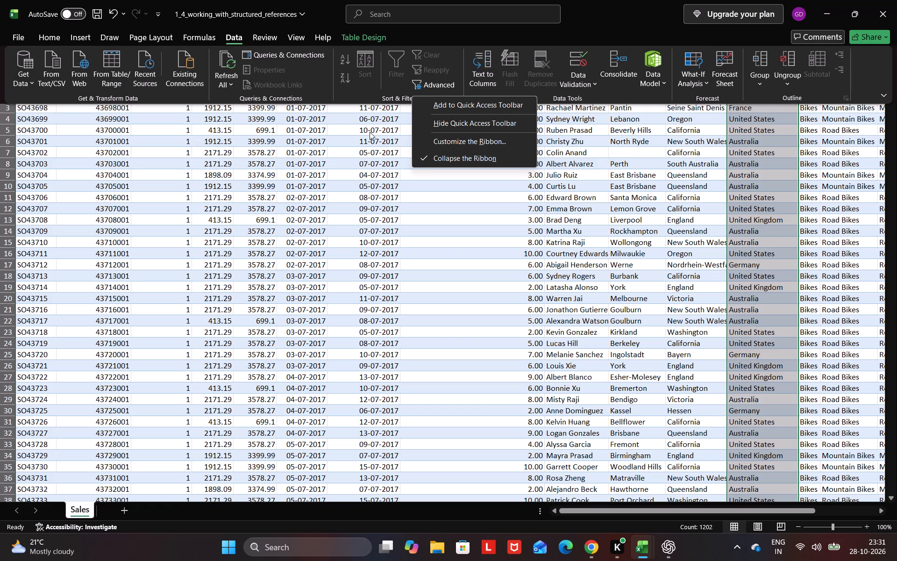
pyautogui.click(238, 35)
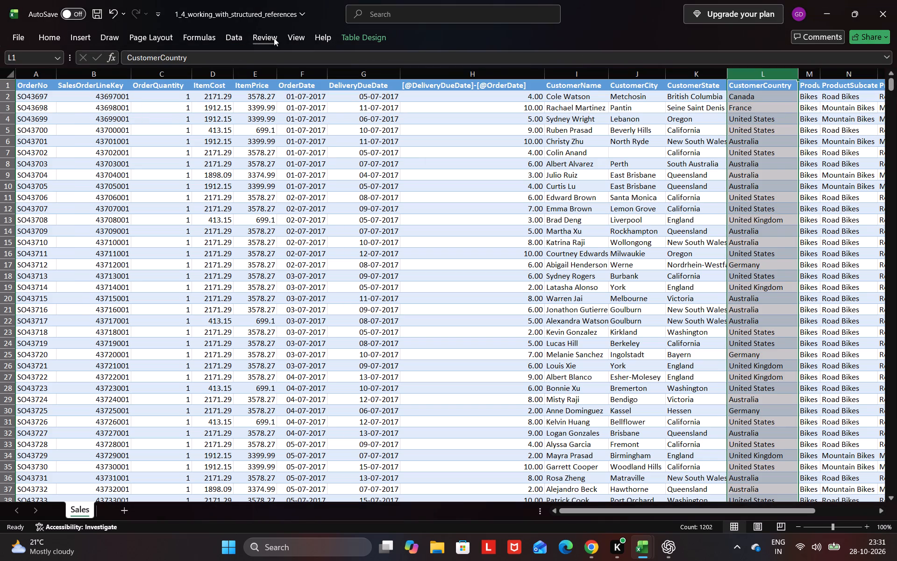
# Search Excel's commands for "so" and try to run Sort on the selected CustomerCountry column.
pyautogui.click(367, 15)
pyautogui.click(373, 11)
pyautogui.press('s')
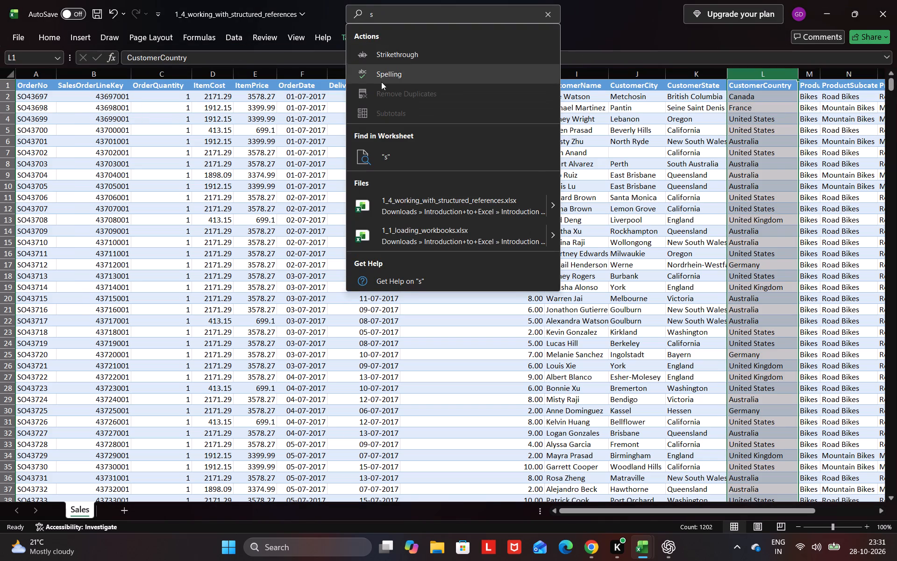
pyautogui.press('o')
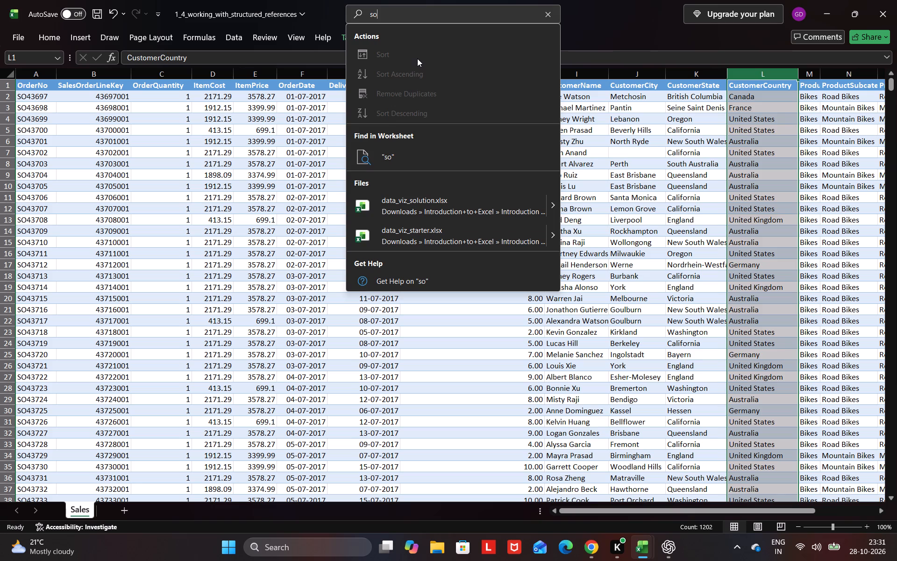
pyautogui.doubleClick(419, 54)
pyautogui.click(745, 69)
# Sort the Sales table by CustomerCountry on cell values, A to Z, starting from a single cell in that column.
pyautogui.click(771, 88)
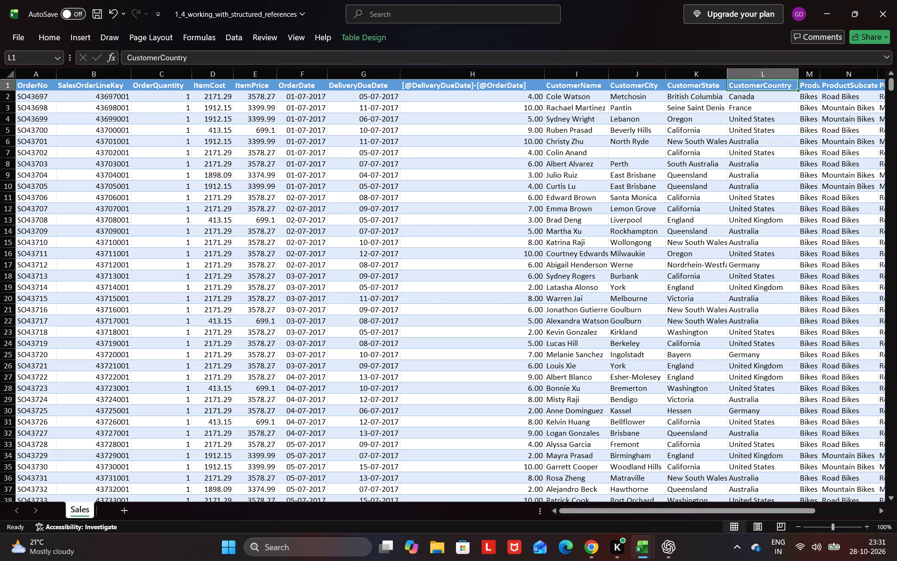
pyautogui.click(786, 95)
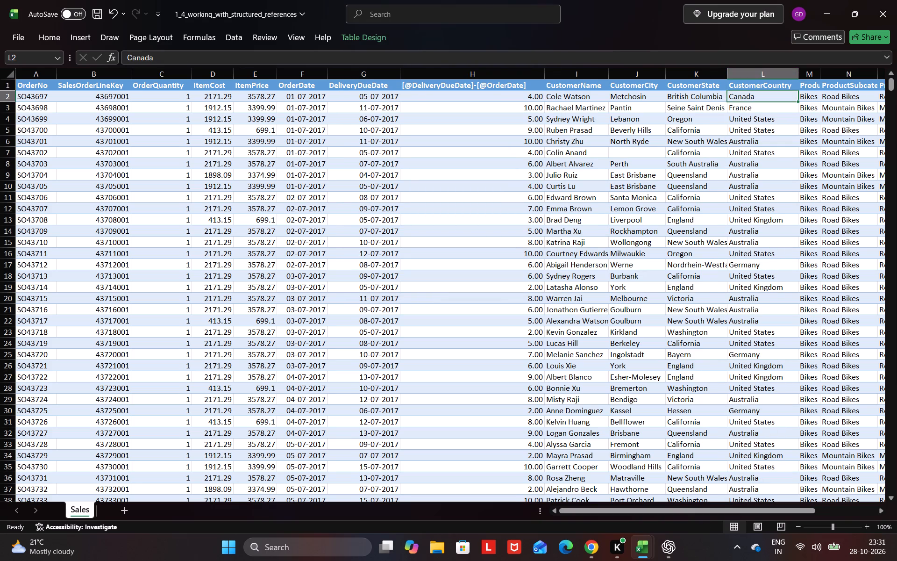
pyautogui.click(233, 31)
pyautogui.click(364, 67)
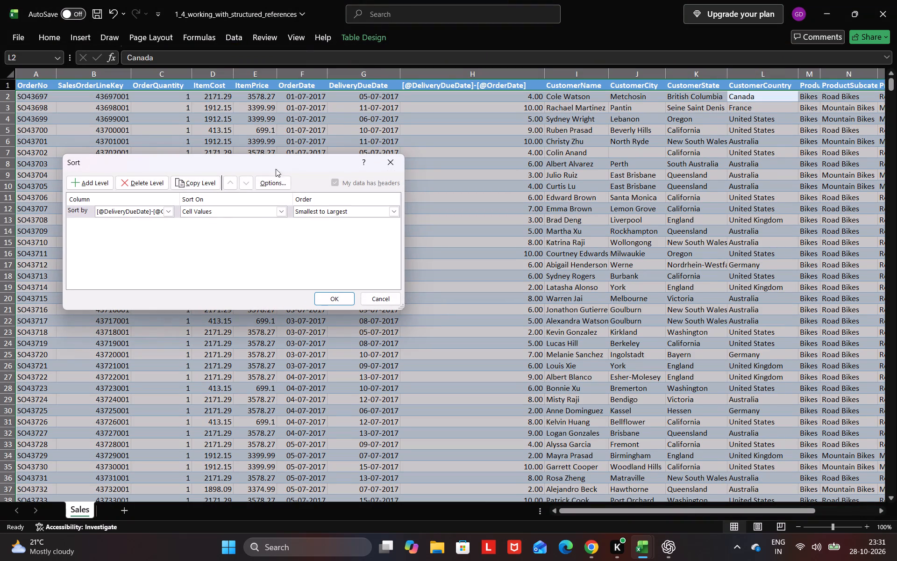
pyautogui.click(166, 213)
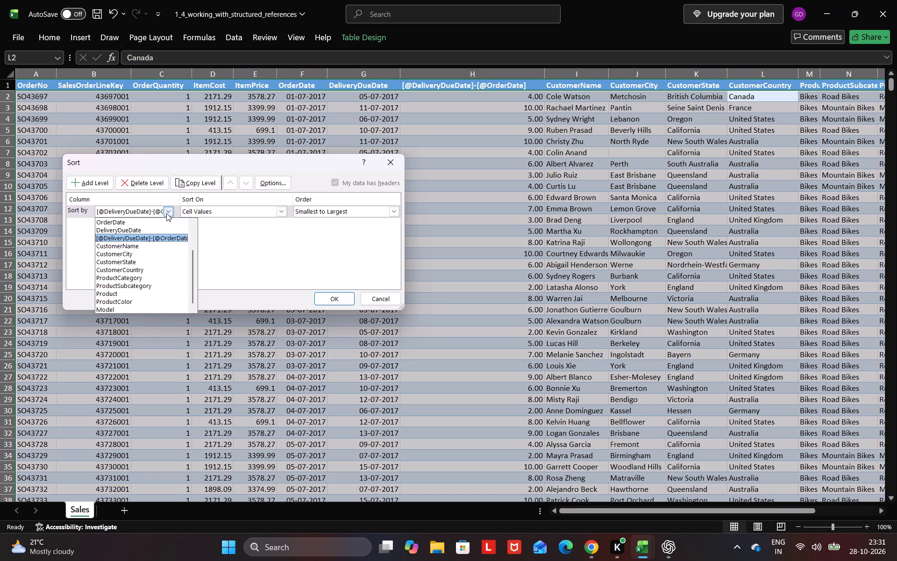
pyautogui.click(160, 271)
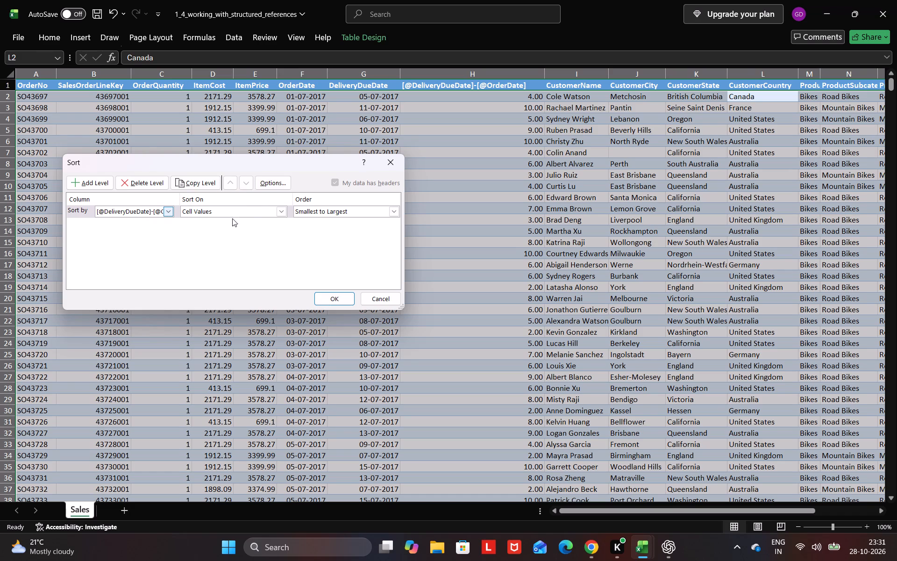
pyautogui.click(336, 298)
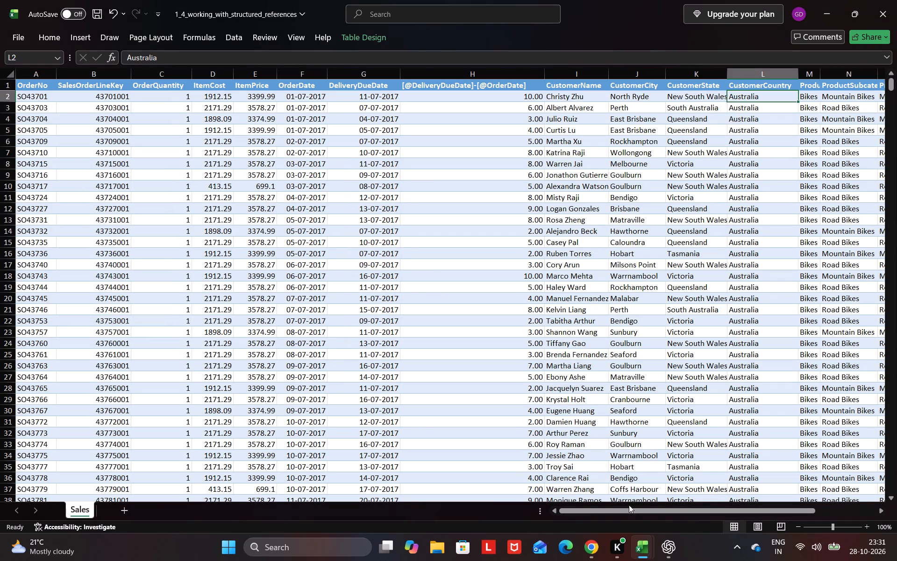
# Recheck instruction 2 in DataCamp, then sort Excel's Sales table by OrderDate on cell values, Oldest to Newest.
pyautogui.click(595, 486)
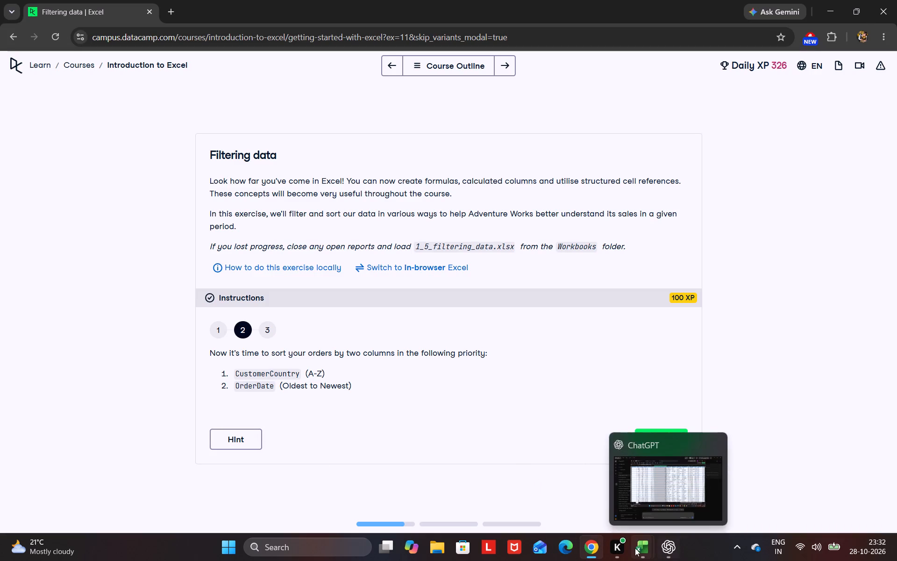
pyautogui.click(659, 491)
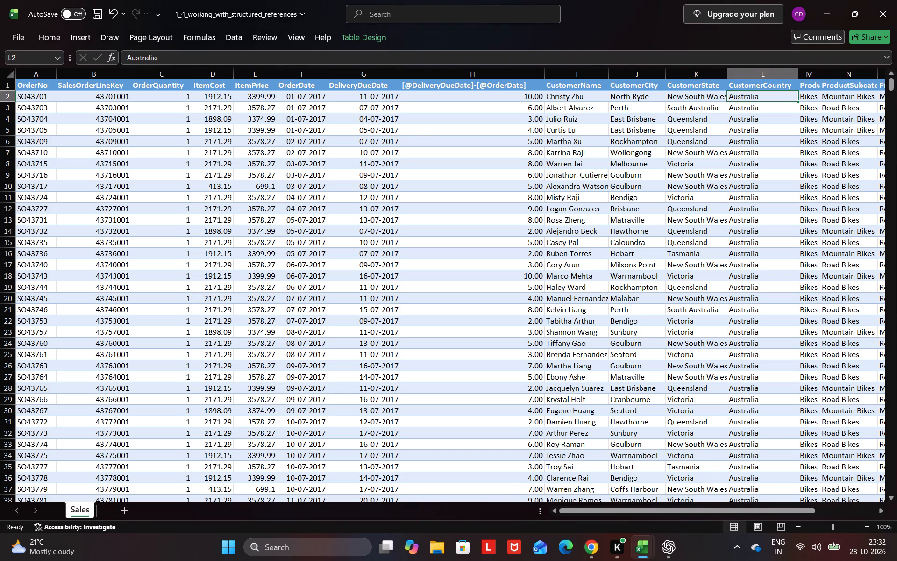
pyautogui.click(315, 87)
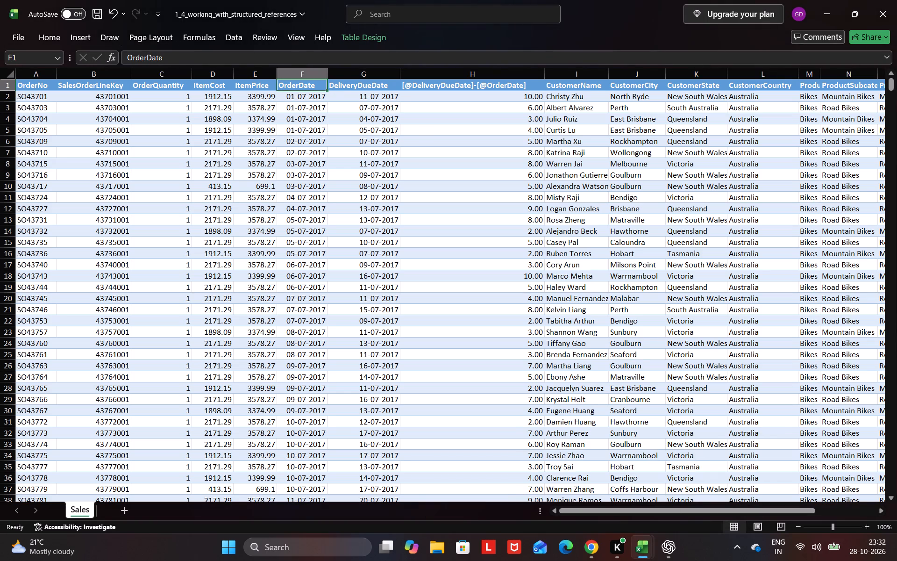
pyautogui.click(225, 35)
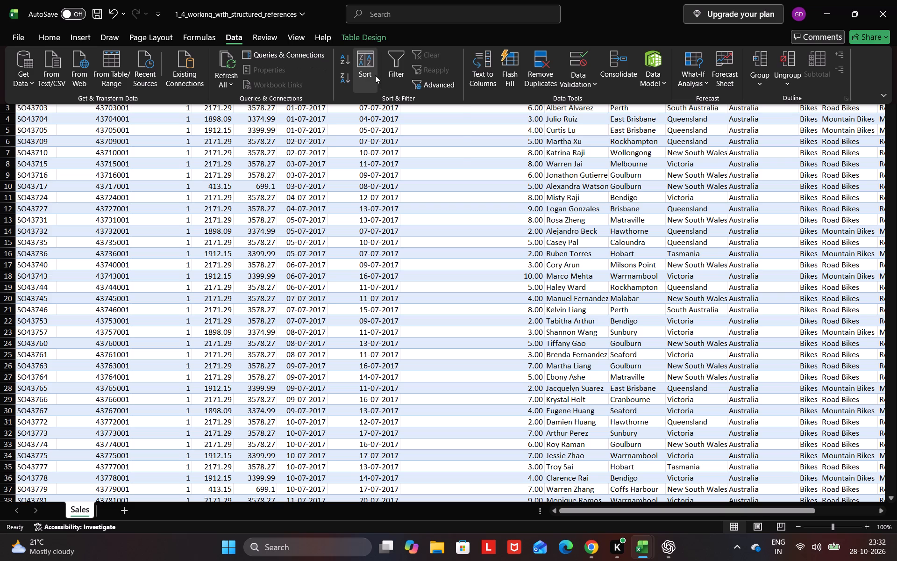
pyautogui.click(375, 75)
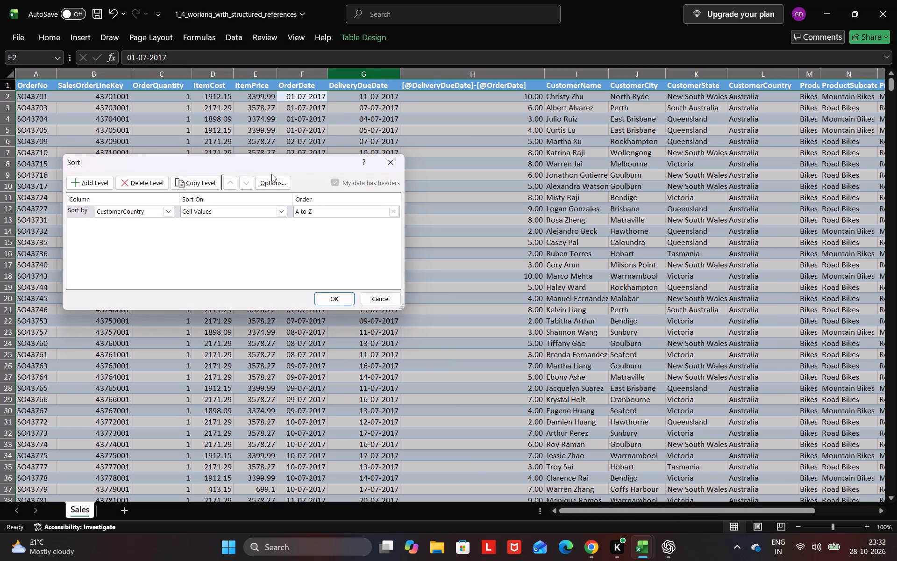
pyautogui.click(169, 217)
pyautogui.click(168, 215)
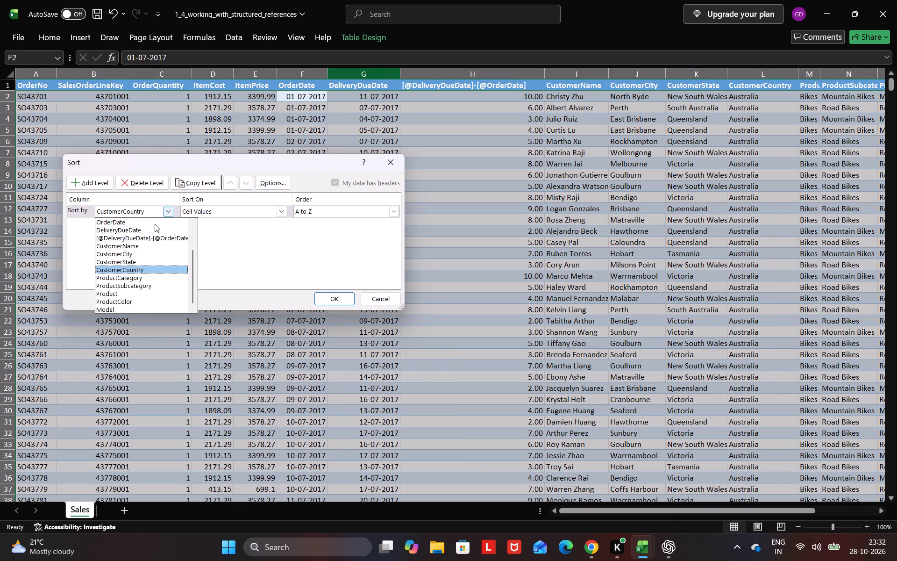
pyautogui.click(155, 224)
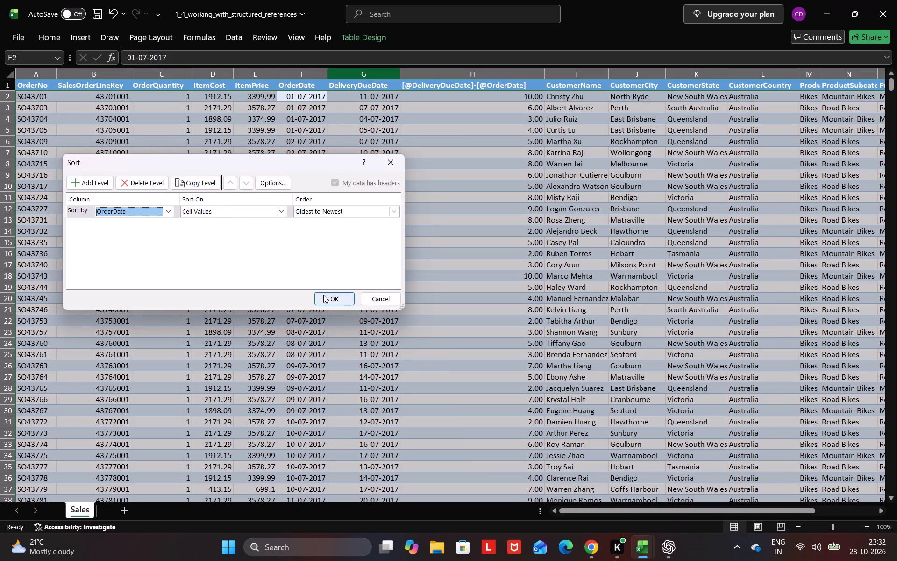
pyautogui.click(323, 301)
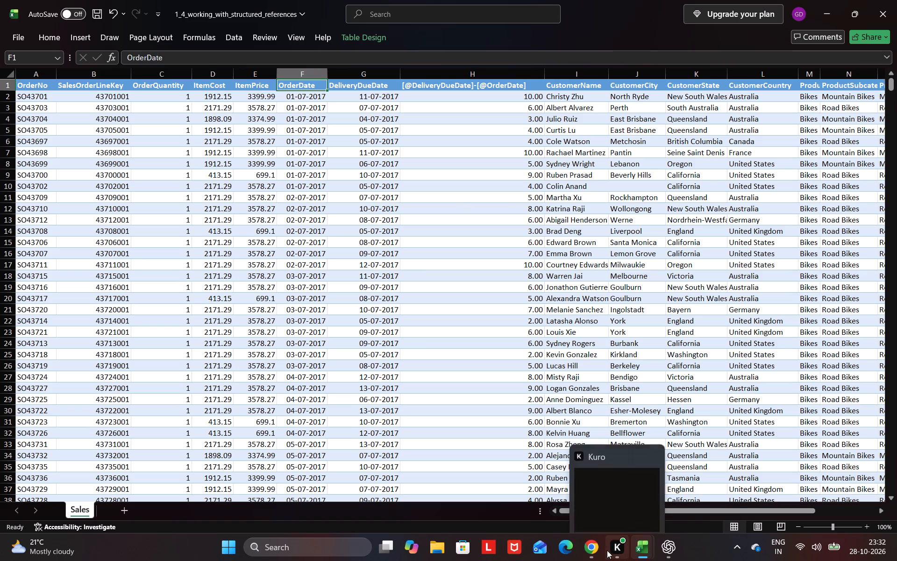
# Switch to DataCamp and advance the Filtering data exercise to instruction 3.
pyautogui.click(599, 552)
pyautogui.click(648, 441)
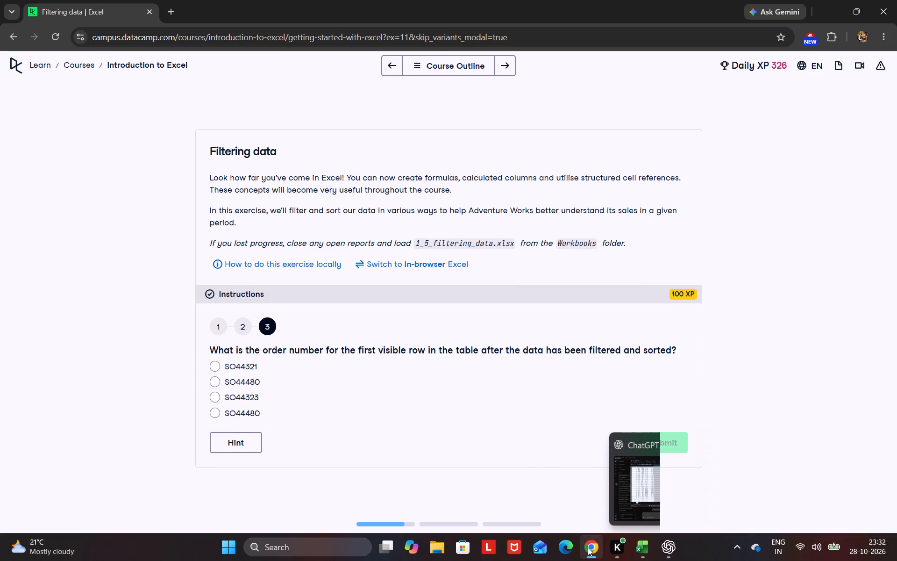
# Compare instruction 3's answer options with the Sales table in Excel, examining its first rows and all columns for the first visible order number.
pyautogui.click(661, 507)
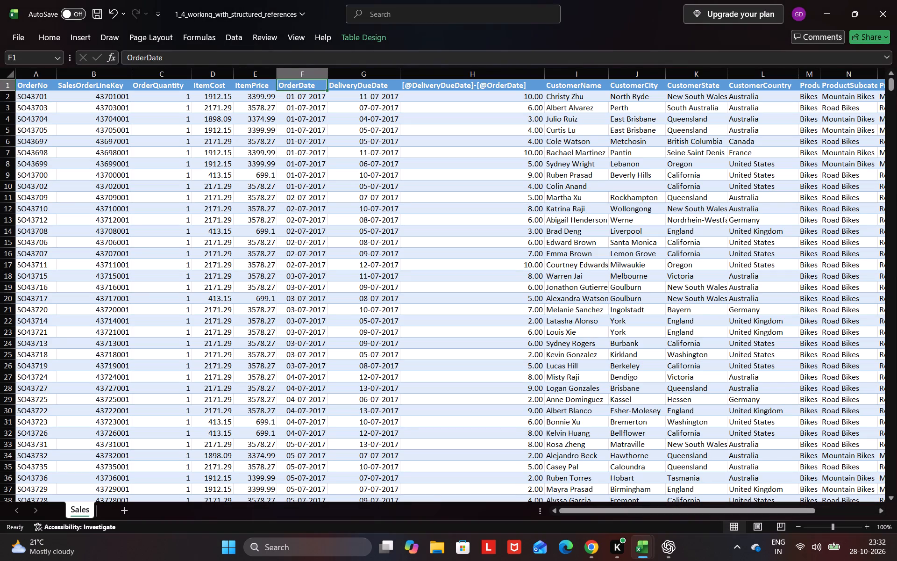
pyautogui.click(593, 550)
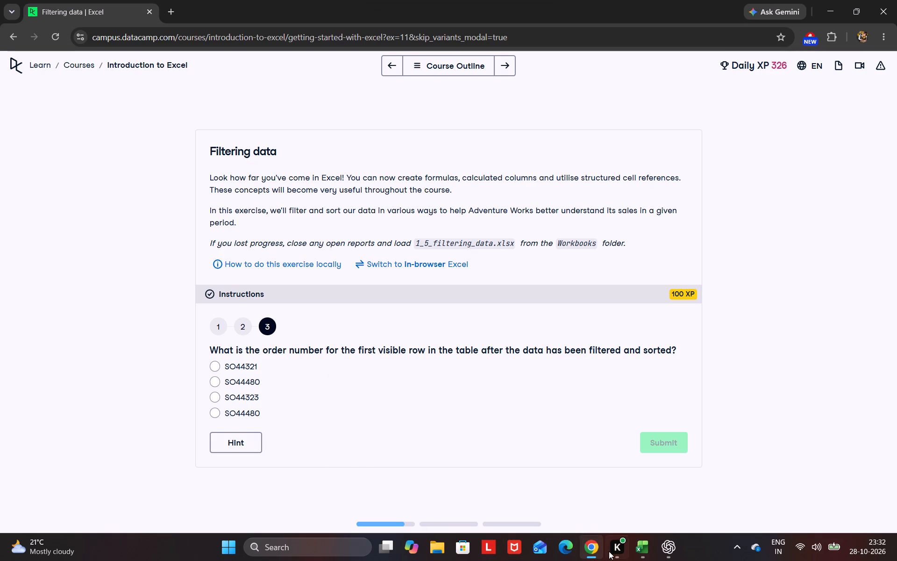
pyautogui.click(601, 503)
pyautogui.click(646, 545)
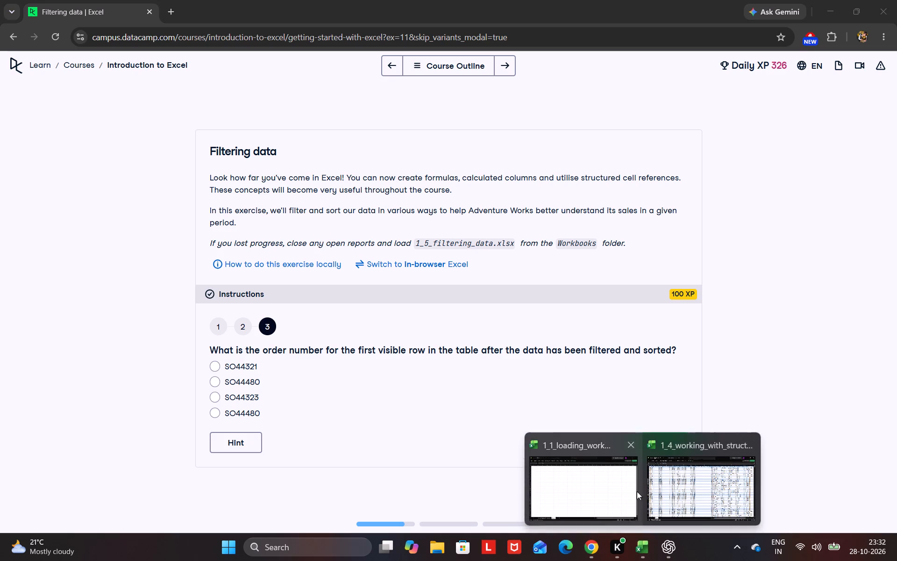
pyautogui.click(708, 471)
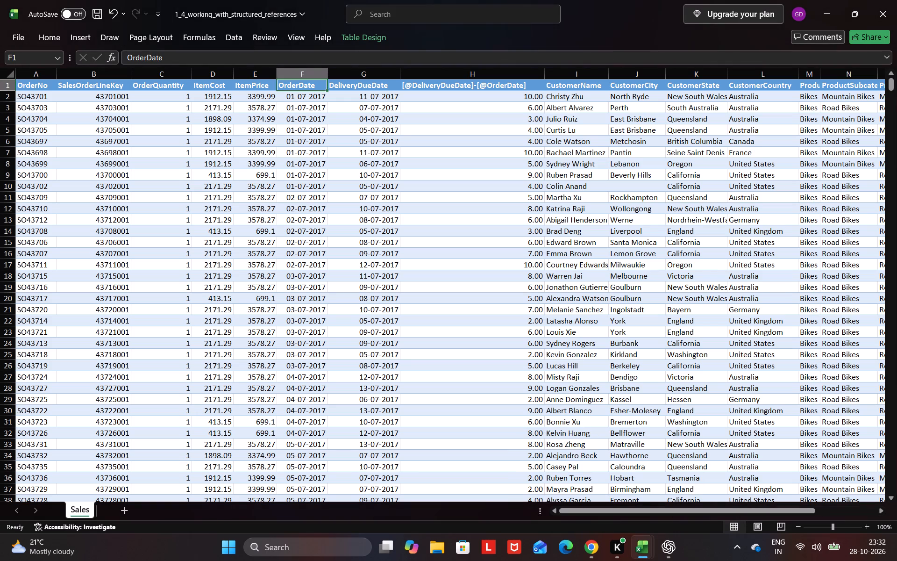
pyautogui.scroll(1, 406, 116)
pyautogui.scroll(-1, 421, 184)
pyautogui.scroll(2, 421, 185)
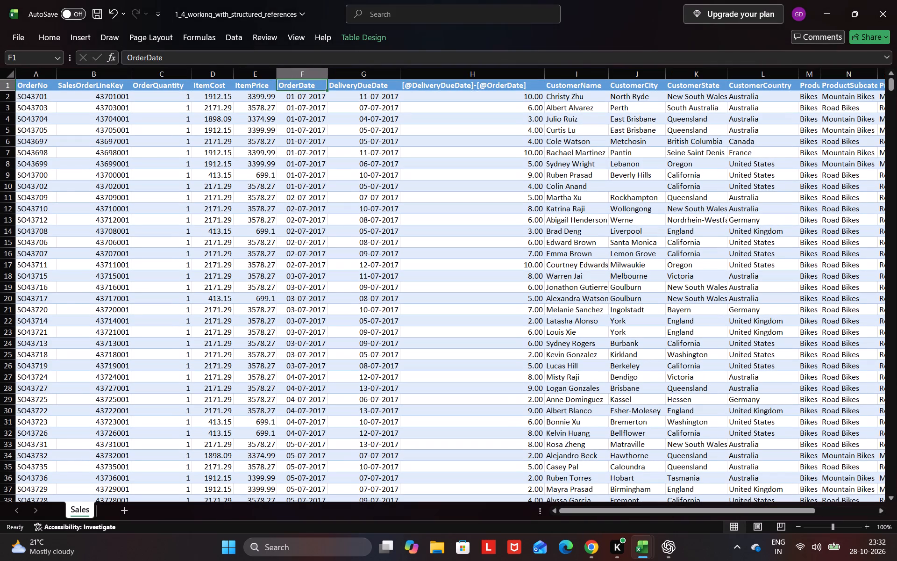
pyautogui.scroll(3, 432, 212)
pyautogui.press('Right')
pyautogui.press('Right')
pyautogui.press('Right')
pyautogui.press('Right')
pyautogui.press('Right')
pyautogui.press('Right')
pyautogui.press('Right')
pyautogui.press('Right')
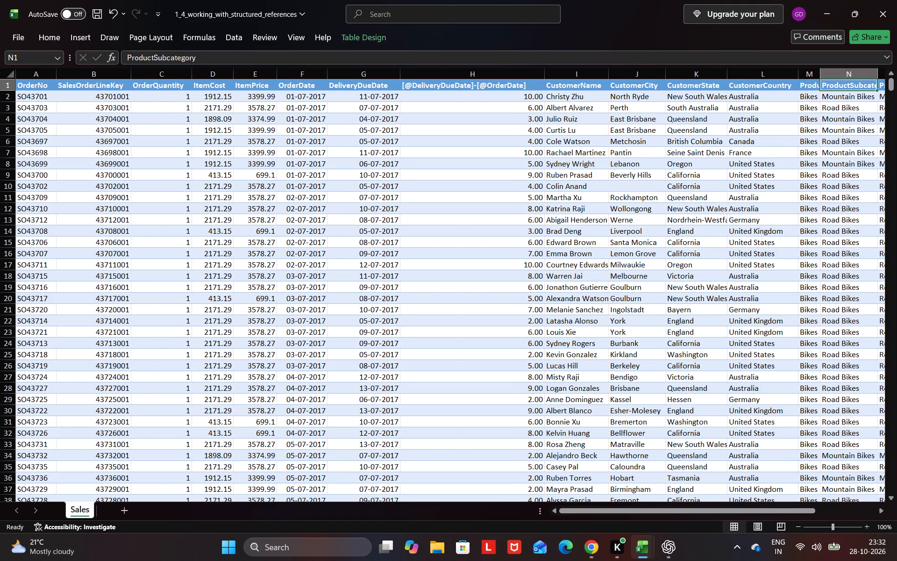
pyautogui.press('Right')
pyautogui.press('Right')
pyautogui.press('Right')
pyautogui.press('Right')
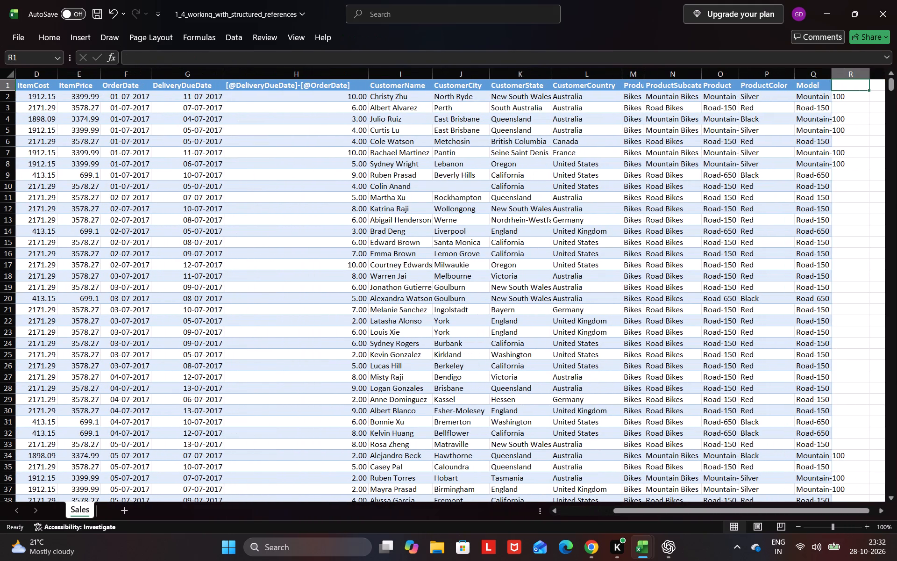
pyautogui.press('Left')
pyautogui.press('Left')
pyautogui.press('Left')
pyautogui.press('Left')
pyautogui.press('Left')
pyautogui.press('Left')
pyautogui.press('Left')
pyautogui.press('Left')
pyautogui.press('Left')
pyautogui.press('Left')
pyautogui.press('Left')
pyautogui.press('Left')
pyautogui.press('Left')
pyautogui.press('Left')
pyautogui.press('Left')
pyautogui.press('Left')
pyautogui.press('Left')
pyautogui.press('Left')
pyautogui.press('Left')
pyautogui.press('Left')
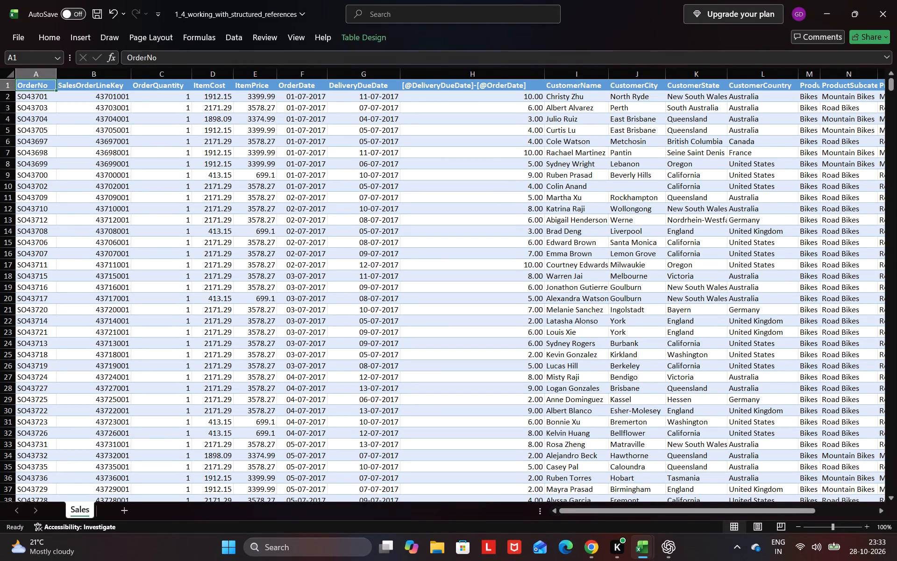
# Read DataCamp's hint for instruction 3 of the Filtering data exercise and return to the question.
pyautogui.click(596, 548)
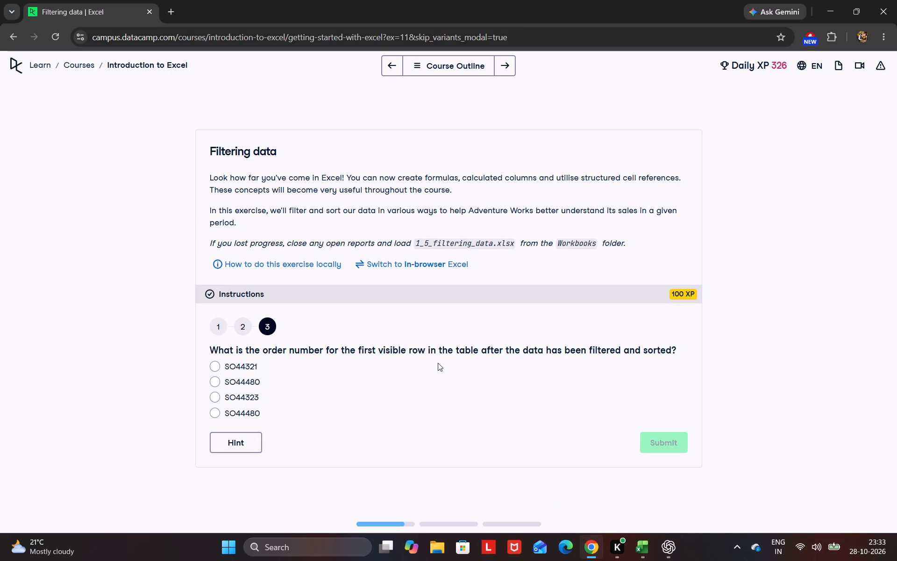
pyautogui.click(234, 433)
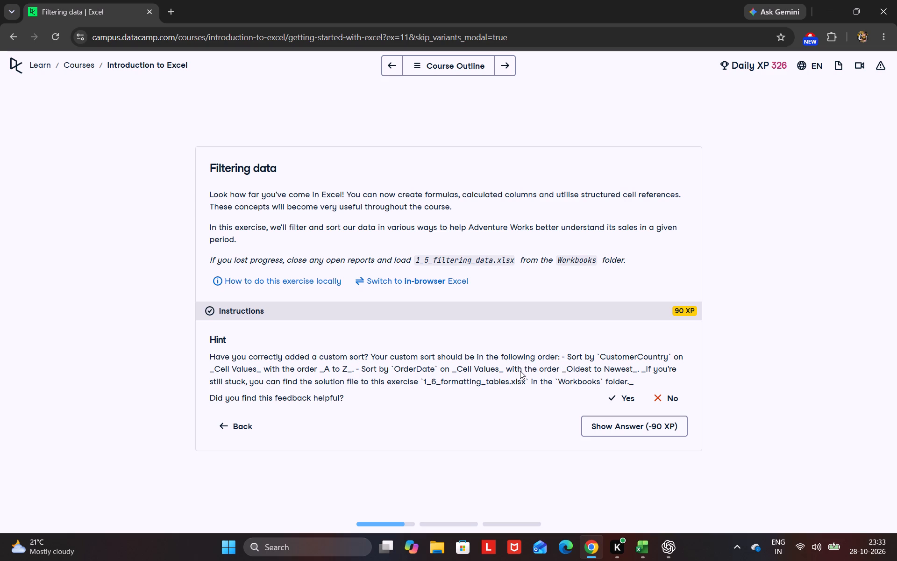
pyautogui.click(247, 427)
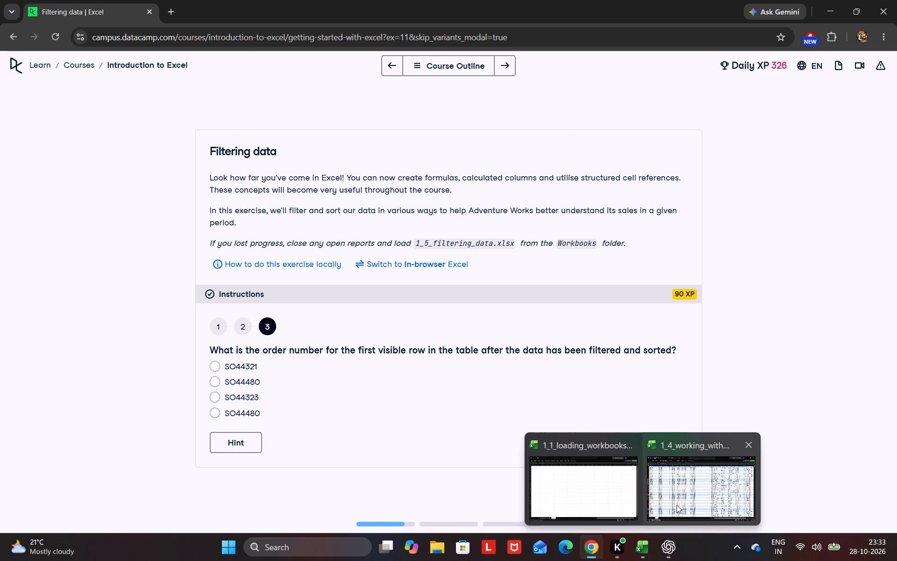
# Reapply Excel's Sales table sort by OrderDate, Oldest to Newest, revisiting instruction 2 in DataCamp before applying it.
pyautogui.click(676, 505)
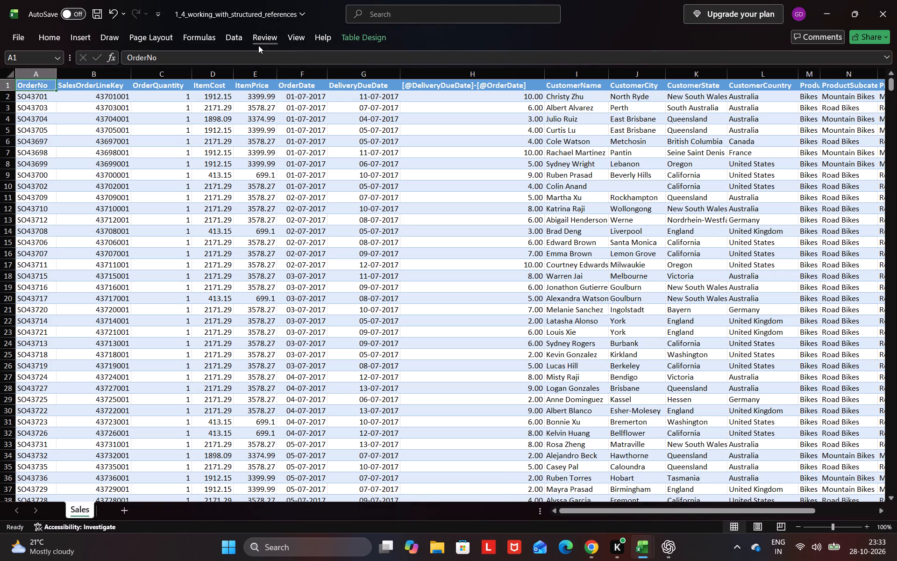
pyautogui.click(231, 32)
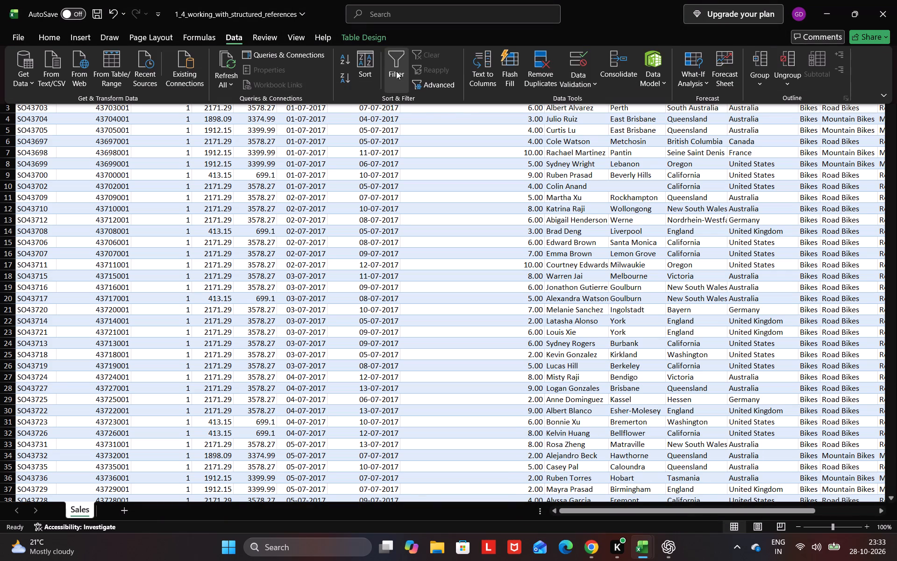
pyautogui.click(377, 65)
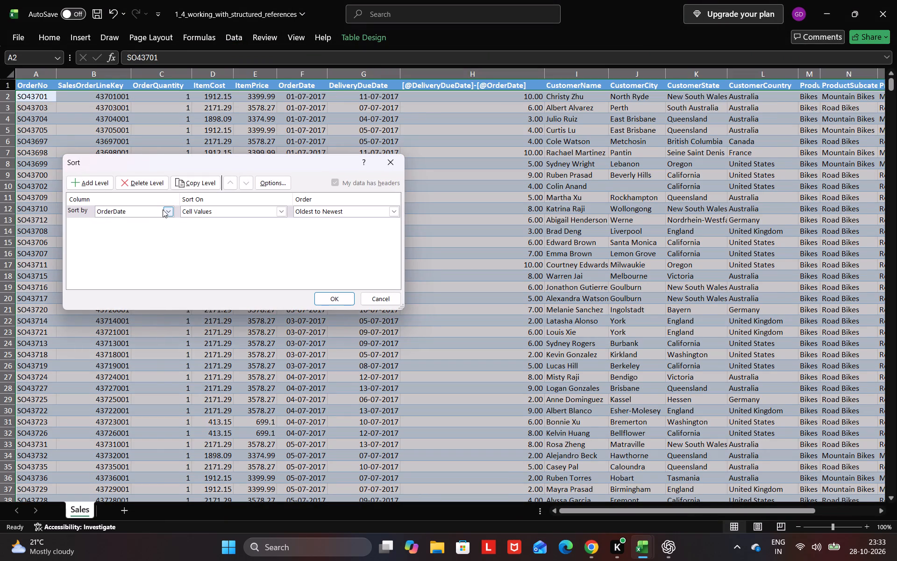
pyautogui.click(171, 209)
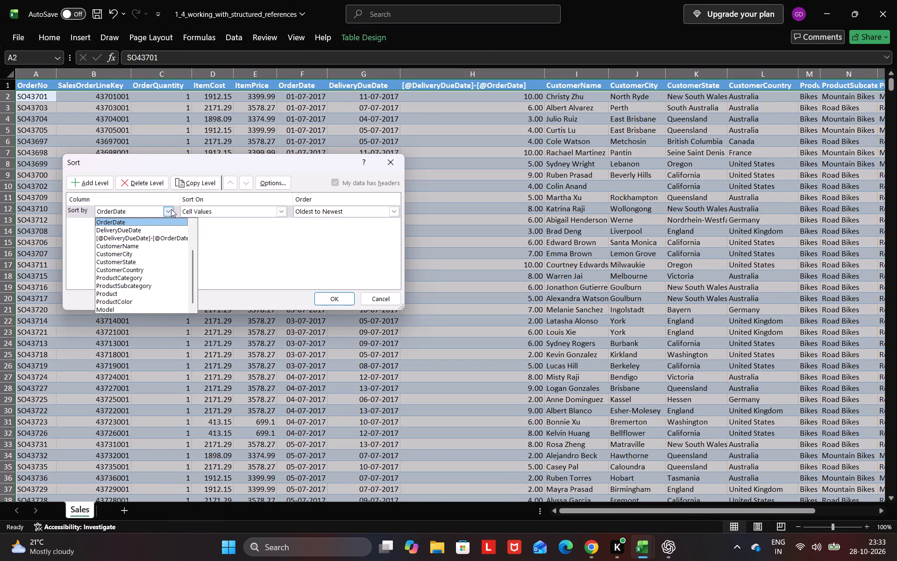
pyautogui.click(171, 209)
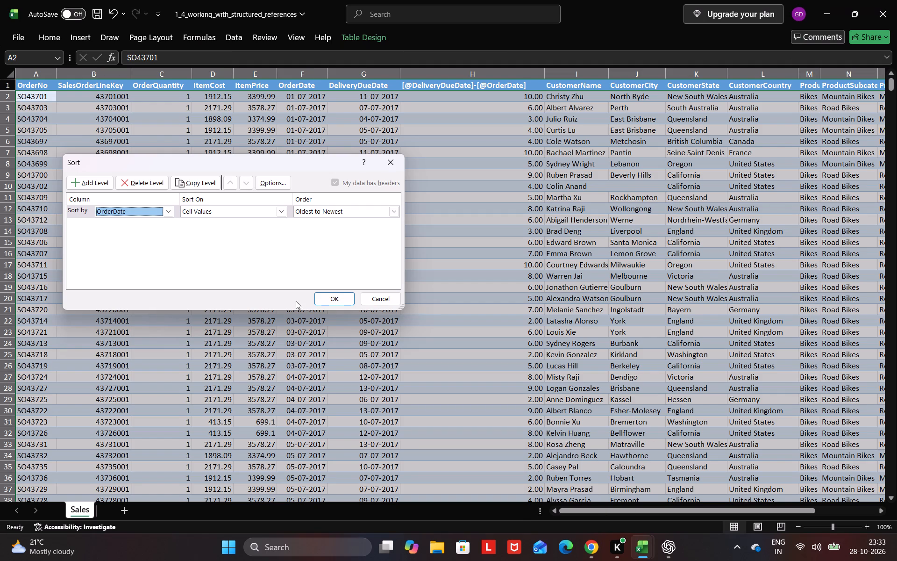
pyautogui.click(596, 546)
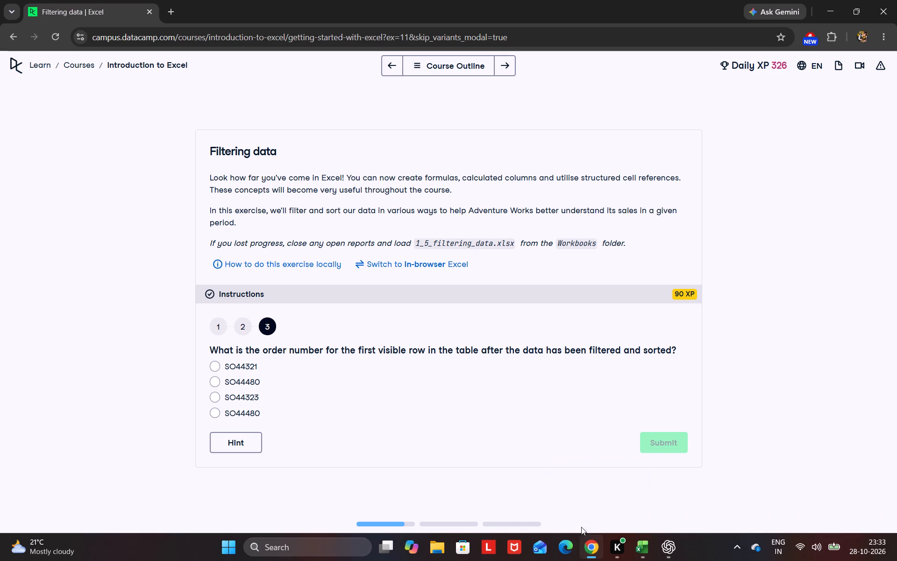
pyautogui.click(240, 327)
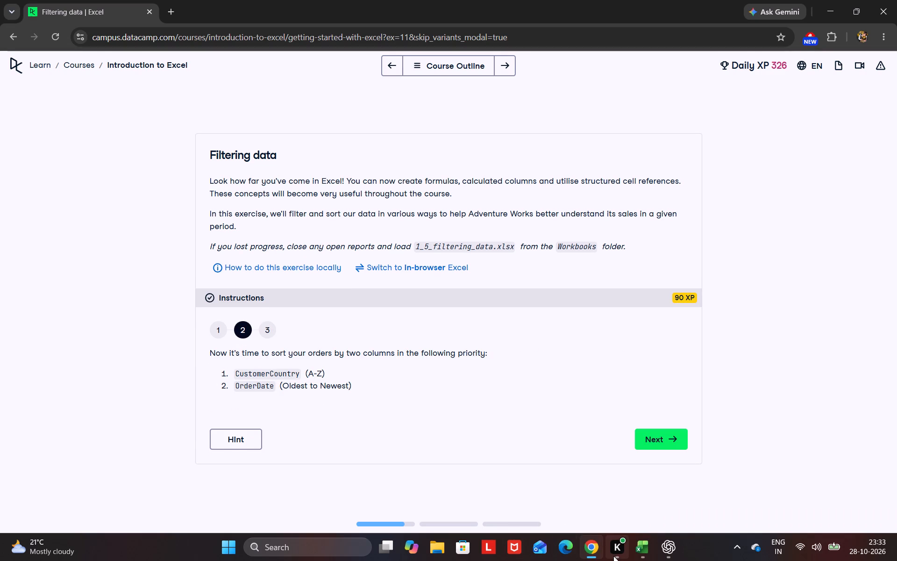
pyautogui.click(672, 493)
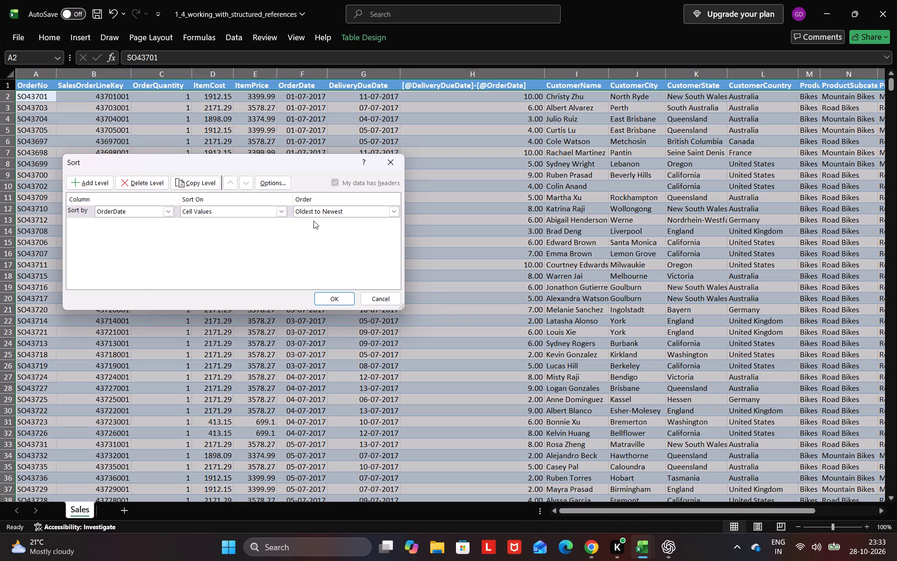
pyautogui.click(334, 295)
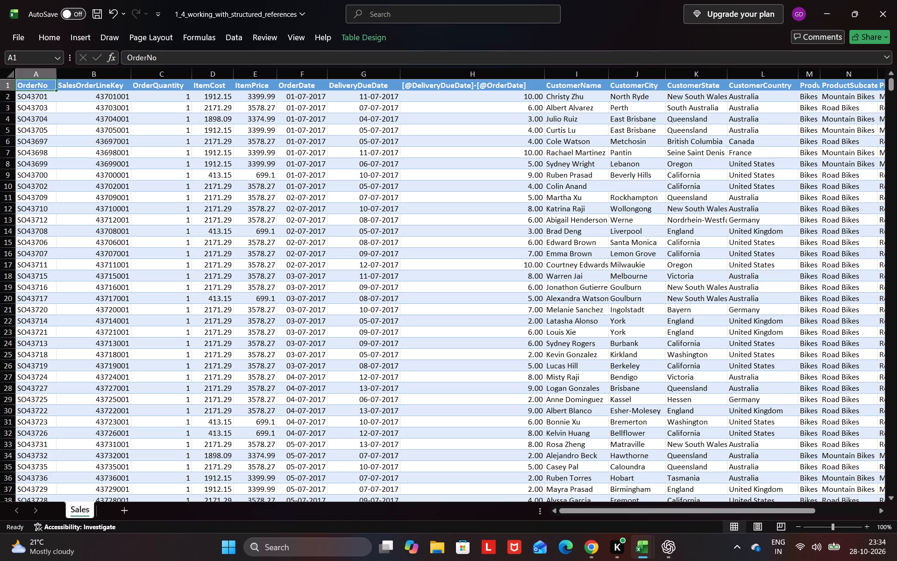
# Sort the Sales table by CustomerCountry on cell values, A to Z, in place of the OrderDate sort level.
pyautogui.click(786, 87)
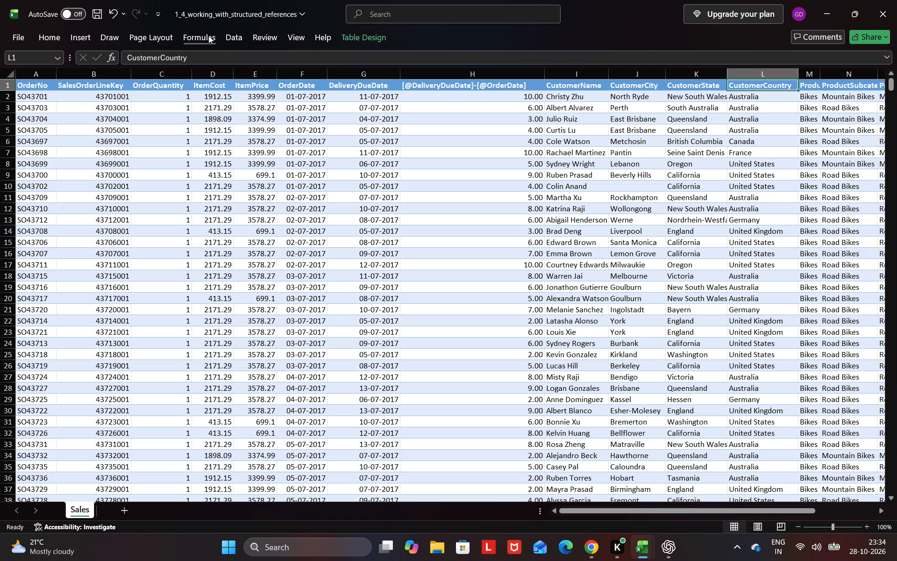
pyautogui.click(229, 36)
pyautogui.click(372, 74)
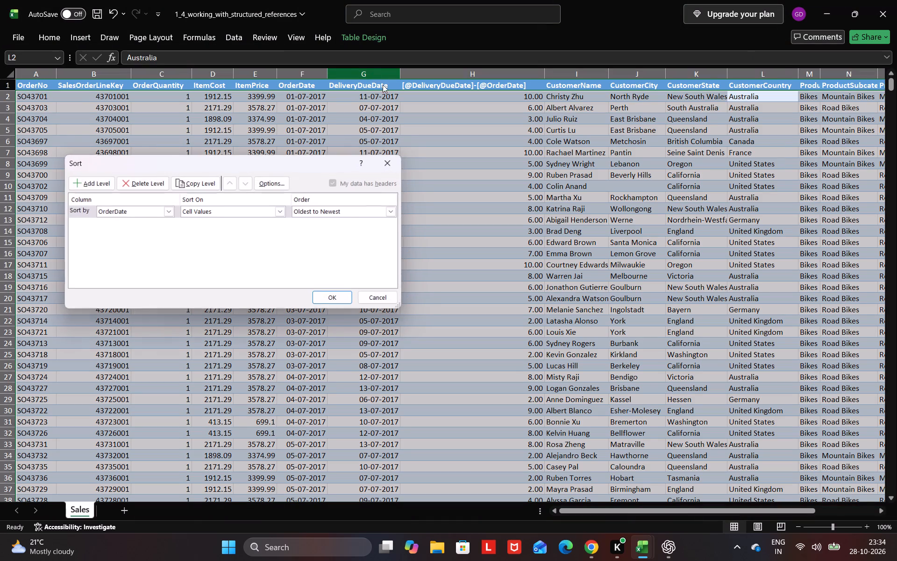
pyautogui.click(171, 207)
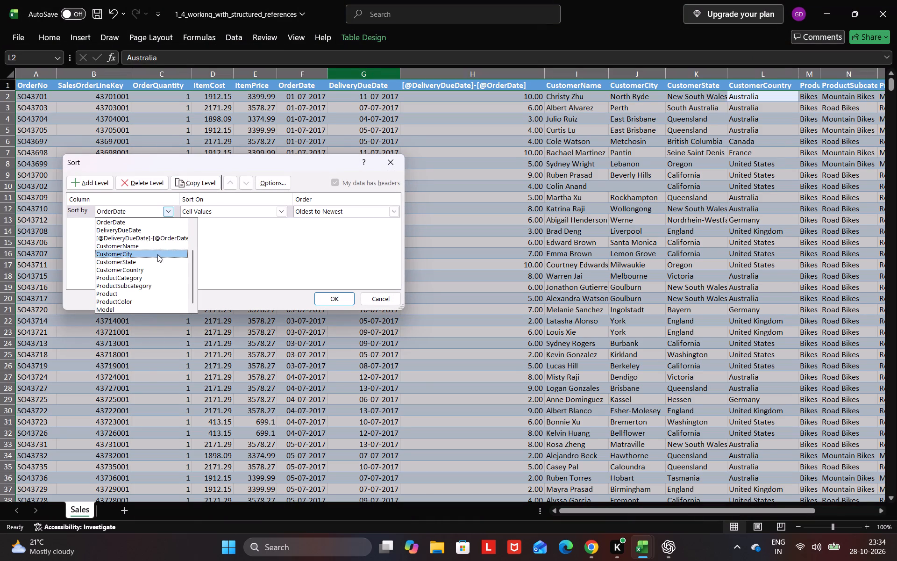
pyautogui.click(153, 272)
pyautogui.click(346, 302)
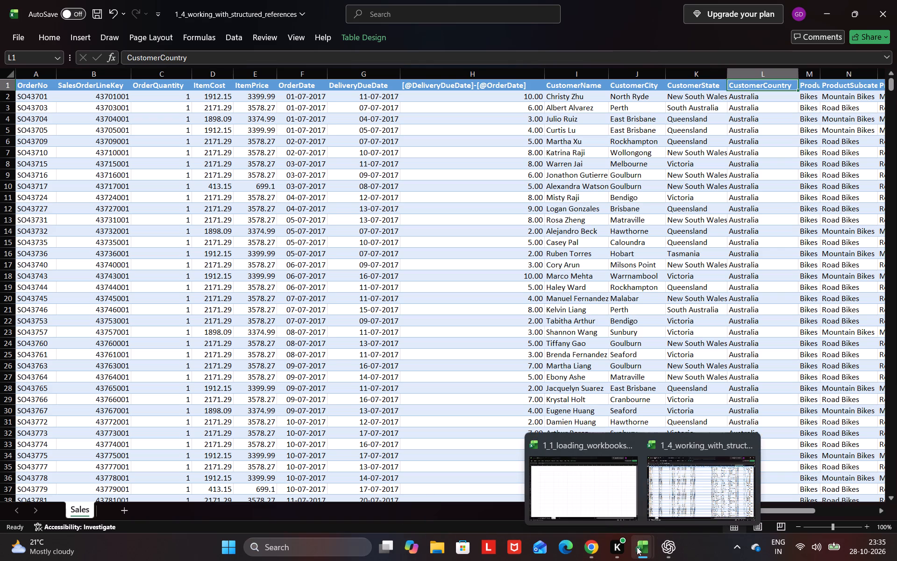
# Reapply the Sales table sort in Excel by CustomerCountry on cell values, A to Z.
pyautogui.click(679, 502)
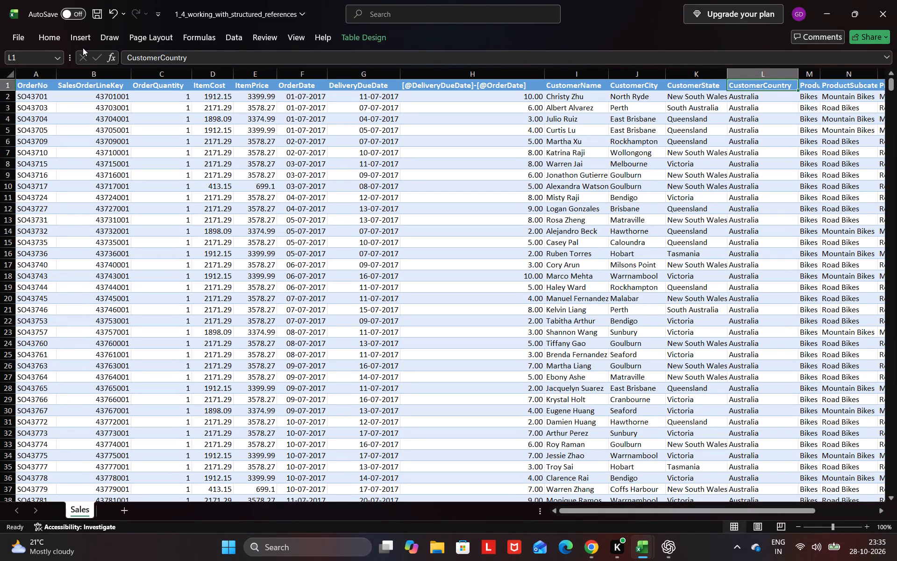
pyautogui.click(229, 37)
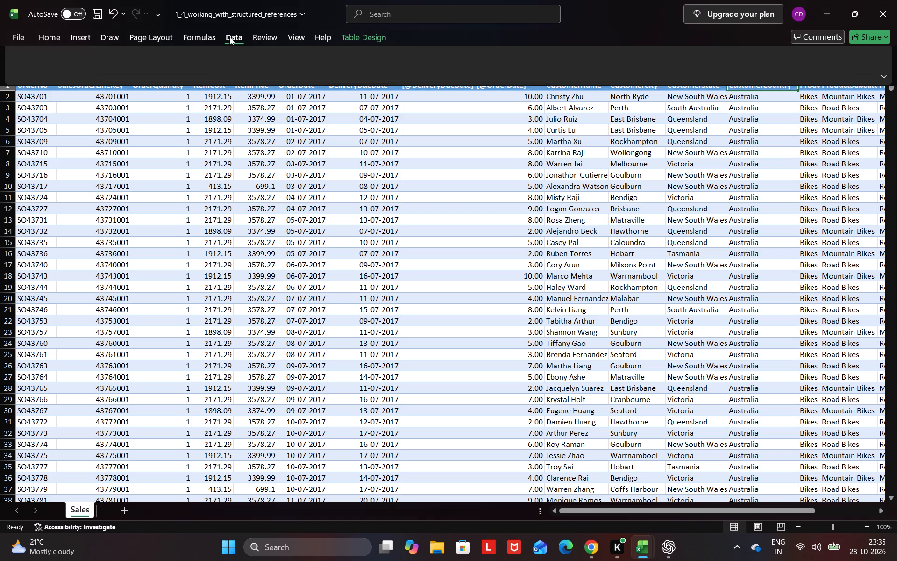
pyautogui.click(352, 65)
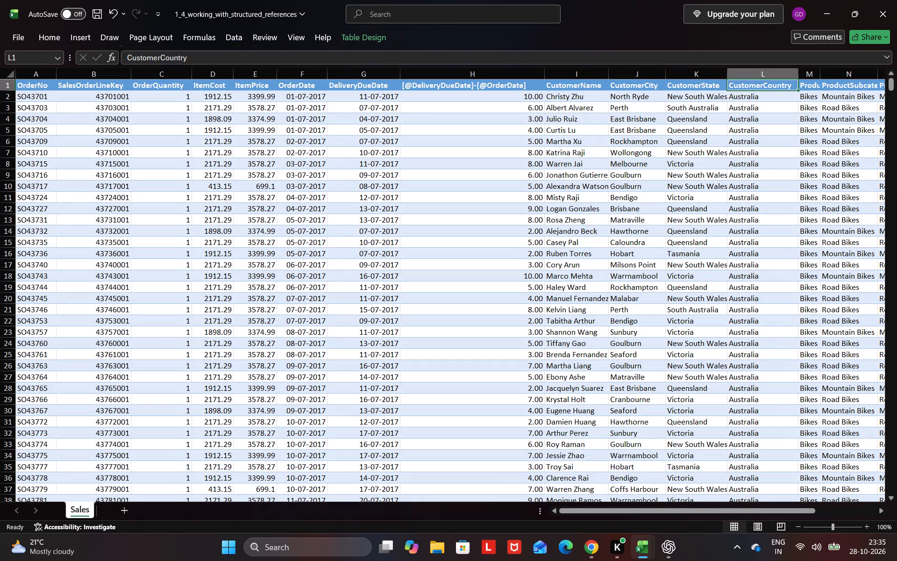
pyautogui.click(232, 42)
pyautogui.click(361, 74)
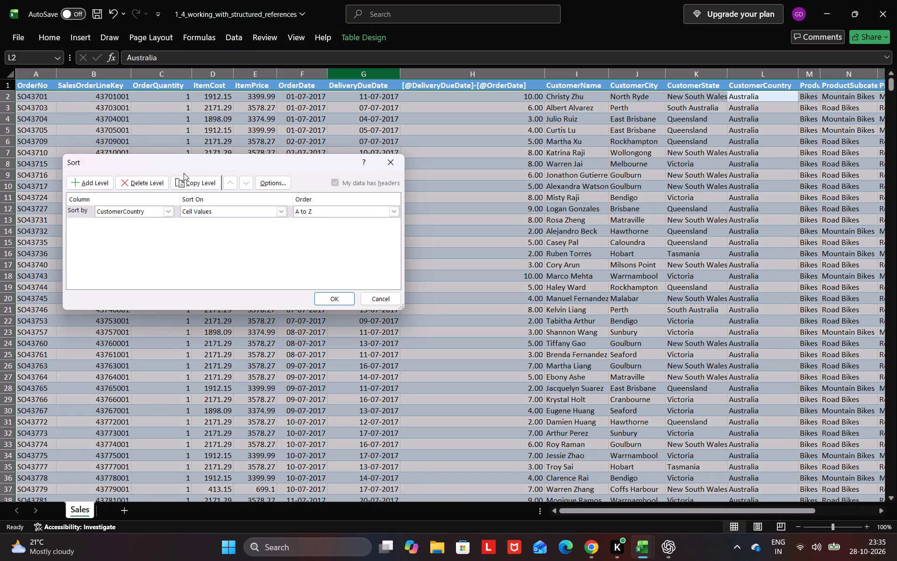
pyautogui.click(169, 208)
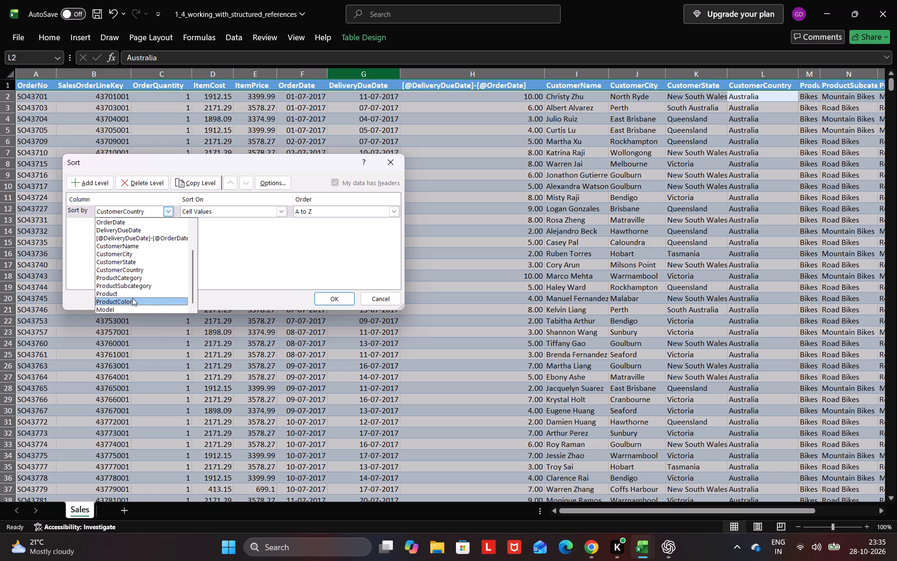
pyautogui.click(177, 209)
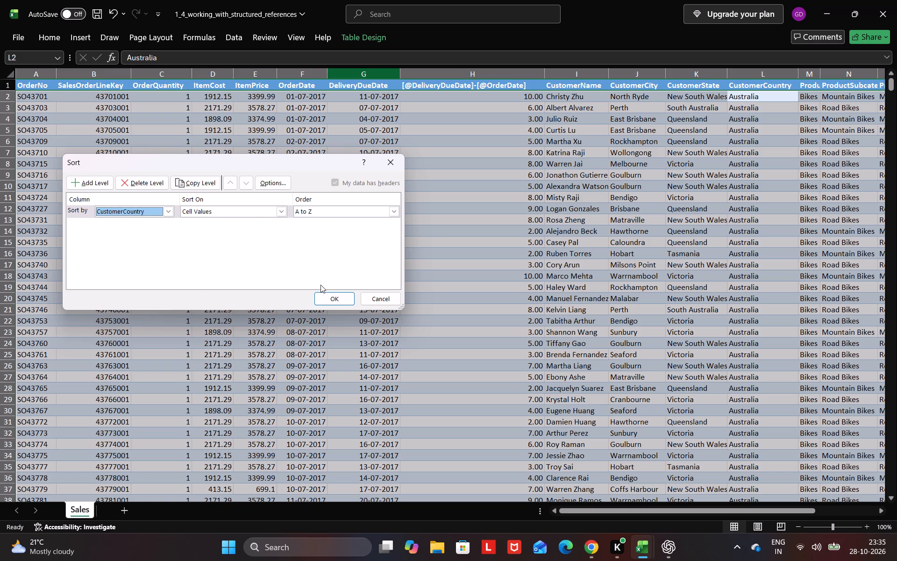
pyautogui.click(328, 299)
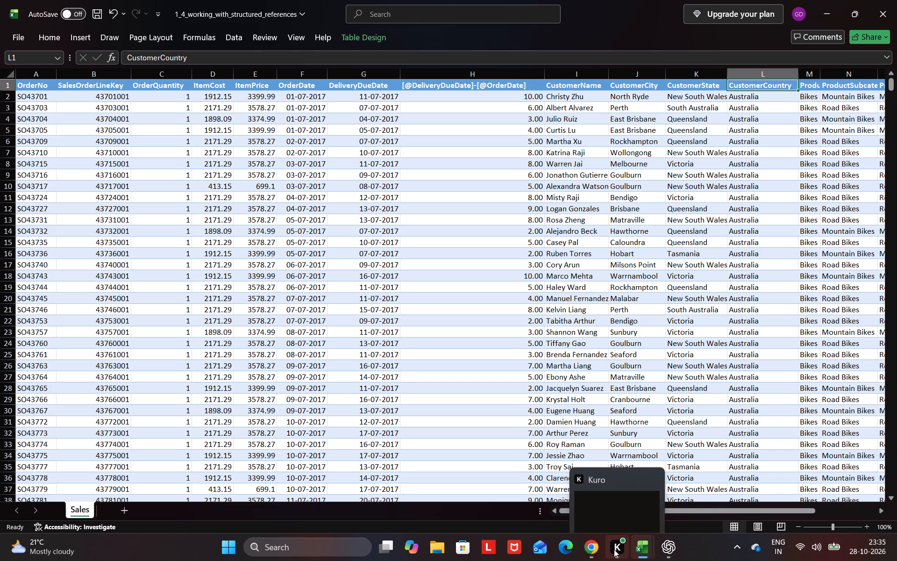
# Reread instruction 3's question and answer options in DataCamp, and examine the sorted Sales rows in Excel for the first visible order number.
pyautogui.click(598, 551)
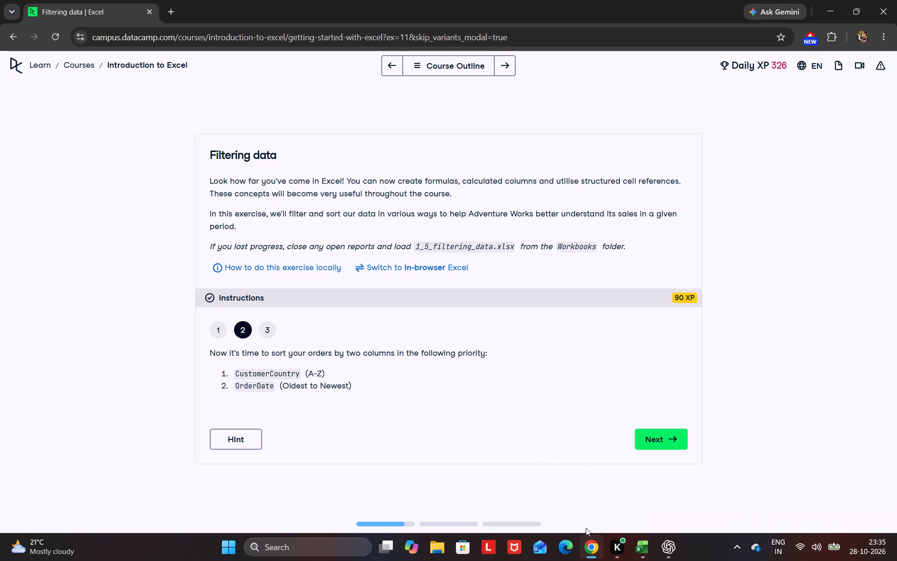
pyautogui.click(267, 334)
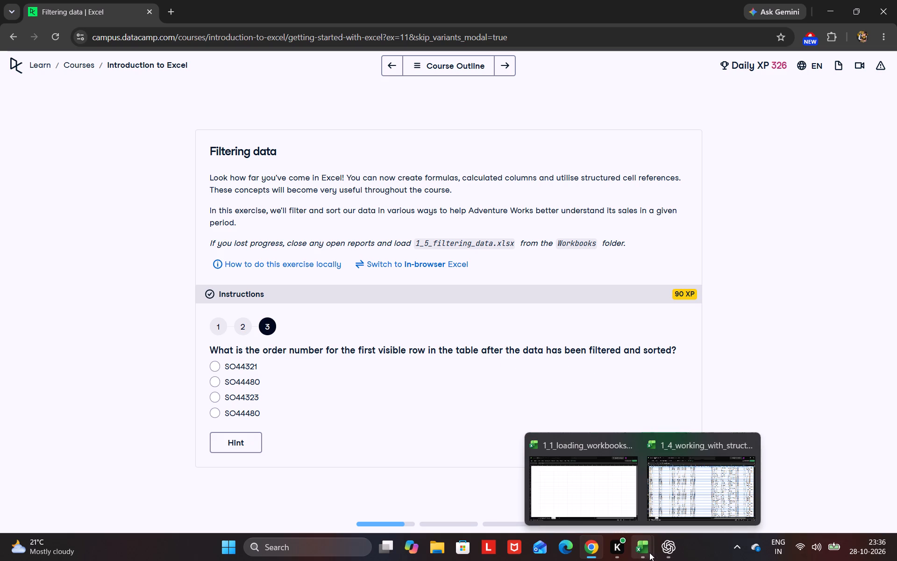
pyautogui.click(680, 483)
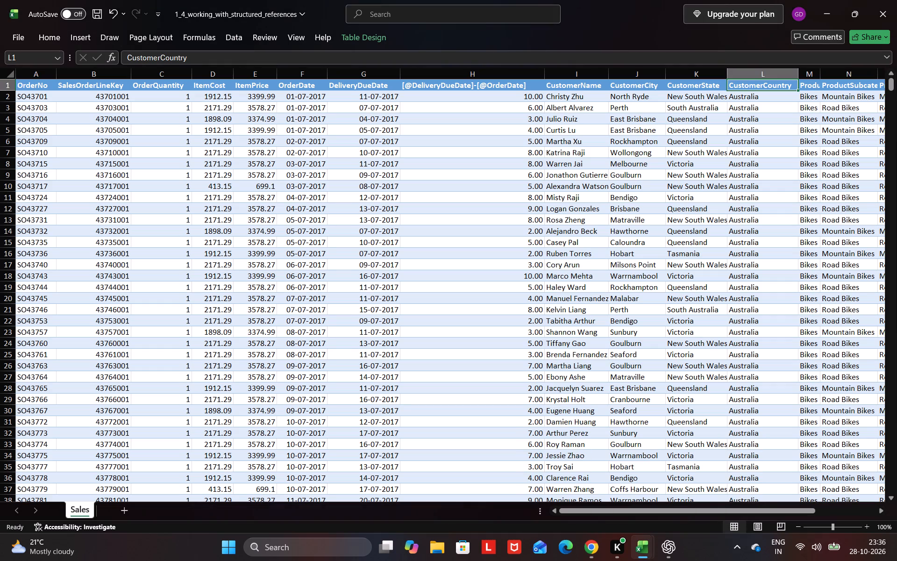
pyautogui.scroll(-3, 131, 156)
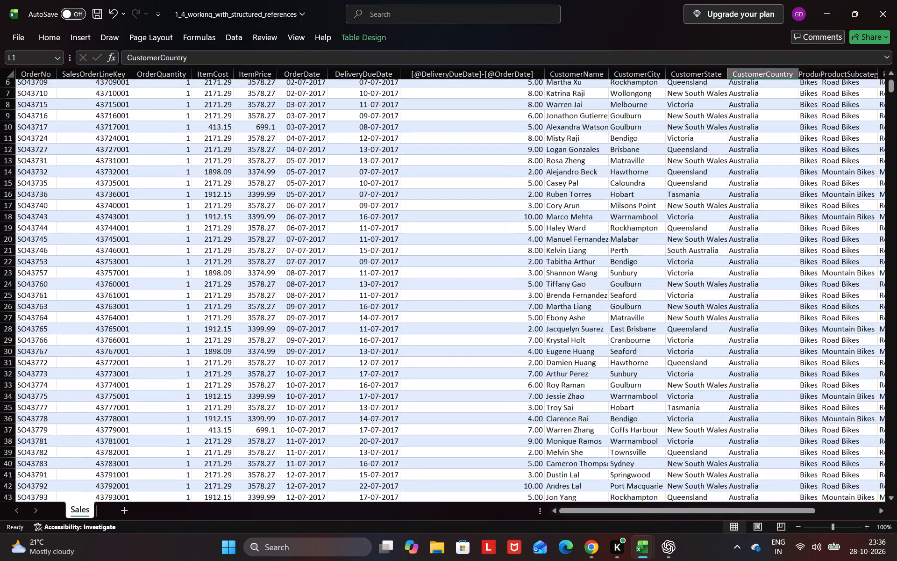
pyautogui.scroll(-20, 131, 158)
pyautogui.scroll(-8, 131, 158)
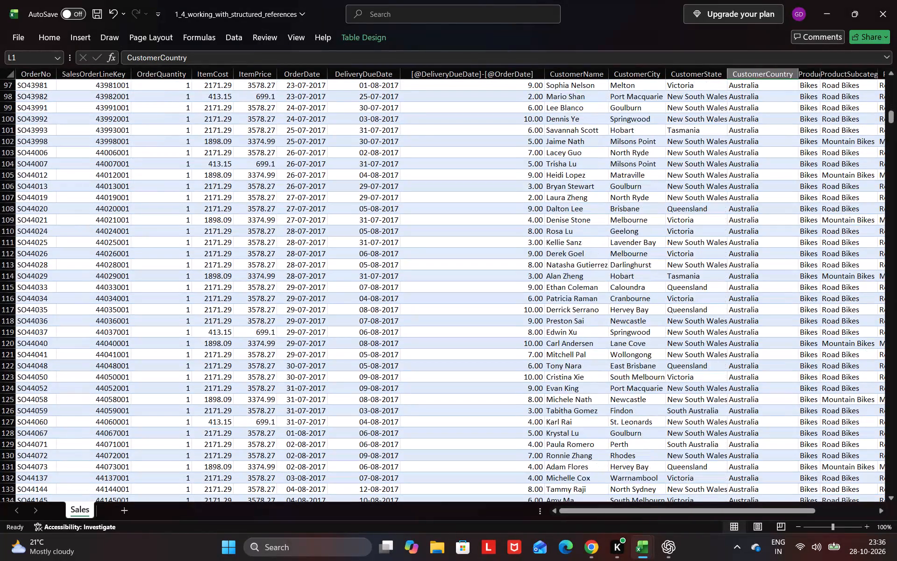
pyautogui.scroll(-3, 97, 178)
pyautogui.scroll(18, 97, 178)
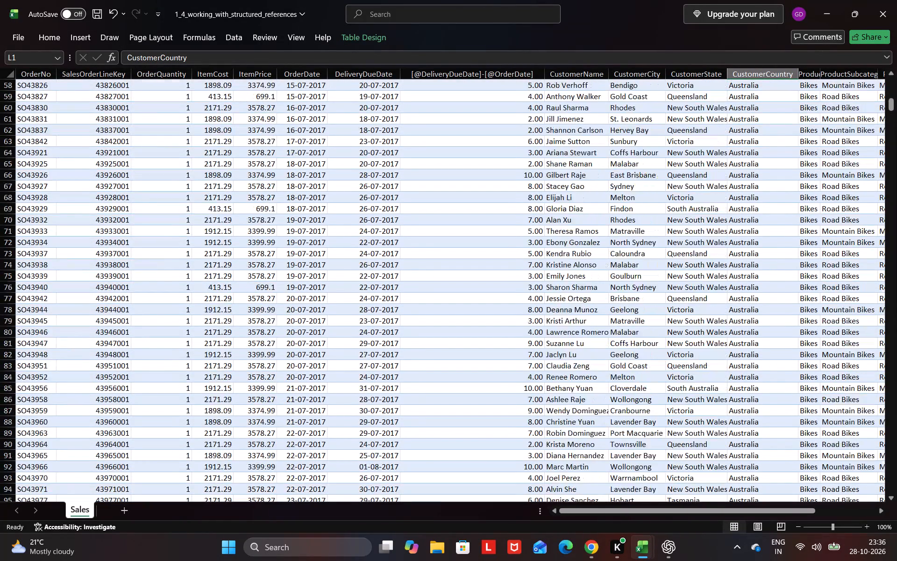
pyautogui.scroll(20, 97, 178)
pyautogui.scroll(5, 97, 178)
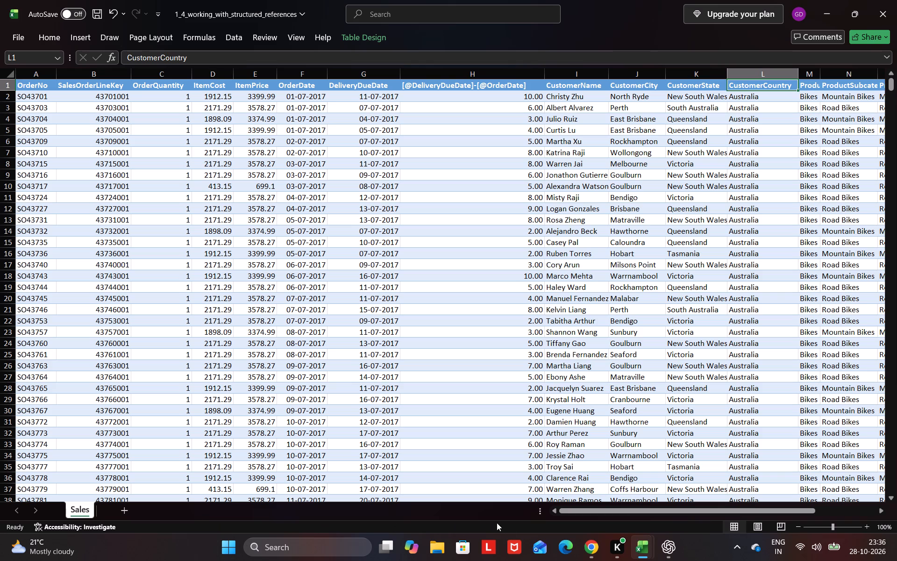
# Capture a full-screen screenshot of DataCamp's instruction 3 question with its answer options.
pyautogui.click(584, 554)
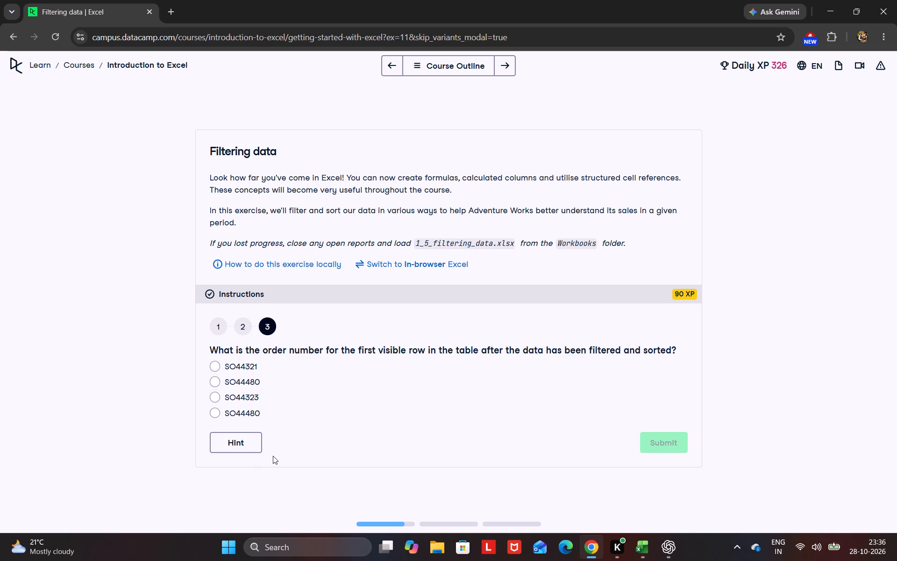
pyautogui.press('shift+super+s')
pyautogui.click(421, 27)
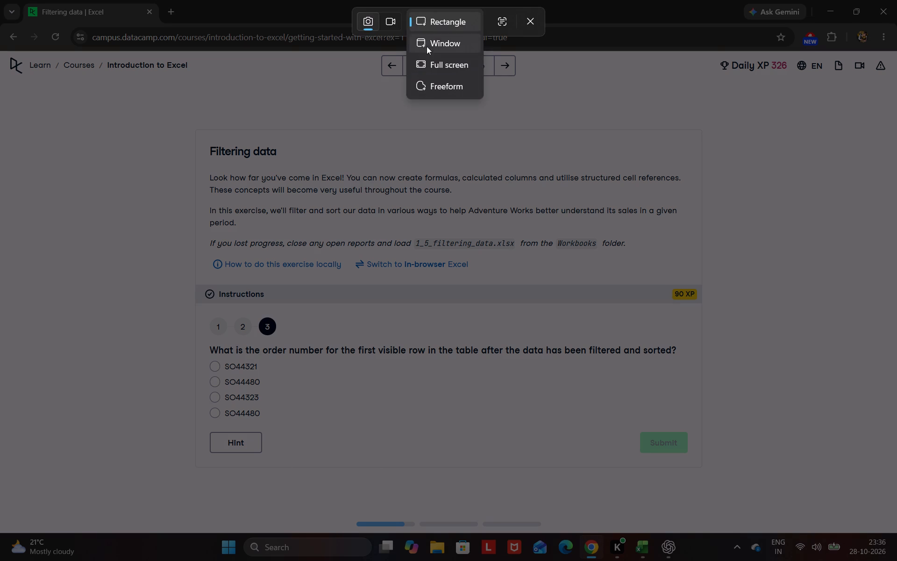
pyautogui.click(457, 67)
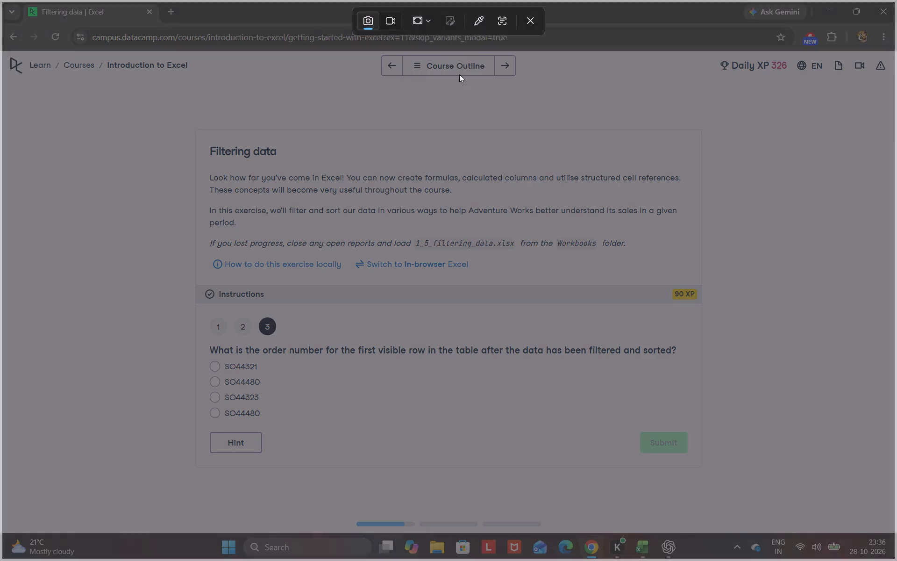
pyautogui.click(647, 547)
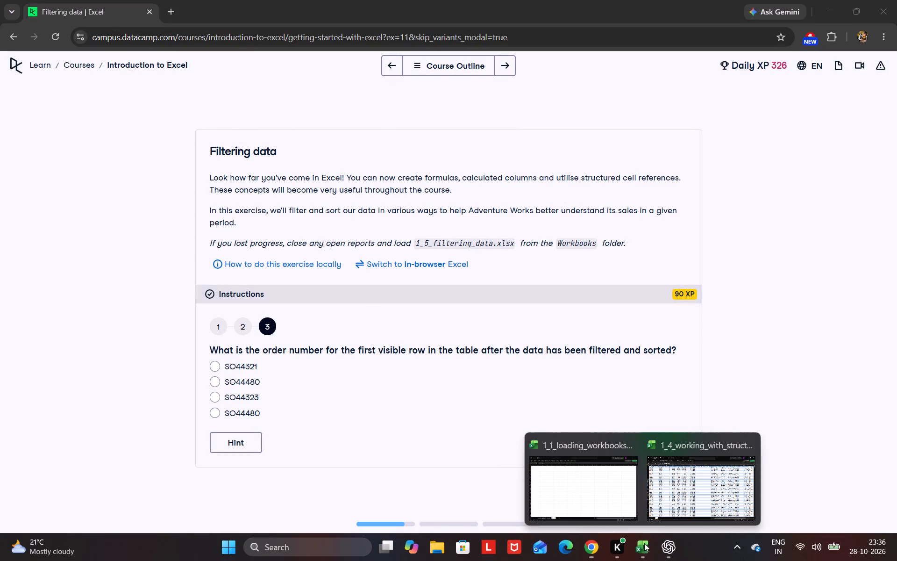
pyautogui.click(668, 508)
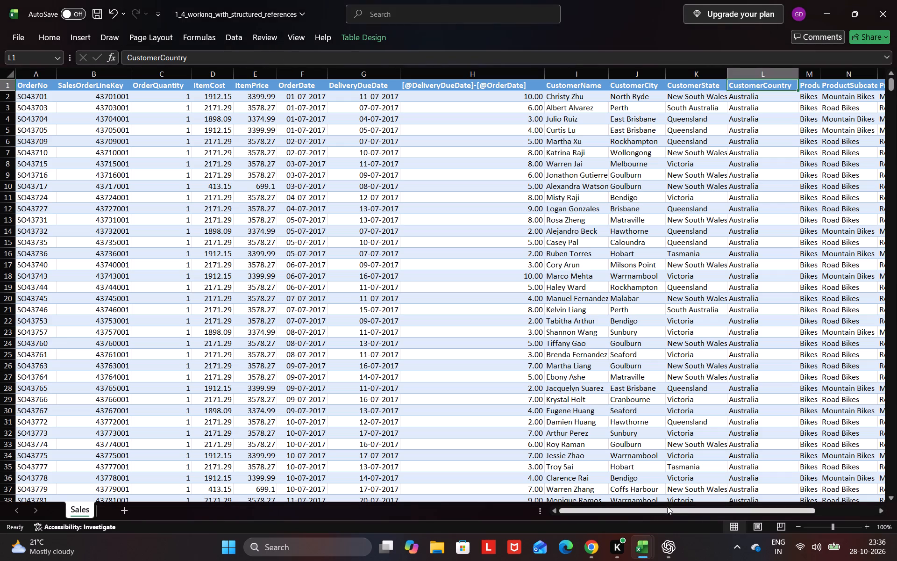
pyautogui.press('shift+super+s')
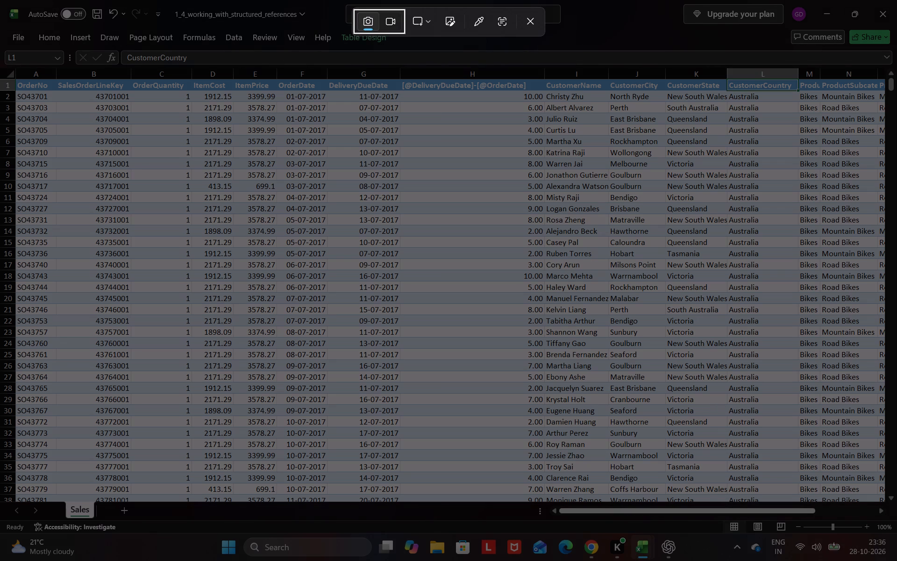
pyautogui.click(429, 29)
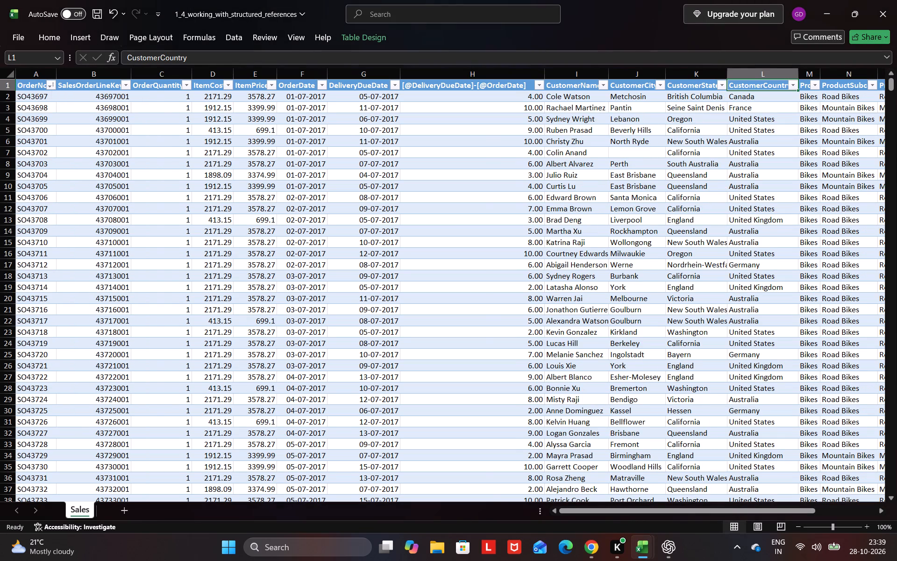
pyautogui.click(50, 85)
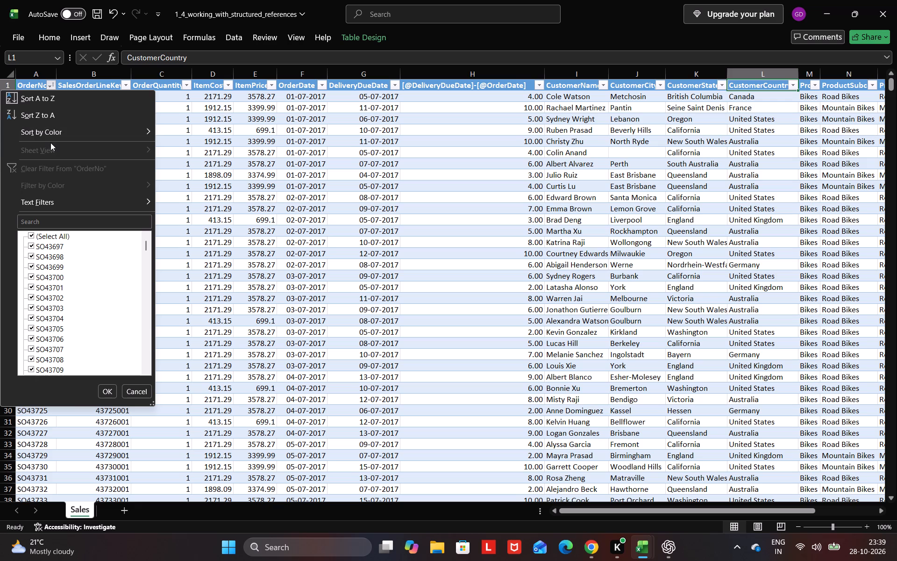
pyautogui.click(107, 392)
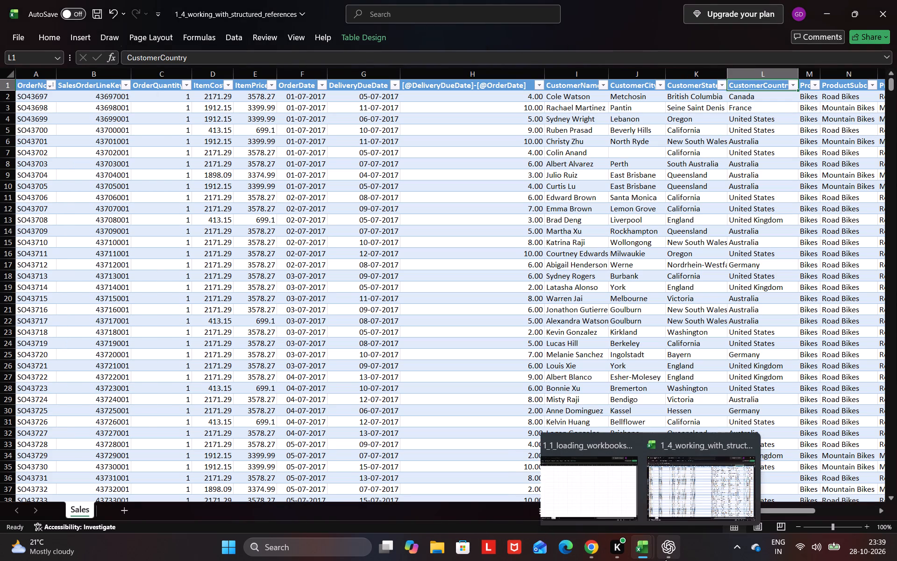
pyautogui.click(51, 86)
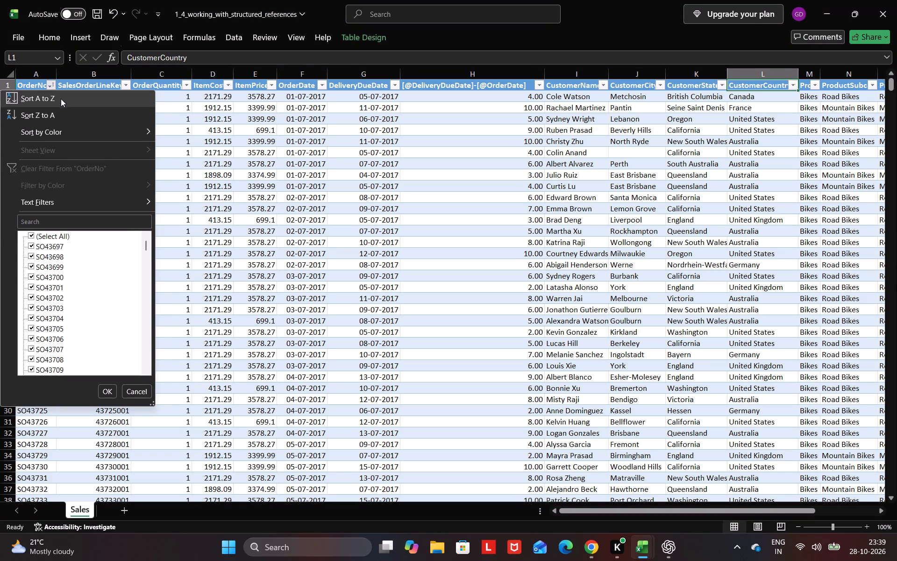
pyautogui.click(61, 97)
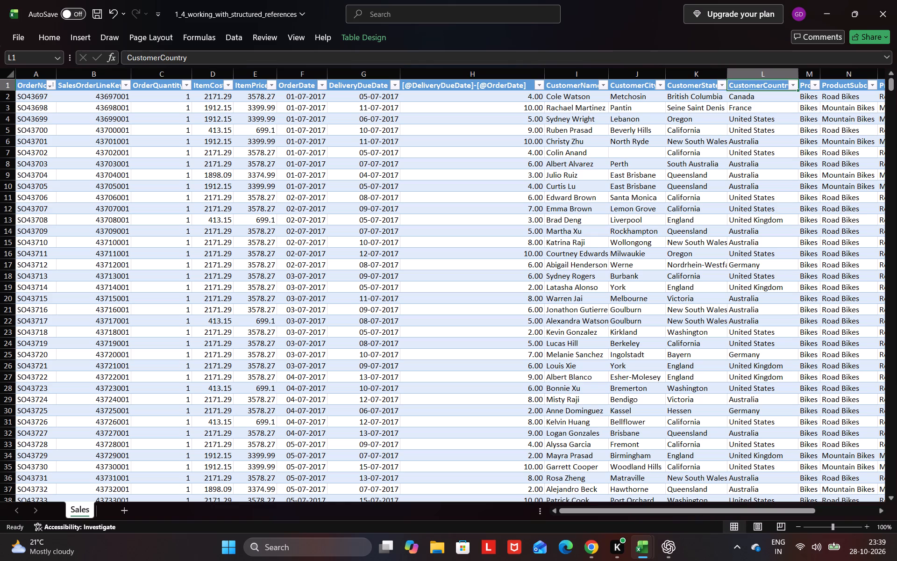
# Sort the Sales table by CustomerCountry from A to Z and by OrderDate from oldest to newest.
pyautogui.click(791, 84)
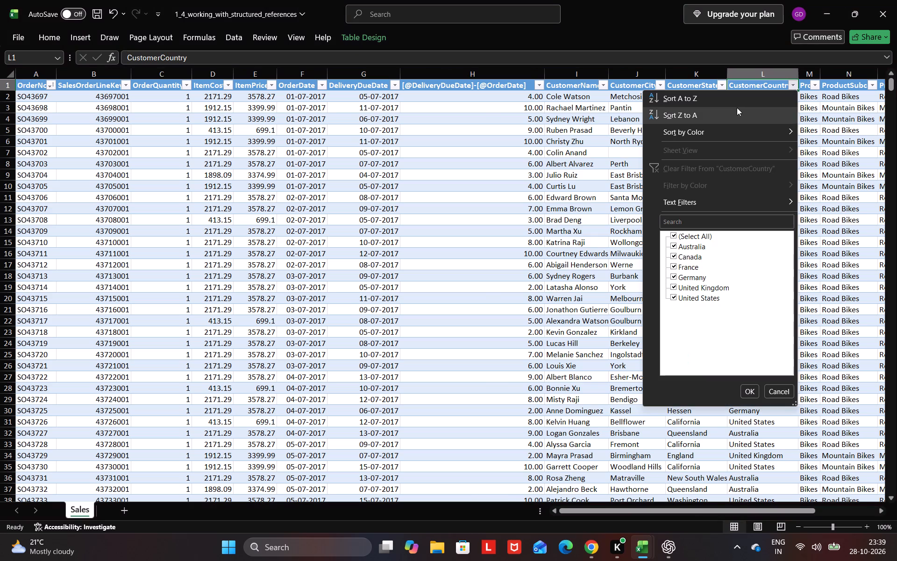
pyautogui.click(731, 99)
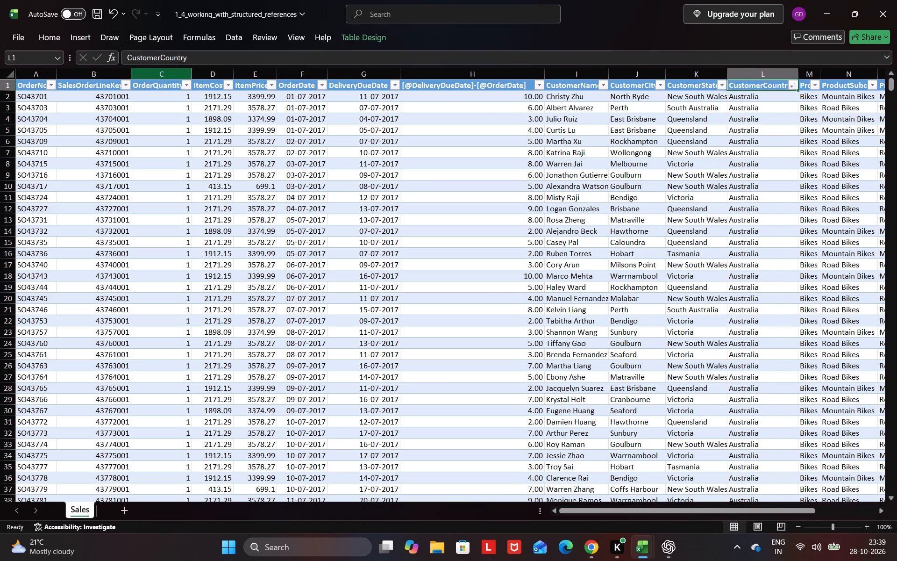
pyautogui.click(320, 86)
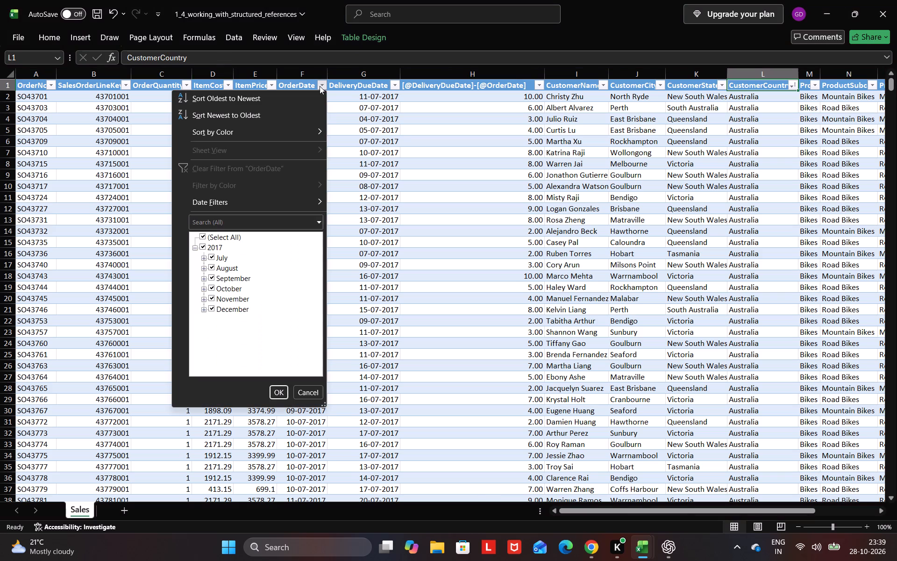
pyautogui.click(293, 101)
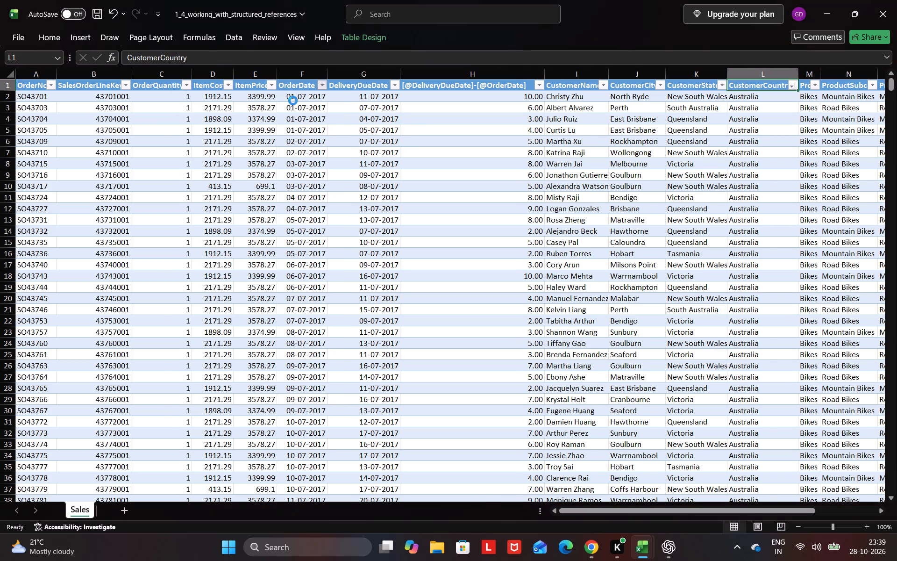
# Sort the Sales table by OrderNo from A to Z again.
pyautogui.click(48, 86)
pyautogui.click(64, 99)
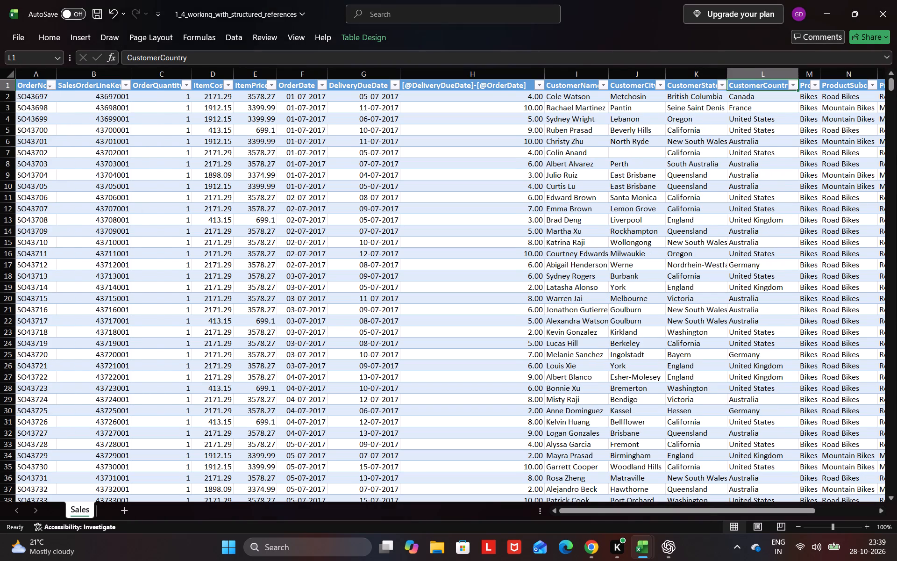
# Sort the Sales table by OrderNo from Z to A.
pyautogui.click(50, 86)
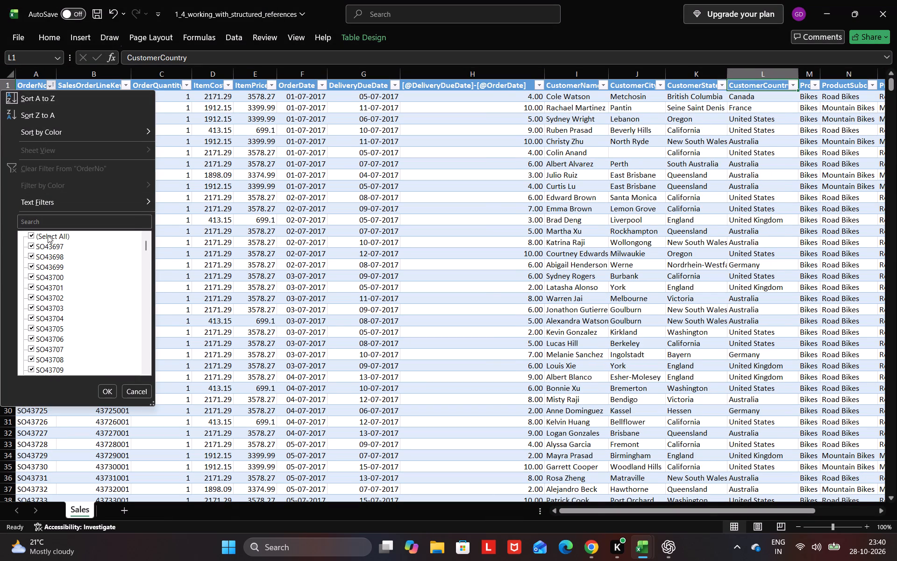
pyautogui.click(28, 109)
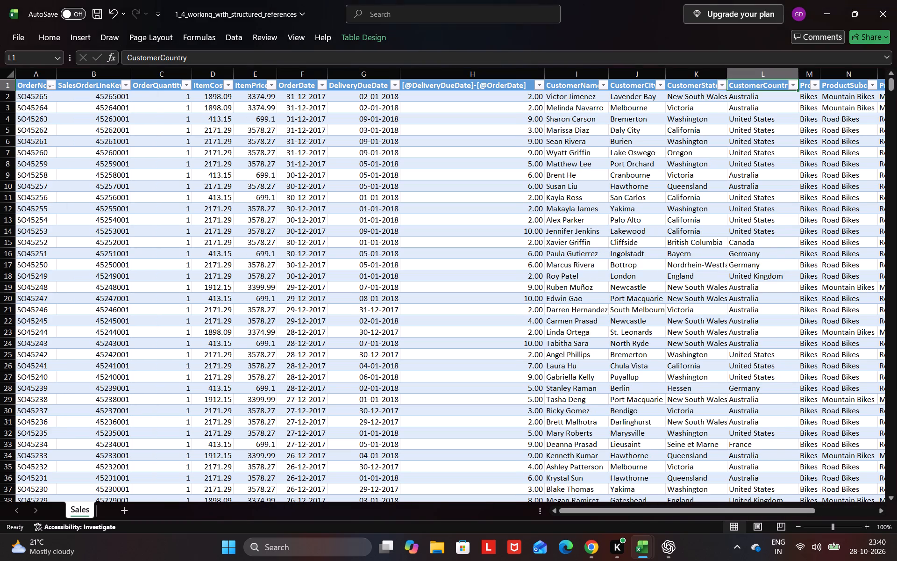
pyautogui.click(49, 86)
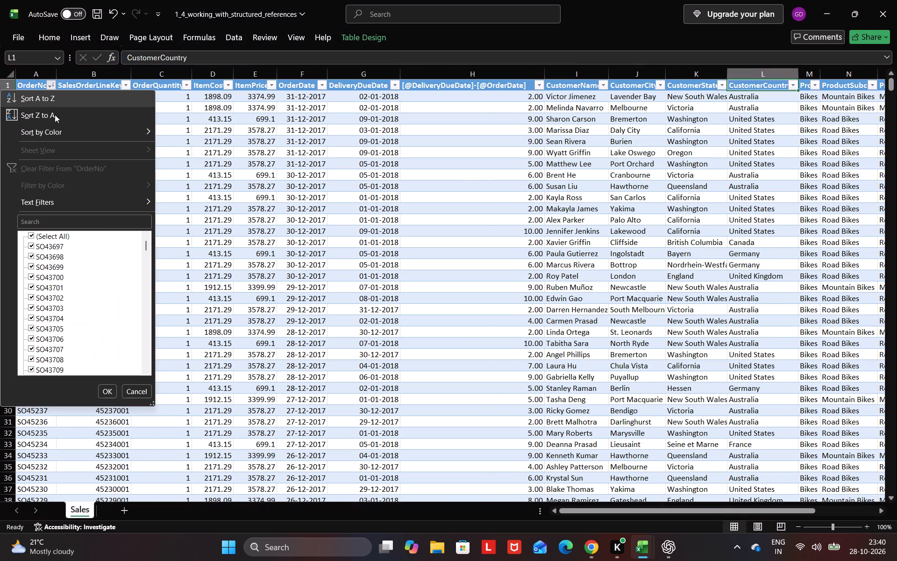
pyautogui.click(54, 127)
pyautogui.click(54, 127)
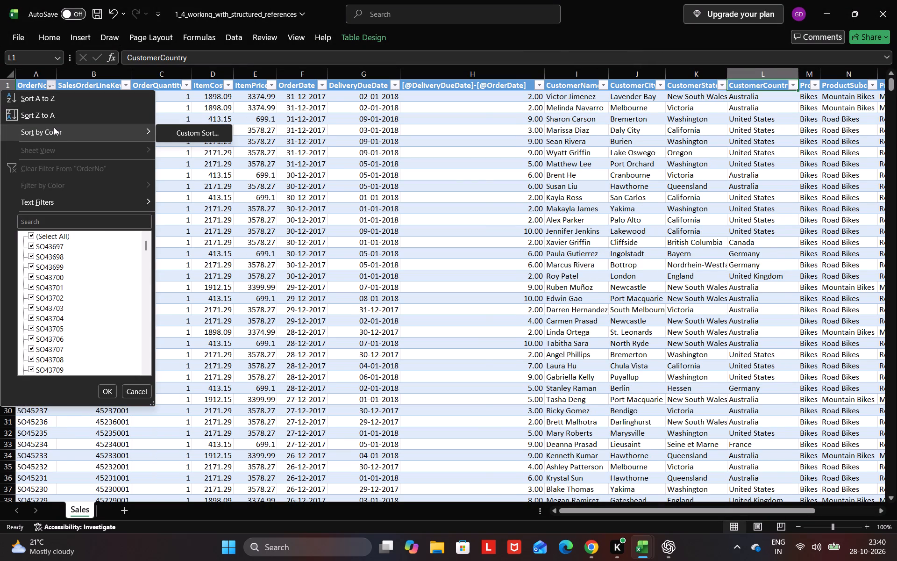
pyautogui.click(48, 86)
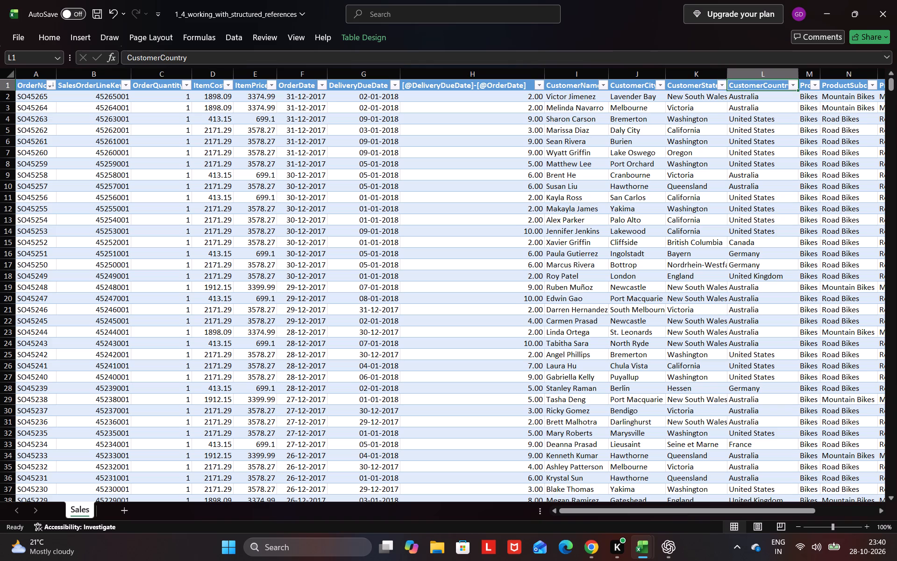
# Sort the Sales table by OrderDate from oldest to newest, followed by CustomerCountry from A to Z.
pyautogui.click(320, 91)
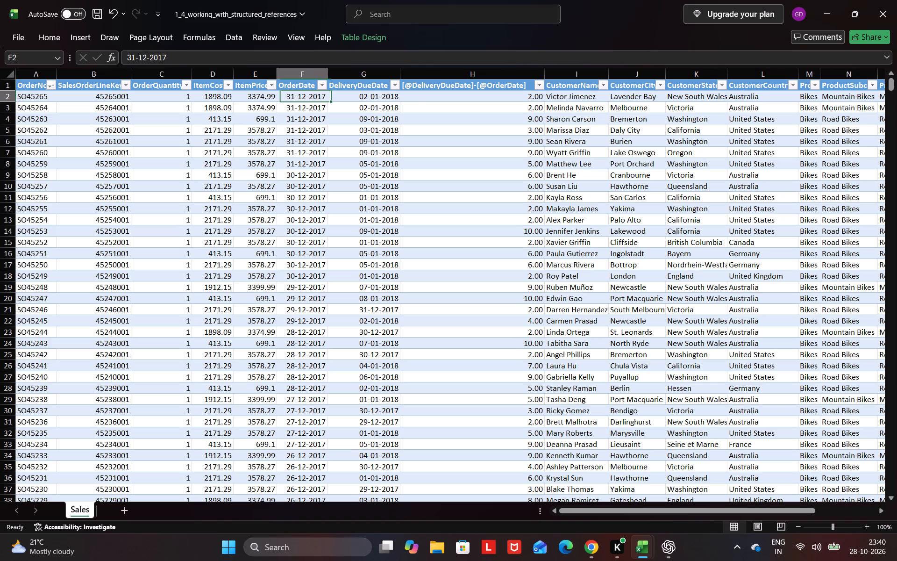
pyautogui.click(322, 84)
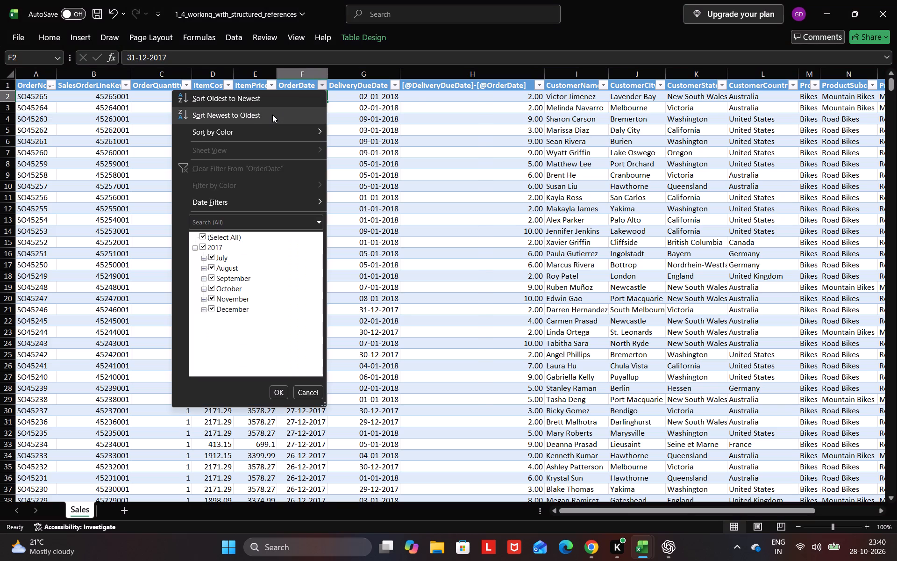
pyautogui.click(271, 101)
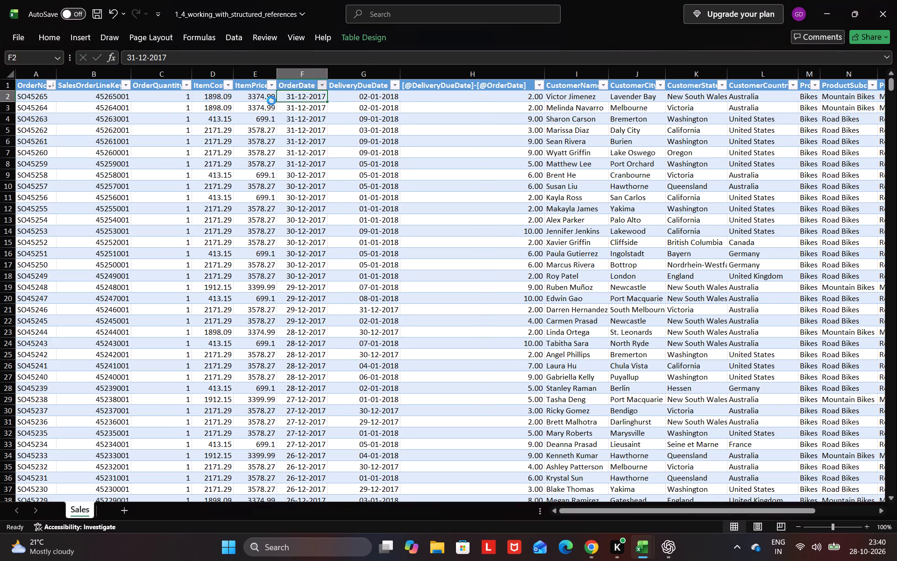
pyautogui.click(790, 90)
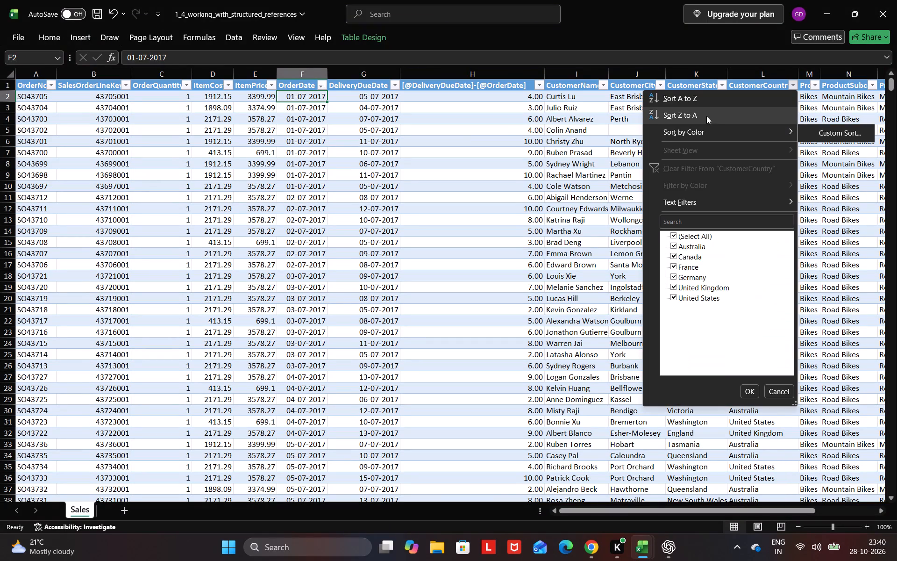
pyautogui.click(701, 101)
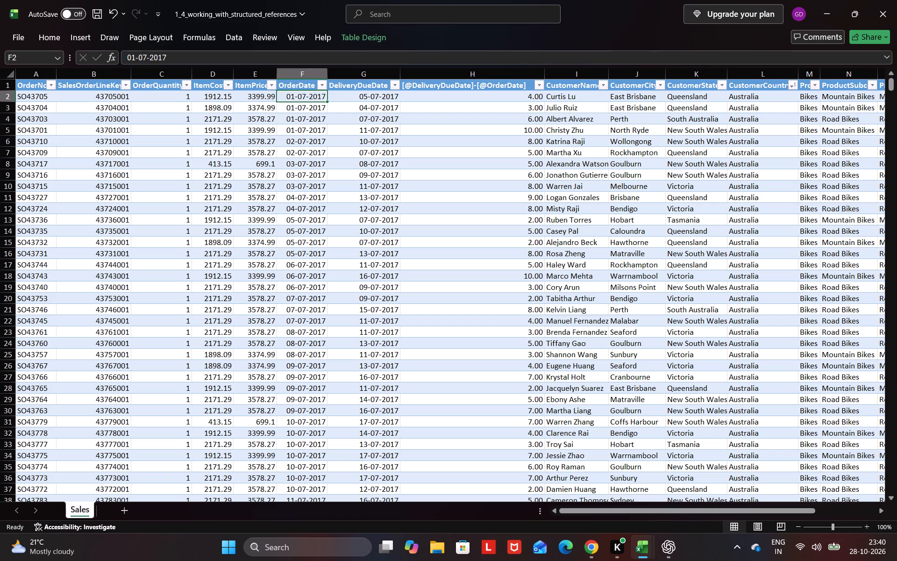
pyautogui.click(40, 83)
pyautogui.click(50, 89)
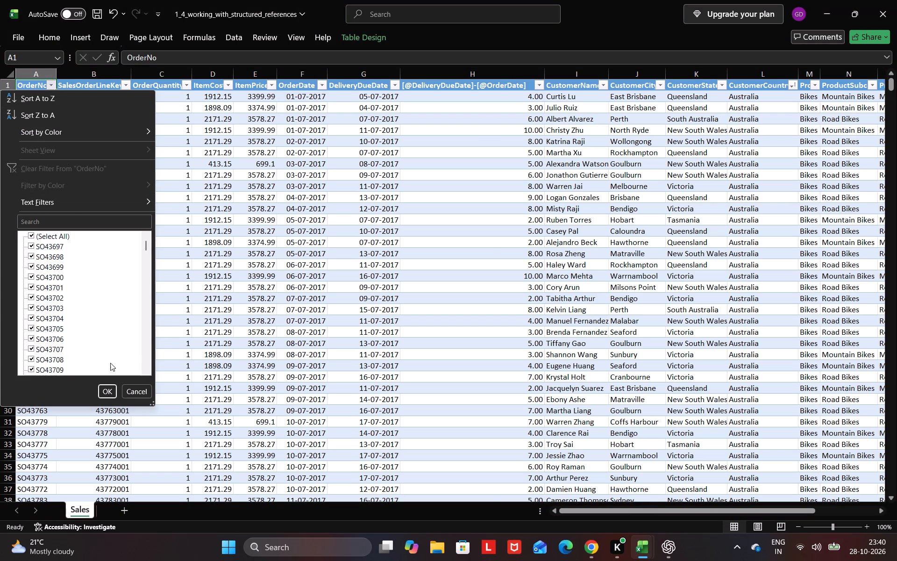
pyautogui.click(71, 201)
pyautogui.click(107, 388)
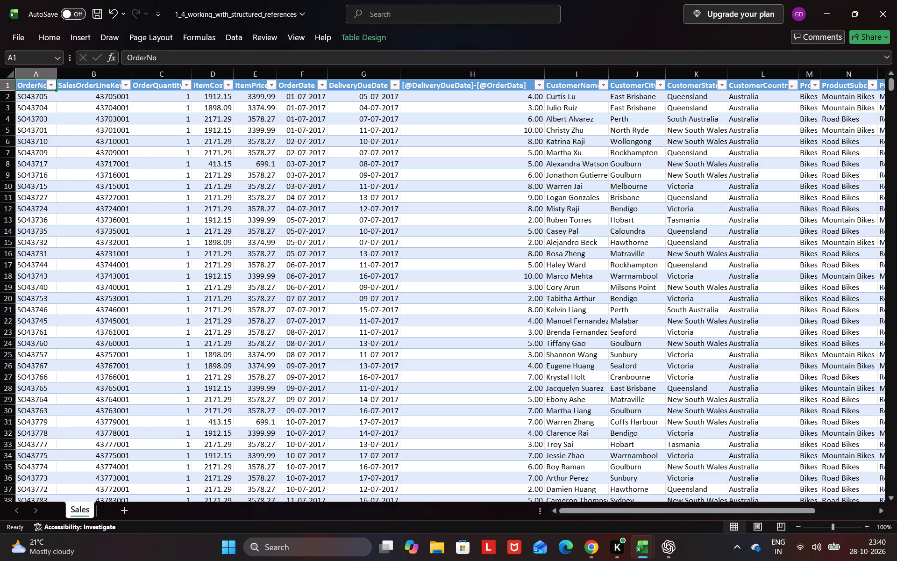
pyautogui.click(593, 541)
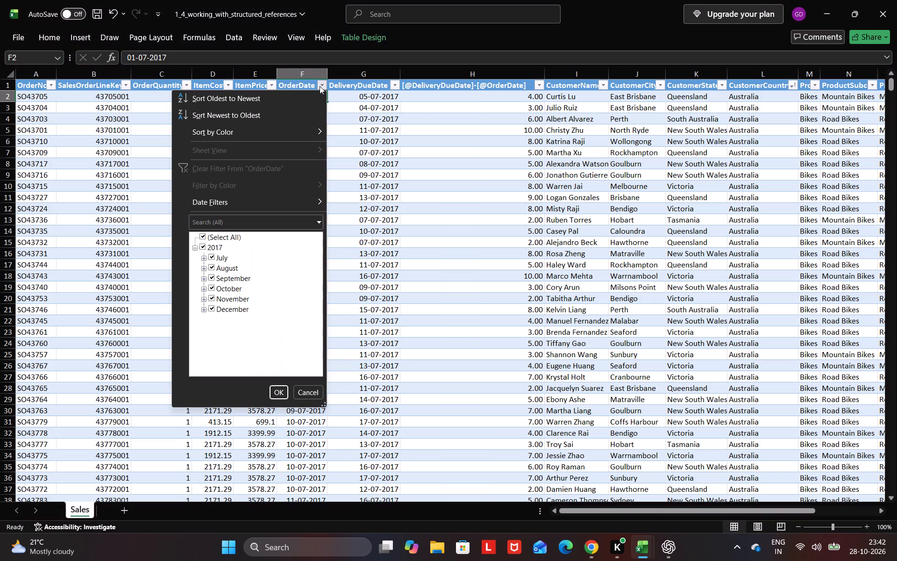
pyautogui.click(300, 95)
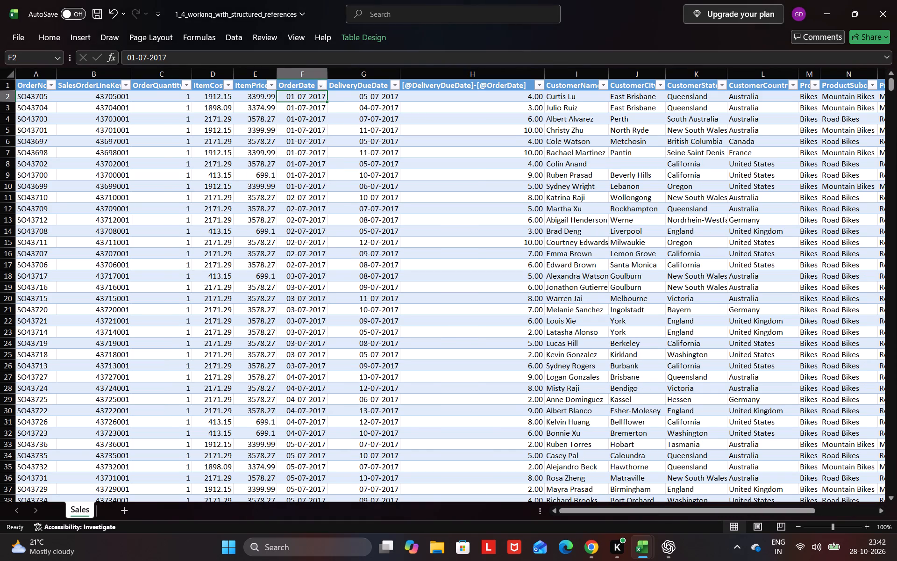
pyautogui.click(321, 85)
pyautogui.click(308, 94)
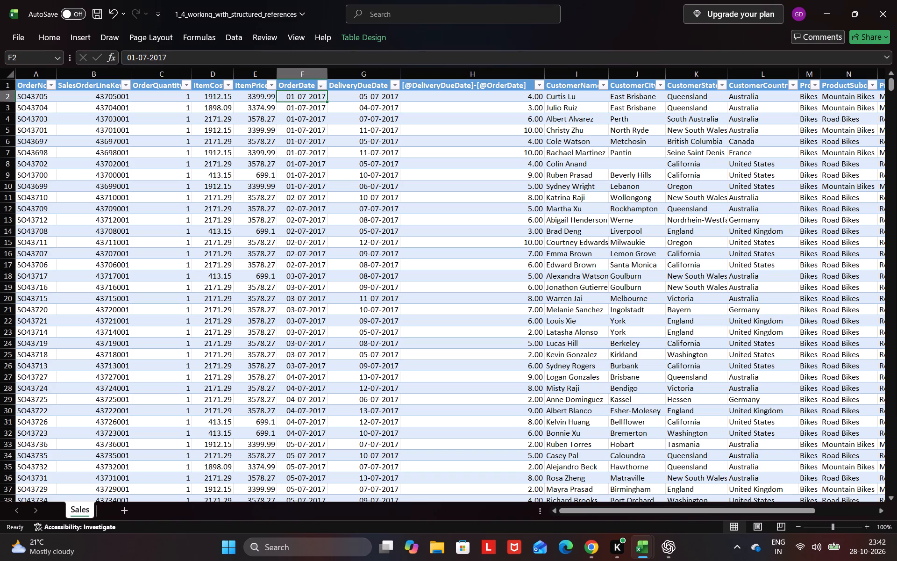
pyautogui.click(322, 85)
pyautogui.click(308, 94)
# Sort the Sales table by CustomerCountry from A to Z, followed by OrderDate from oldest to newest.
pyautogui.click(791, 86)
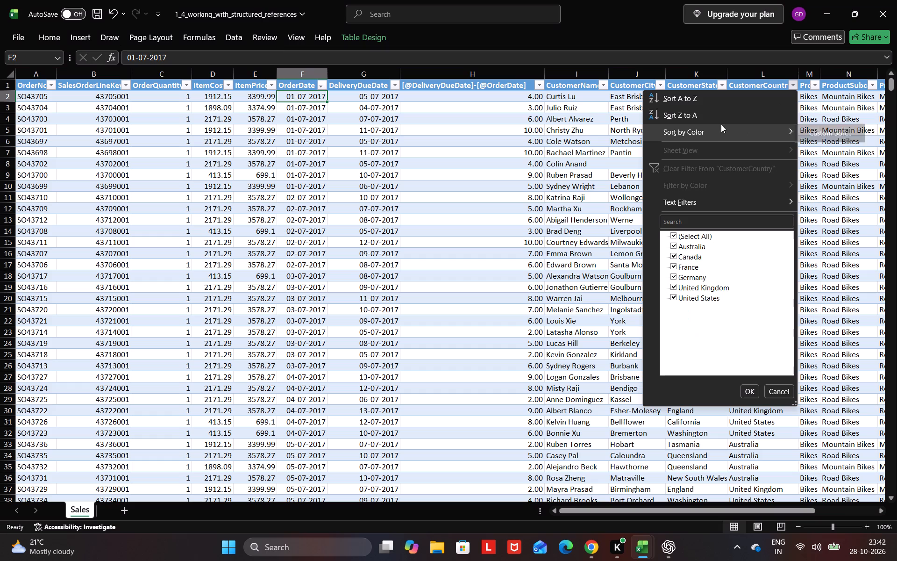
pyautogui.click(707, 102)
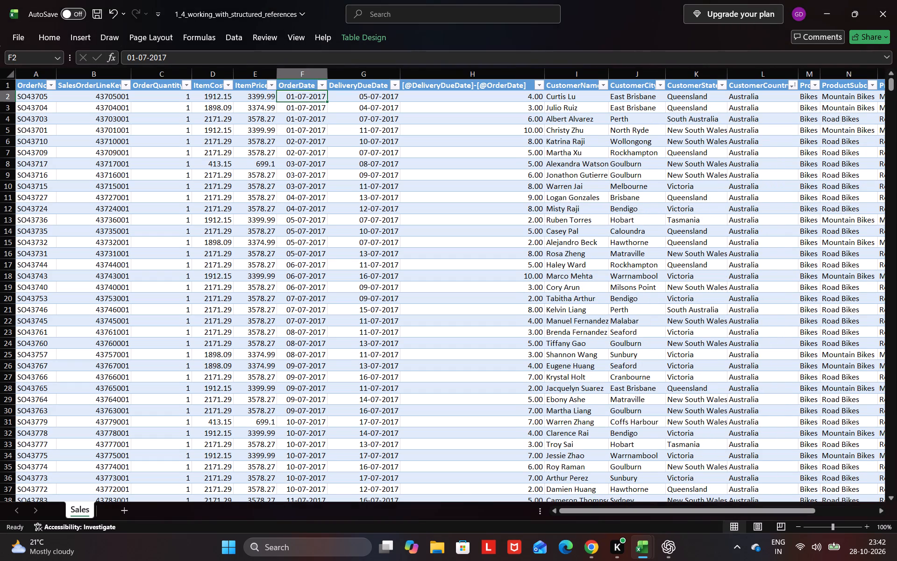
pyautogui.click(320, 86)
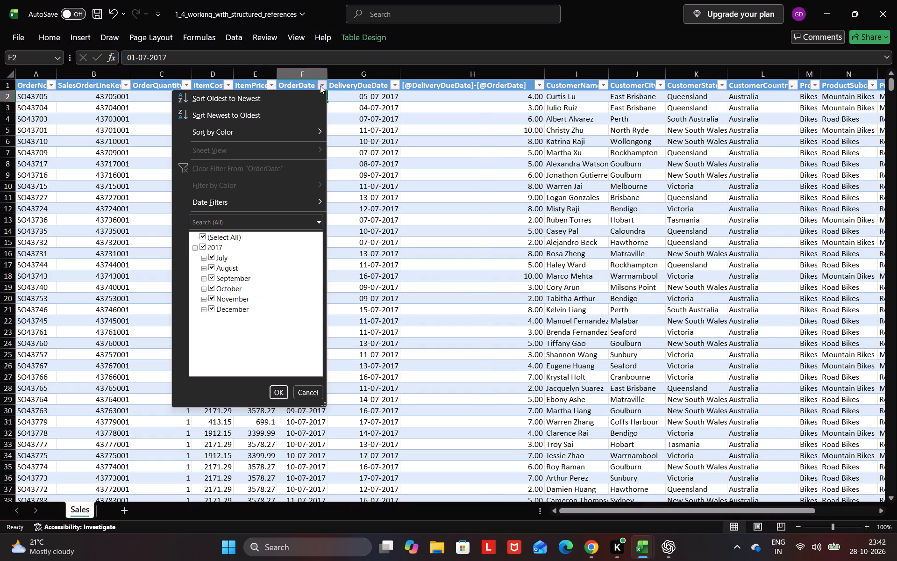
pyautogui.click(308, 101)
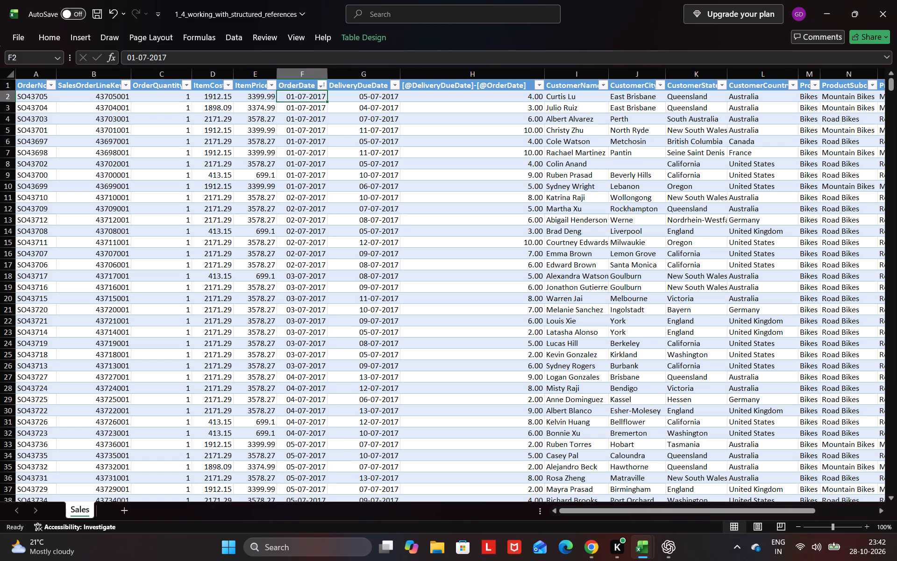
# Sort the Sales table successively by OrderNo from A to Z, OrderDate from oldest to newest, and CustomerCountry from A to Z.
pyautogui.click(52, 78)
pyautogui.click(52, 82)
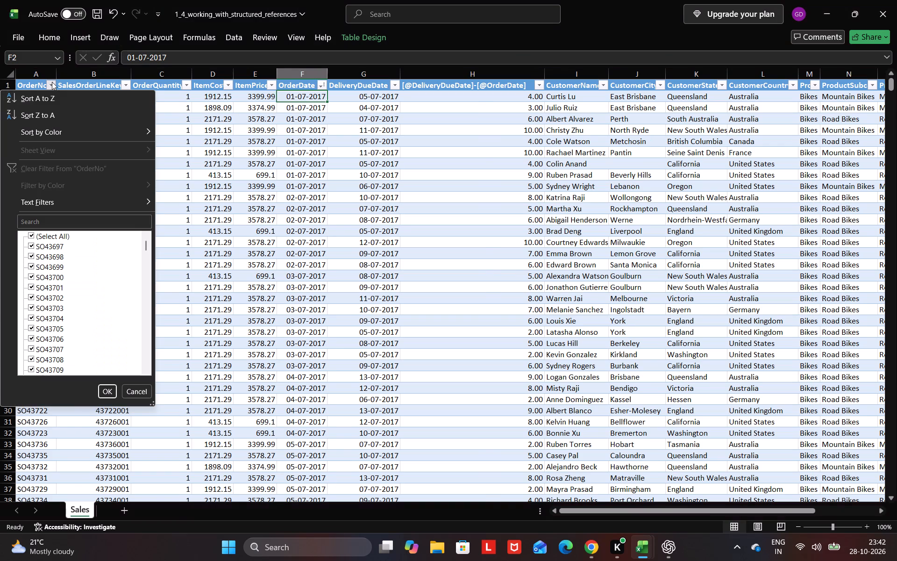
pyautogui.click(54, 95)
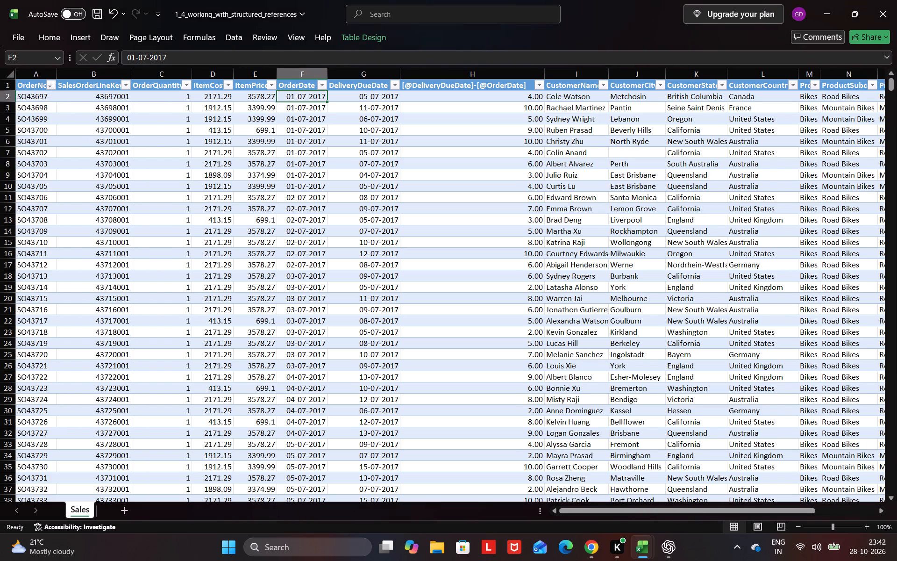
pyautogui.click(324, 86)
pyautogui.click(283, 102)
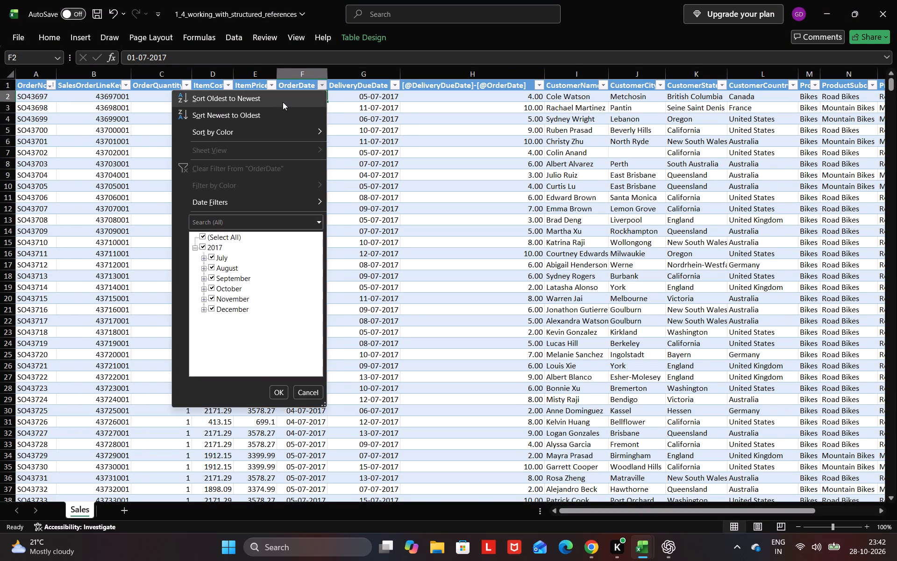
pyautogui.click(790, 89)
pyautogui.click(752, 102)
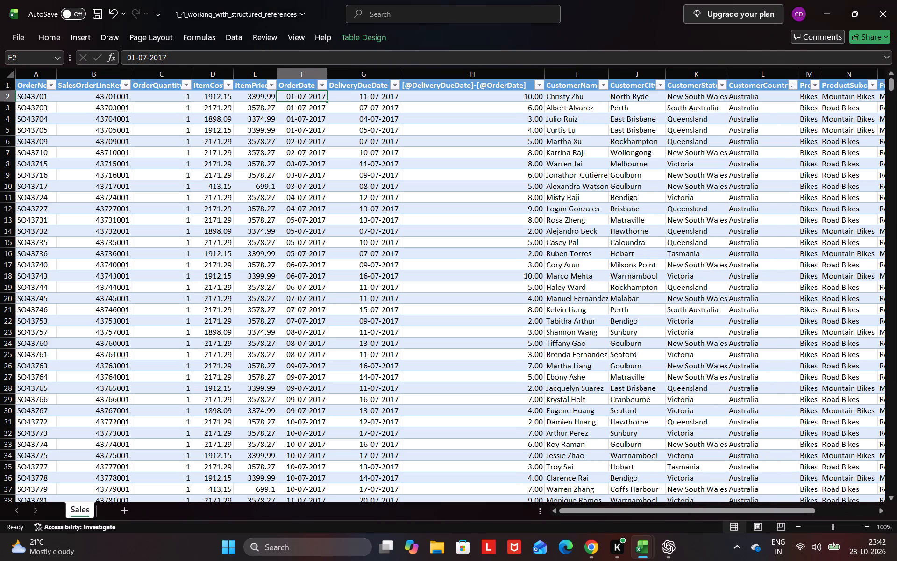
pyautogui.scroll(-1, 84, 207)
pyautogui.scroll(5, 87, 213)
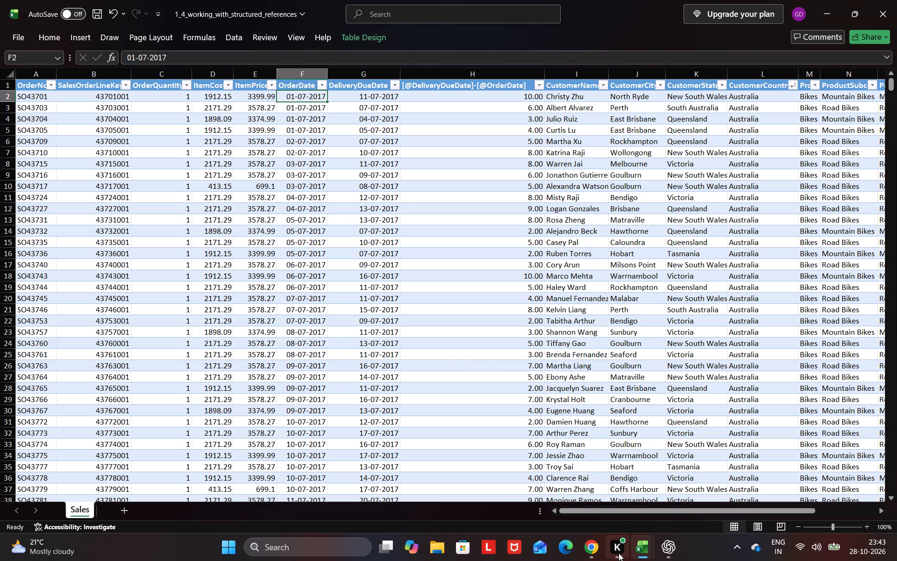
# Switch to DataCamp in Chrome, leave the hint and review the exercise's second instruction on sort priority.
pyautogui.click(597, 553)
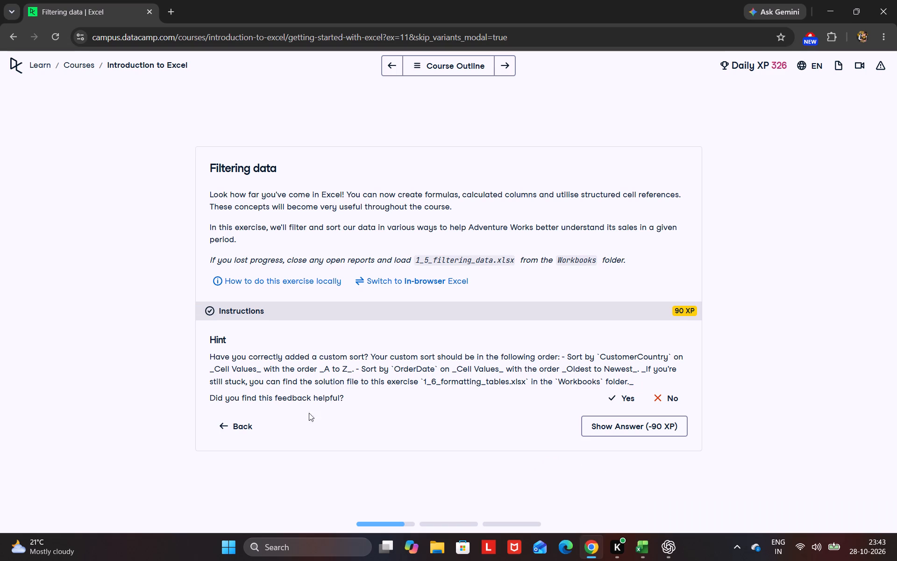
pyautogui.click(235, 431)
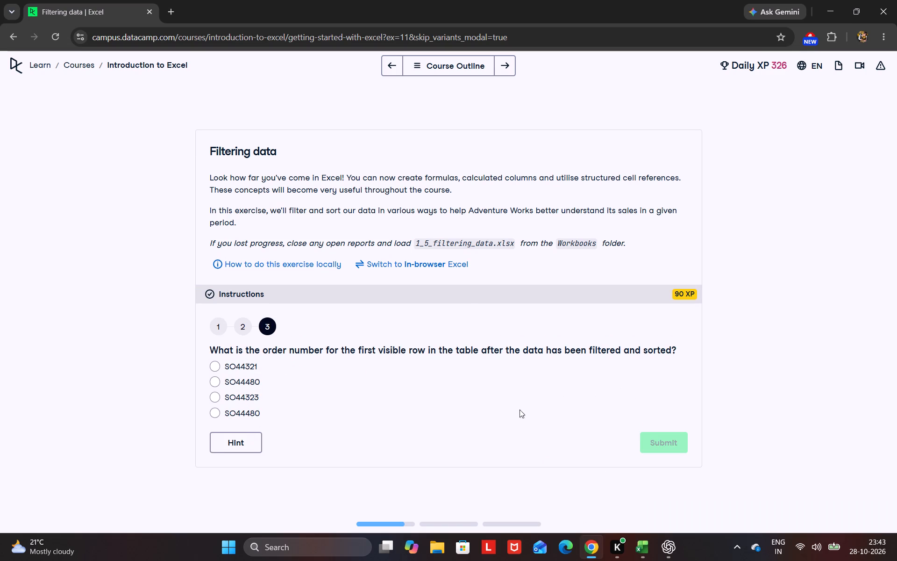
pyautogui.click(212, 452)
pyautogui.click(232, 421)
pyautogui.click(242, 332)
pyautogui.click(258, 331)
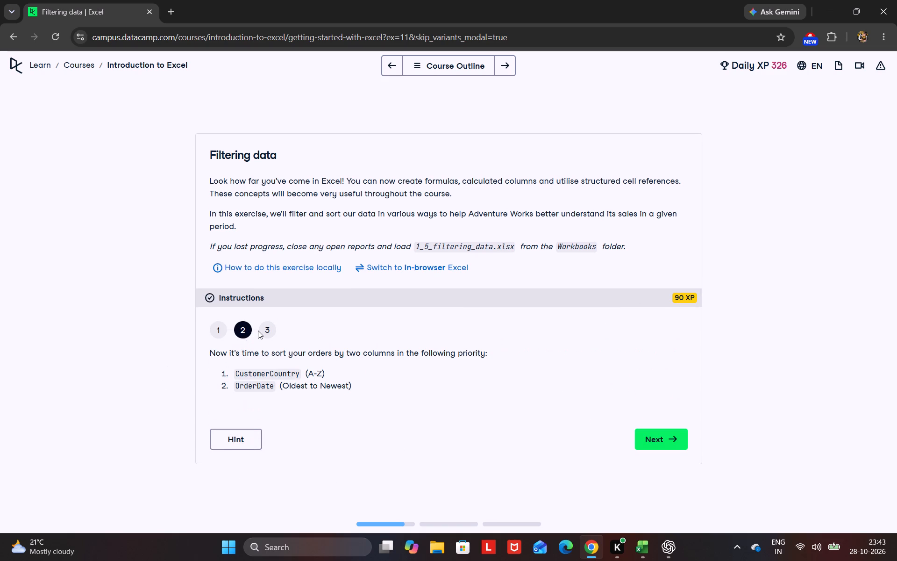
pyautogui.click(274, 328)
# Submit SO44321 as the first visible row's order number and return to the question from the feedback.
pyautogui.click(247, 361)
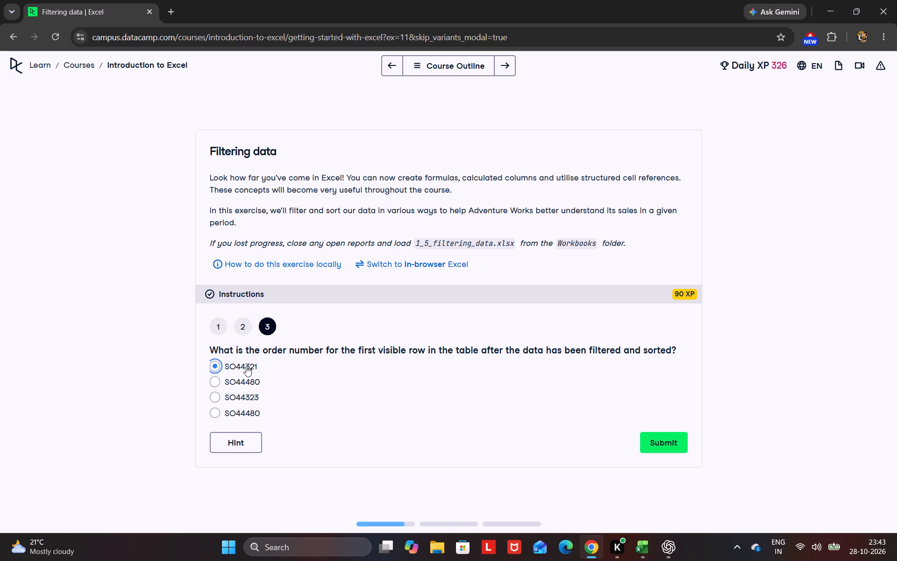
pyautogui.click(658, 437)
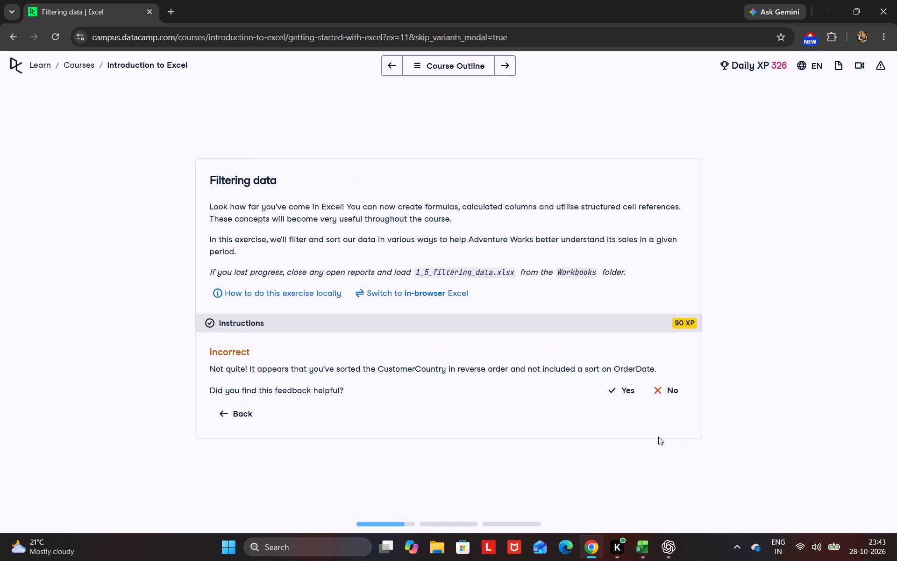
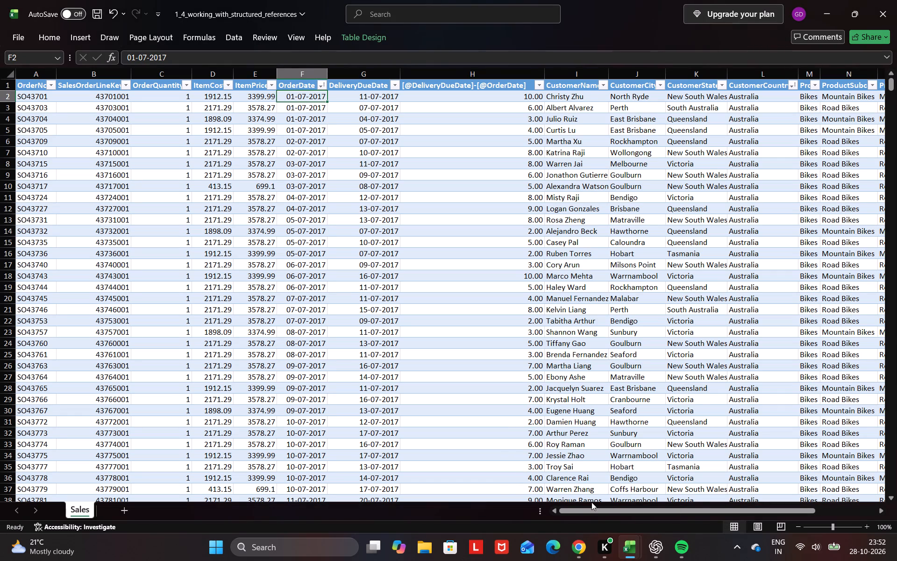
pyautogui.scroll(-1, 77, 320)
pyautogui.scroll(3, 77, 320)
pyautogui.scroll(1, 100, 244)
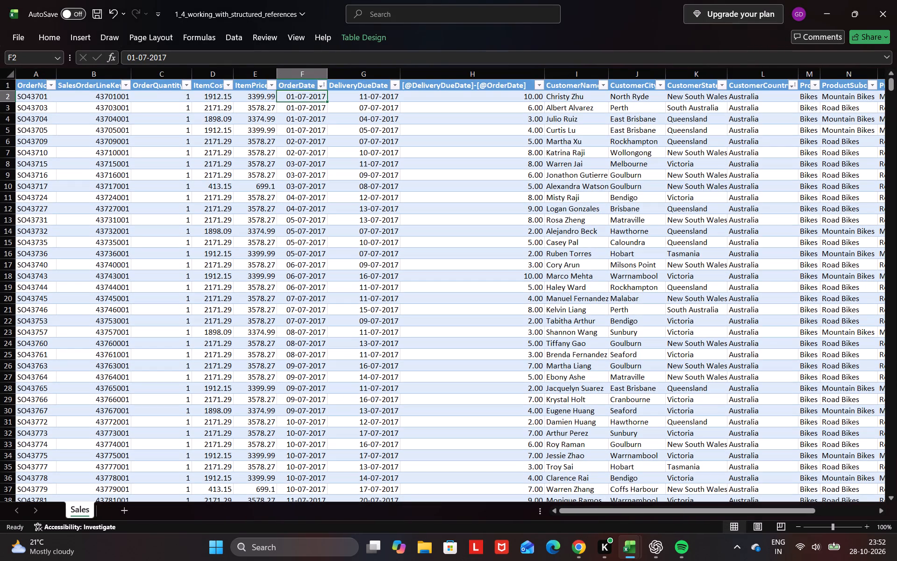
pyautogui.scroll(2, 160, 165)
pyautogui.click(322, 84)
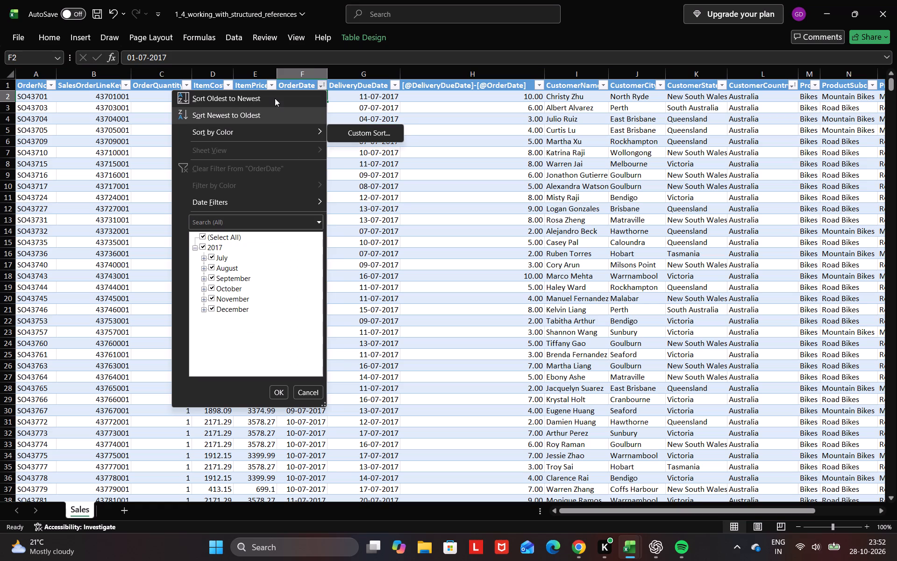
pyautogui.click(275, 98)
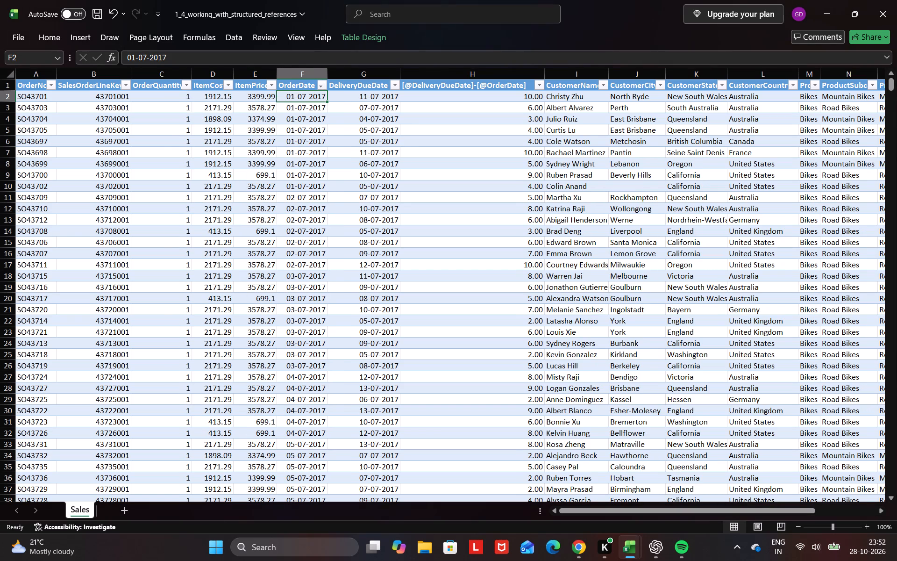
pyautogui.click(795, 85)
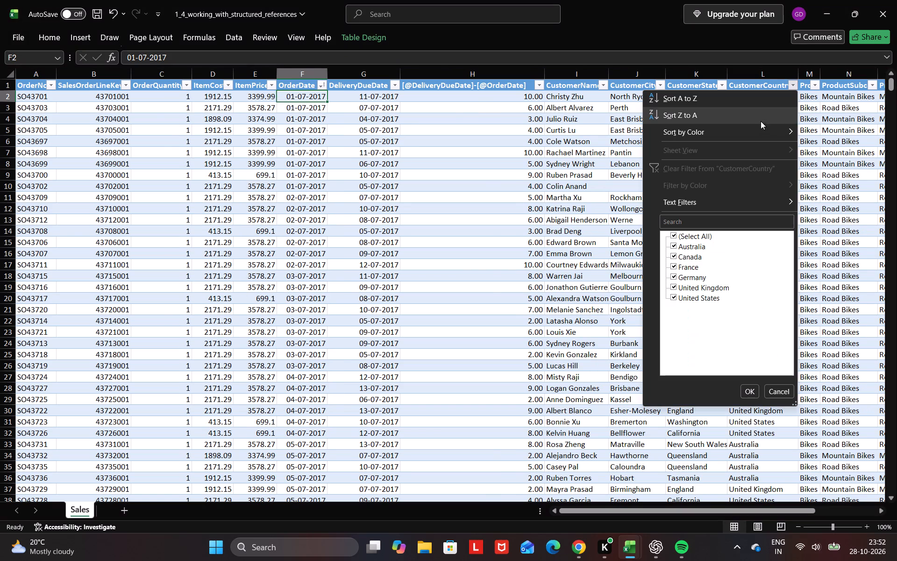
pyautogui.click(735, 97)
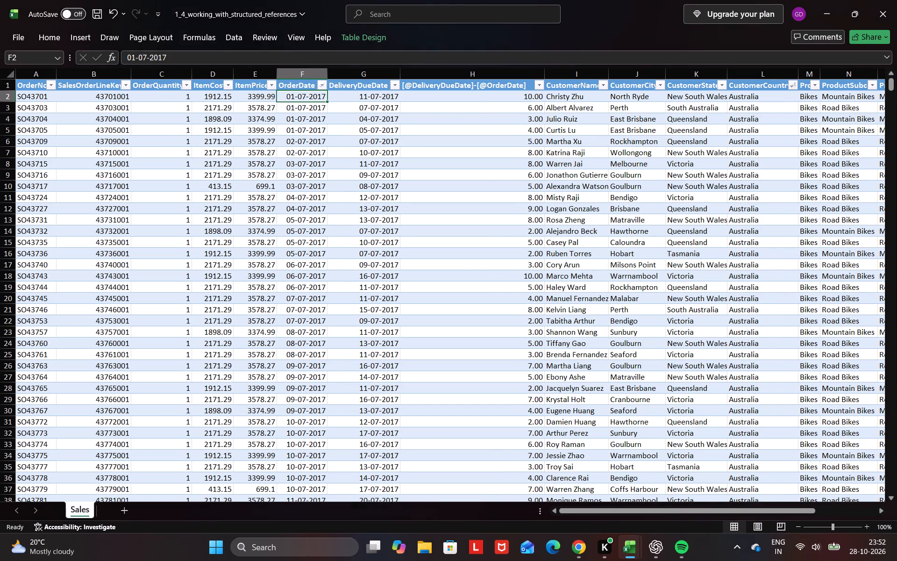
# Switch to DataCamp in Chrome, submit SO44321 as the first visible order number, and return to the question from the feedback.
pyautogui.click(584, 553)
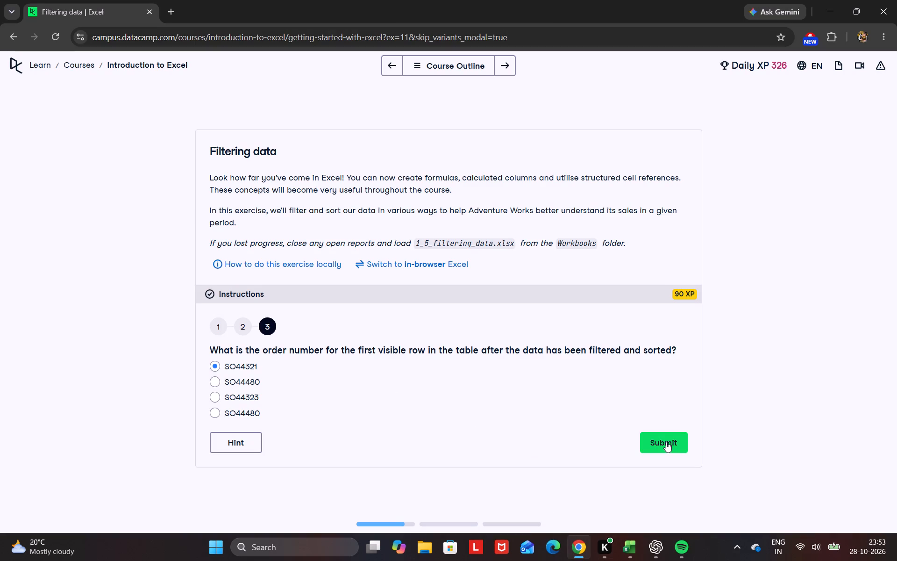
pyautogui.click(666, 442)
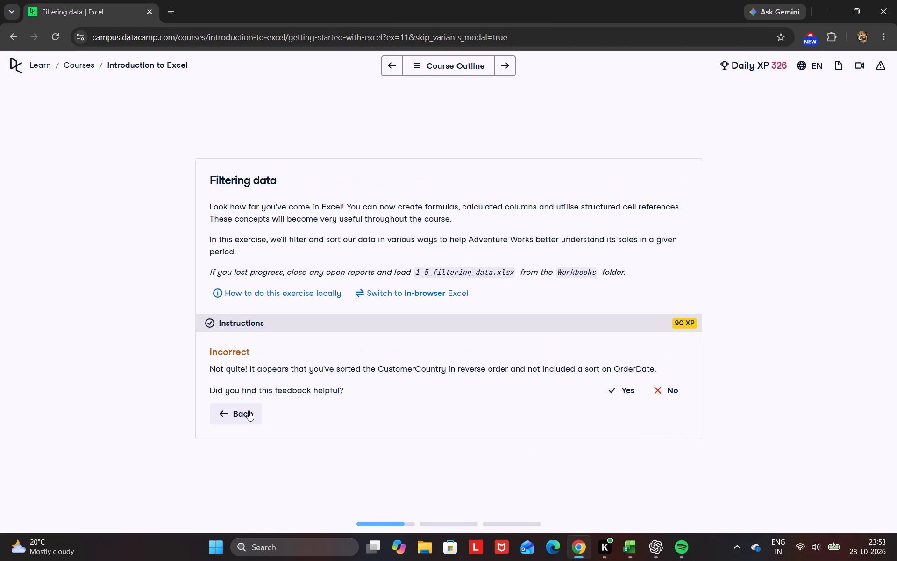
pyautogui.click(249, 411)
# Review instructions 1 and 2 of the Filtering data exercise and read the hint for filtering the Sales table.
pyautogui.click(240, 321)
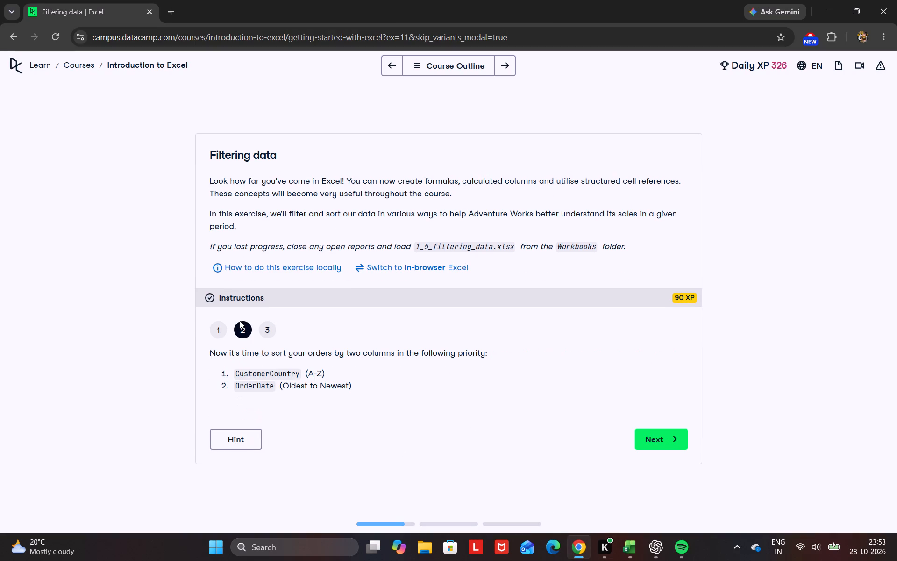
pyautogui.click(222, 325)
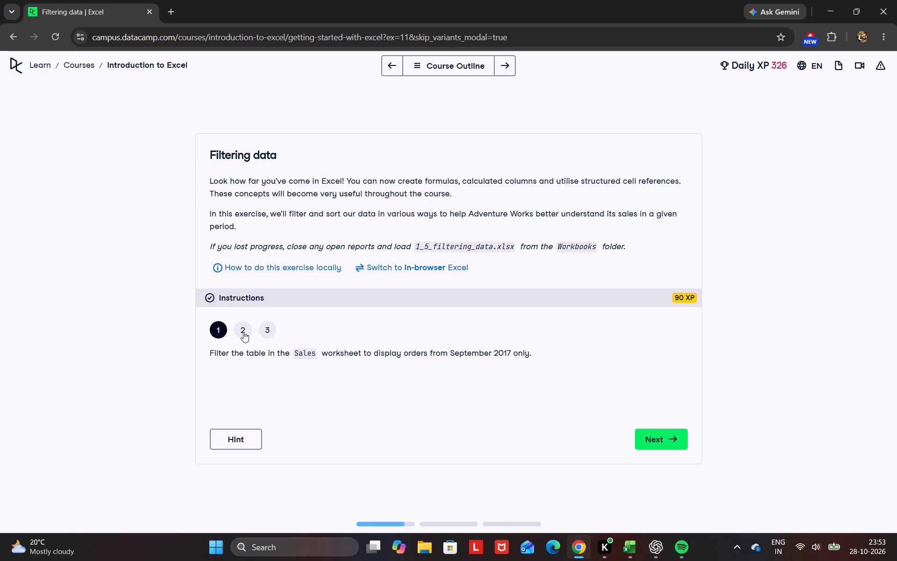
pyautogui.click(243, 332)
pyautogui.click(222, 336)
pyautogui.click(250, 451)
pyautogui.click(251, 442)
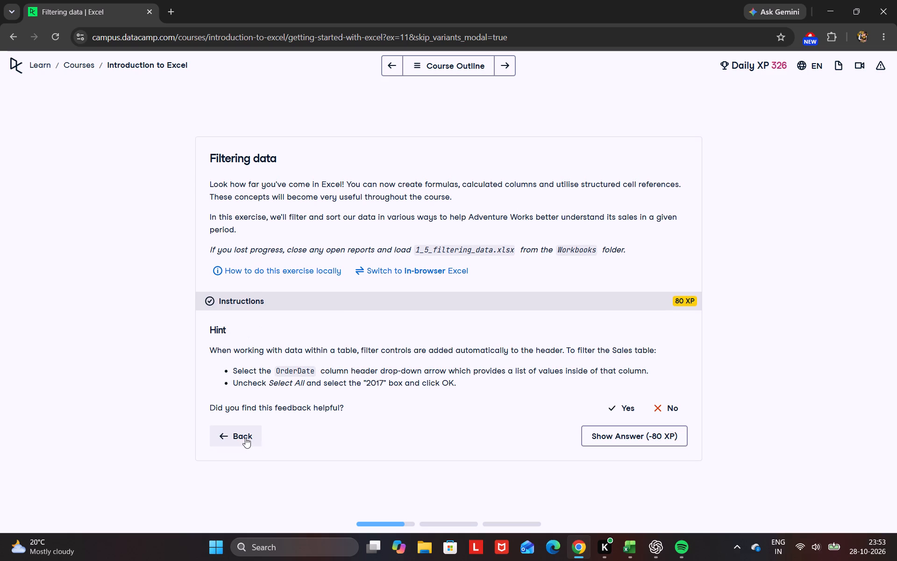
pyautogui.click(245, 438)
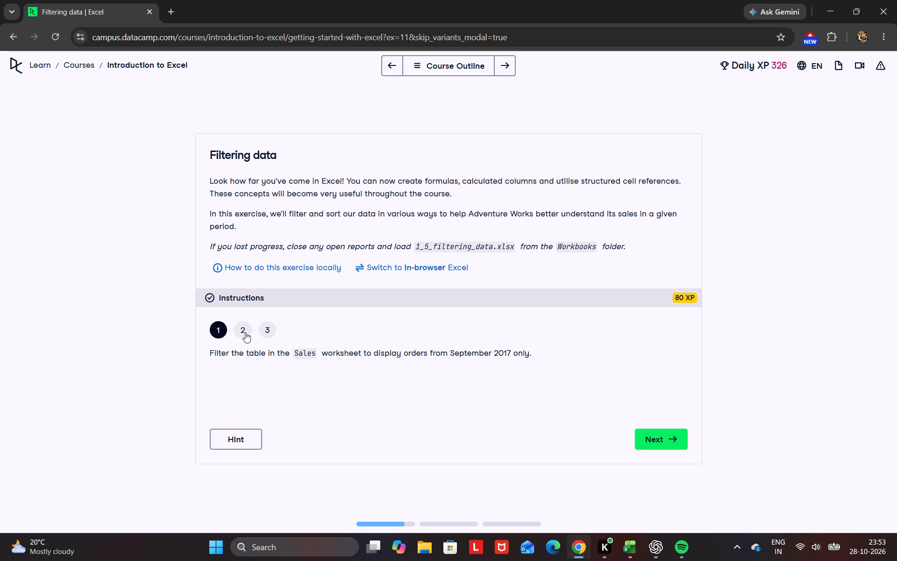
pyautogui.click(245, 332)
pyautogui.click(220, 326)
# Reopen the hint for instruction 1 and reveal the exercise answer for 80 XP.
pyautogui.click(229, 436)
pyautogui.click(657, 442)
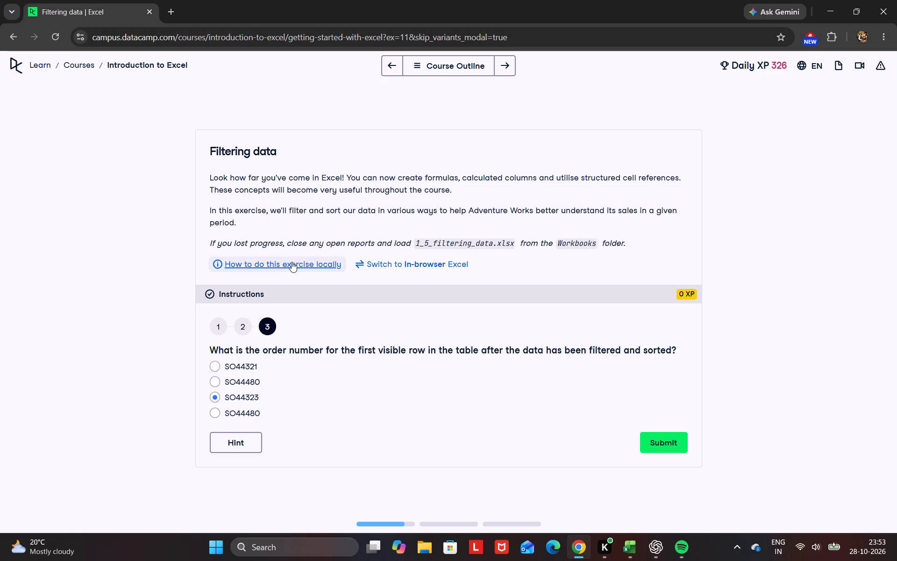
# View the information on how to do this exercise locally and close it.
pyautogui.click(214, 260)
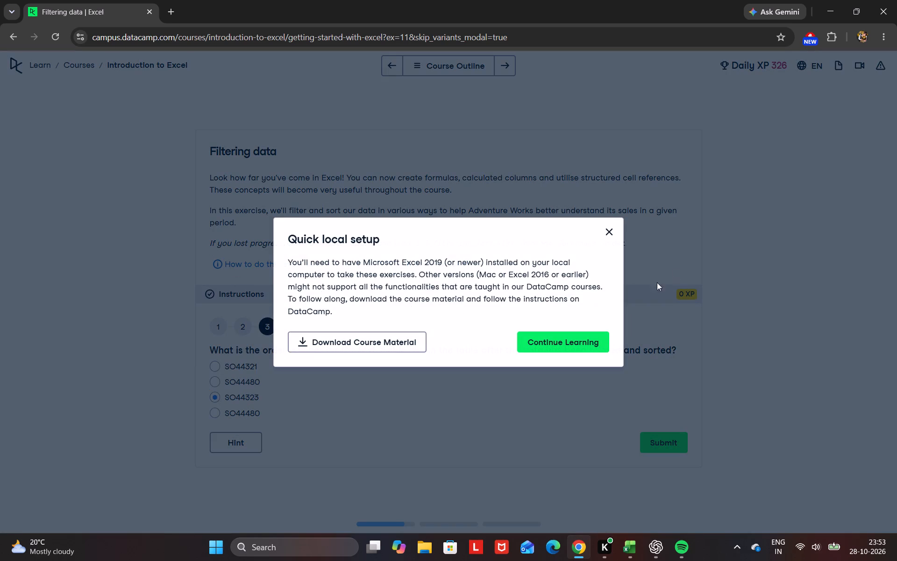
pyautogui.click(598, 227)
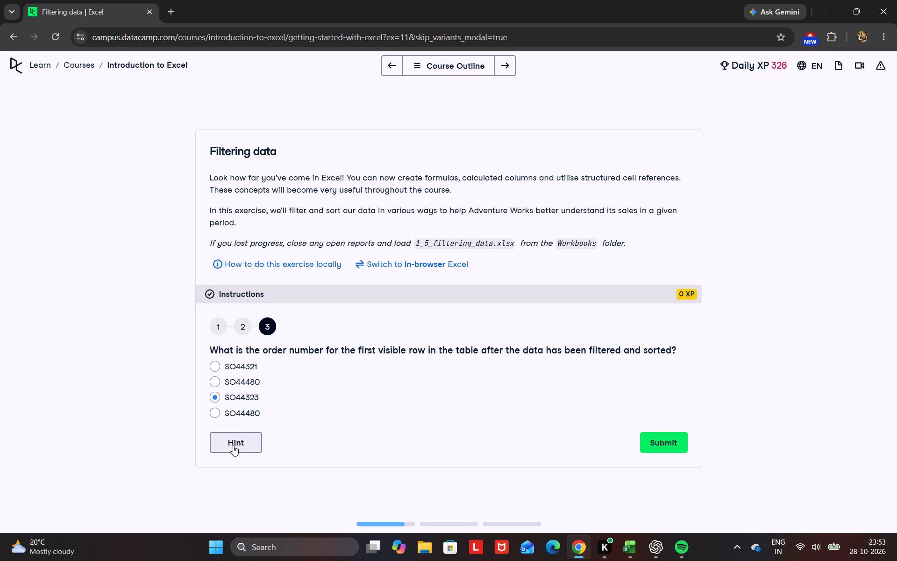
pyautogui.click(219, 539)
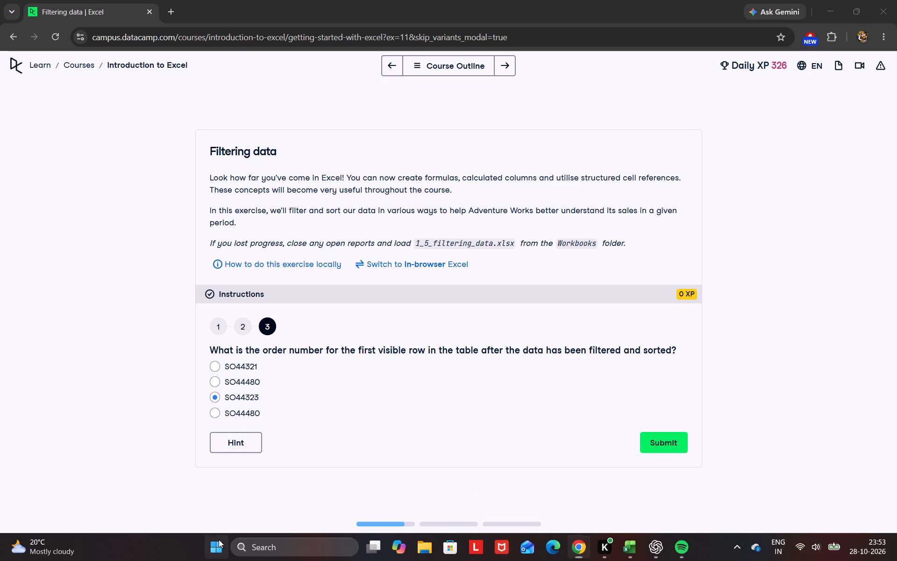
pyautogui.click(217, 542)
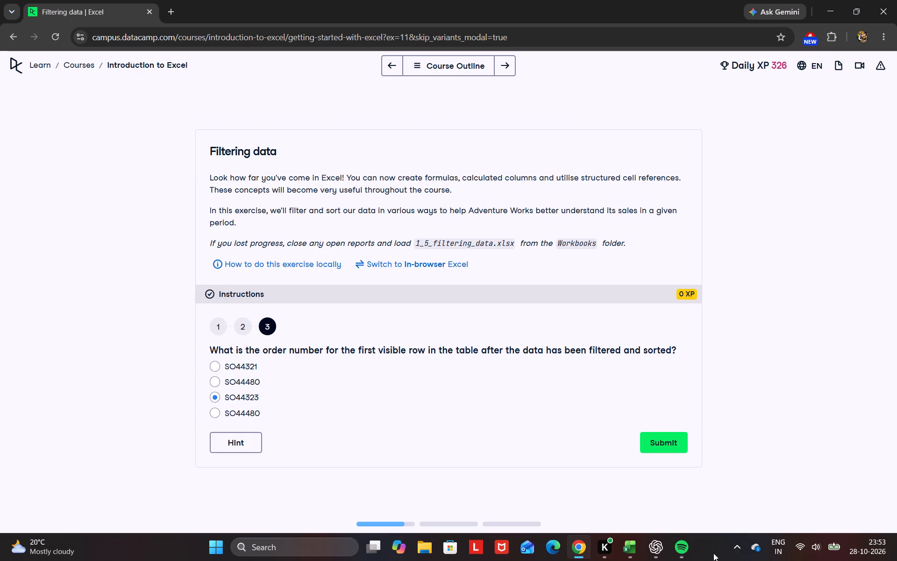
# Switch to the Excel workbook 1_4_working_with_structured_references.
pyautogui.click(632, 543)
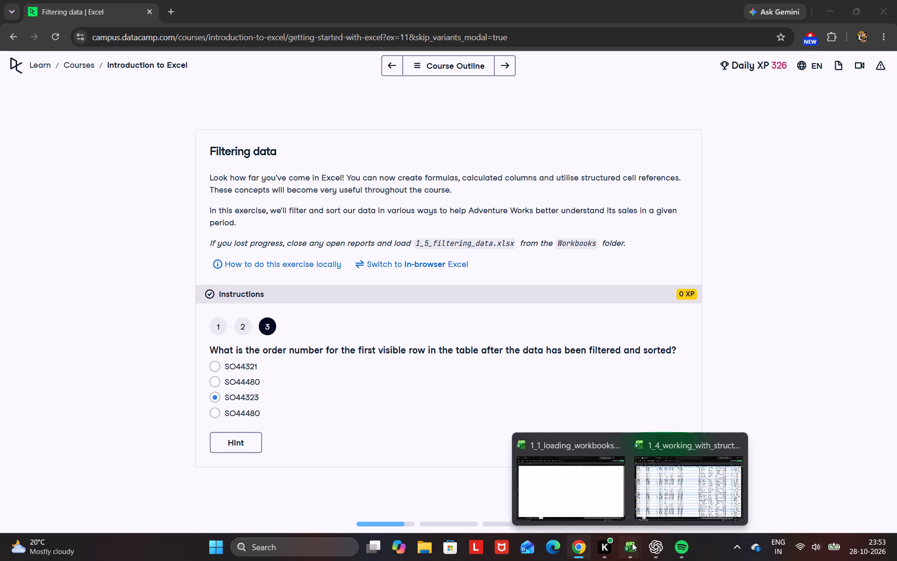
pyautogui.click(628, 547)
pyautogui.click(678, 473)
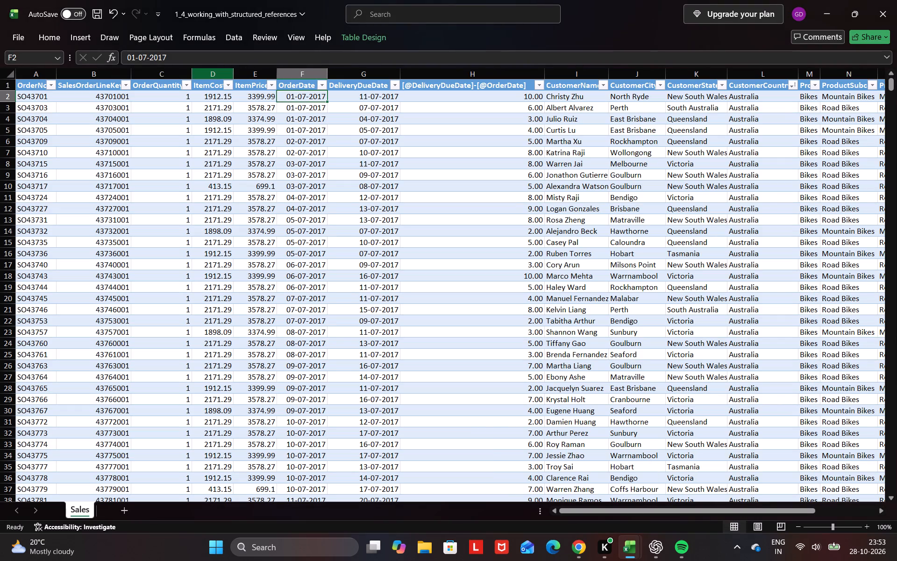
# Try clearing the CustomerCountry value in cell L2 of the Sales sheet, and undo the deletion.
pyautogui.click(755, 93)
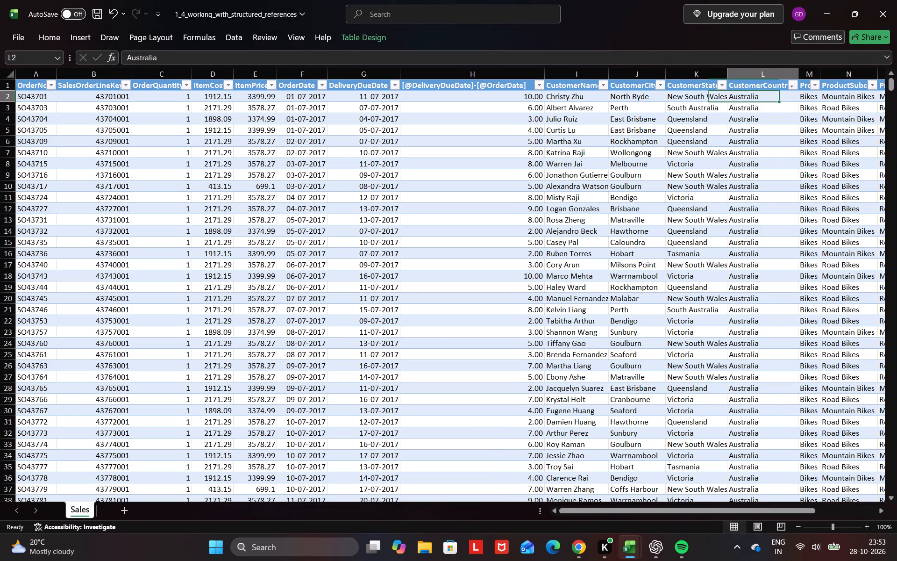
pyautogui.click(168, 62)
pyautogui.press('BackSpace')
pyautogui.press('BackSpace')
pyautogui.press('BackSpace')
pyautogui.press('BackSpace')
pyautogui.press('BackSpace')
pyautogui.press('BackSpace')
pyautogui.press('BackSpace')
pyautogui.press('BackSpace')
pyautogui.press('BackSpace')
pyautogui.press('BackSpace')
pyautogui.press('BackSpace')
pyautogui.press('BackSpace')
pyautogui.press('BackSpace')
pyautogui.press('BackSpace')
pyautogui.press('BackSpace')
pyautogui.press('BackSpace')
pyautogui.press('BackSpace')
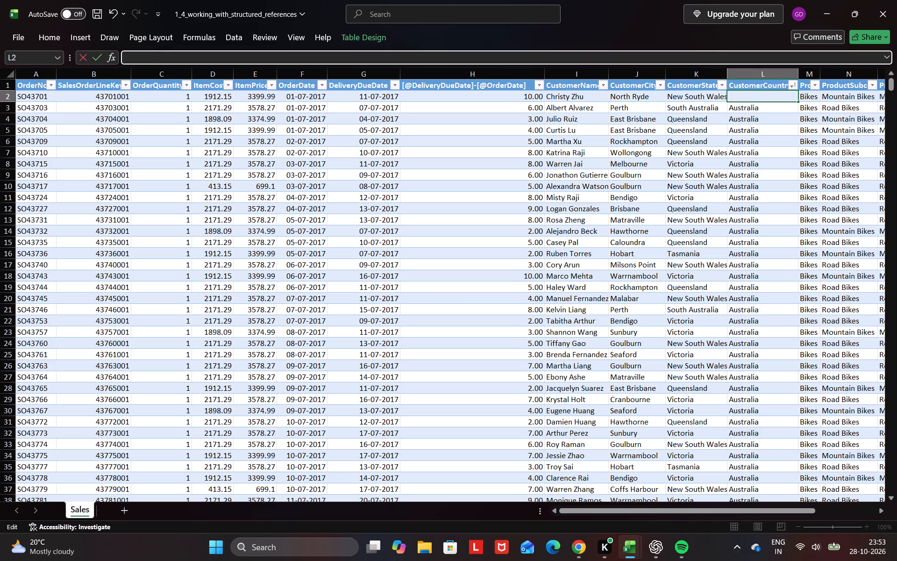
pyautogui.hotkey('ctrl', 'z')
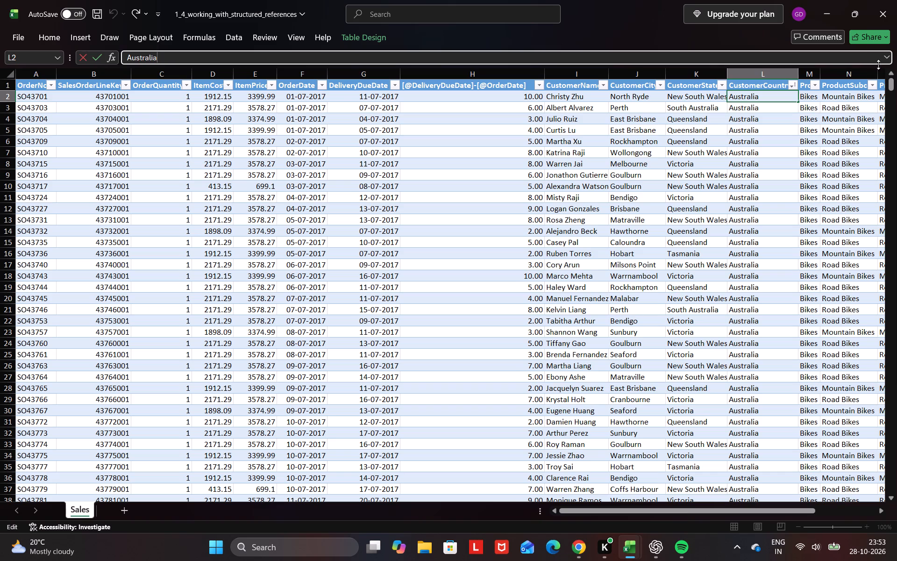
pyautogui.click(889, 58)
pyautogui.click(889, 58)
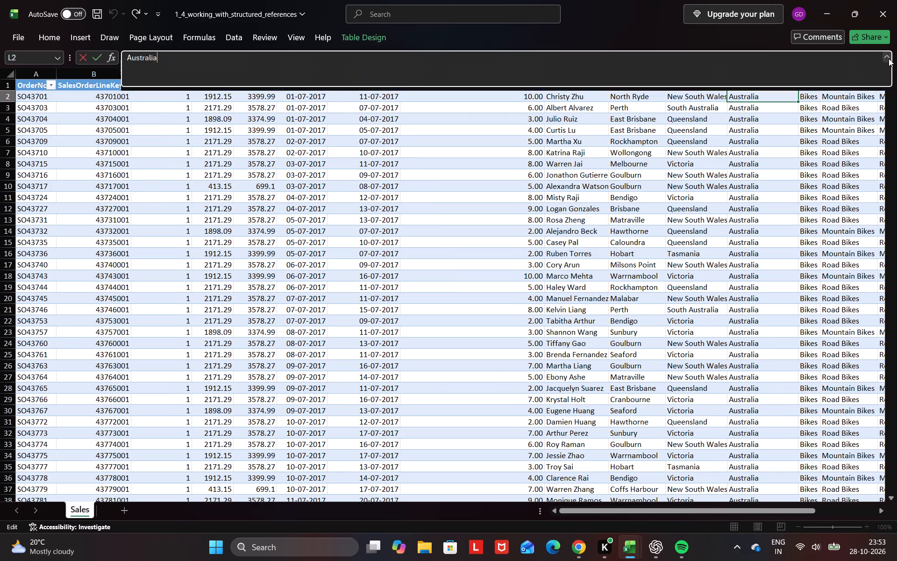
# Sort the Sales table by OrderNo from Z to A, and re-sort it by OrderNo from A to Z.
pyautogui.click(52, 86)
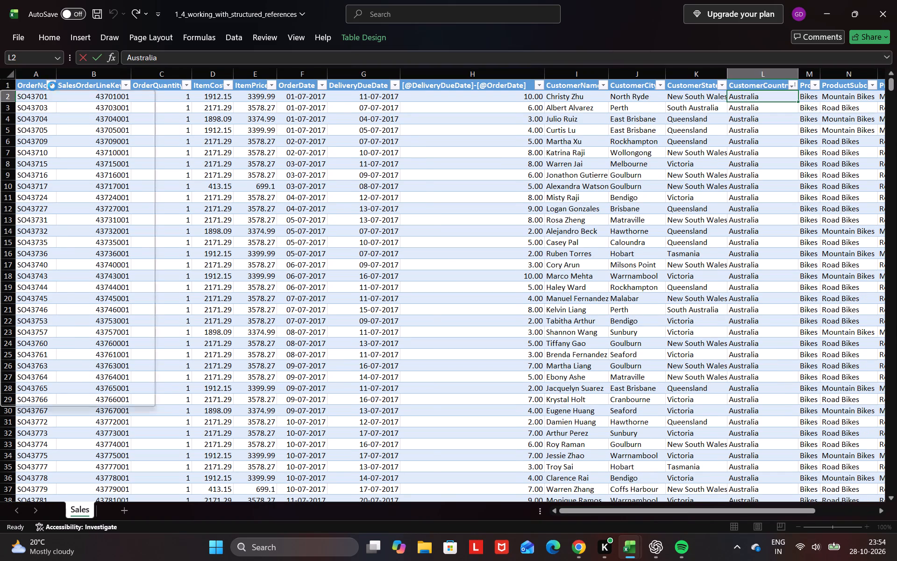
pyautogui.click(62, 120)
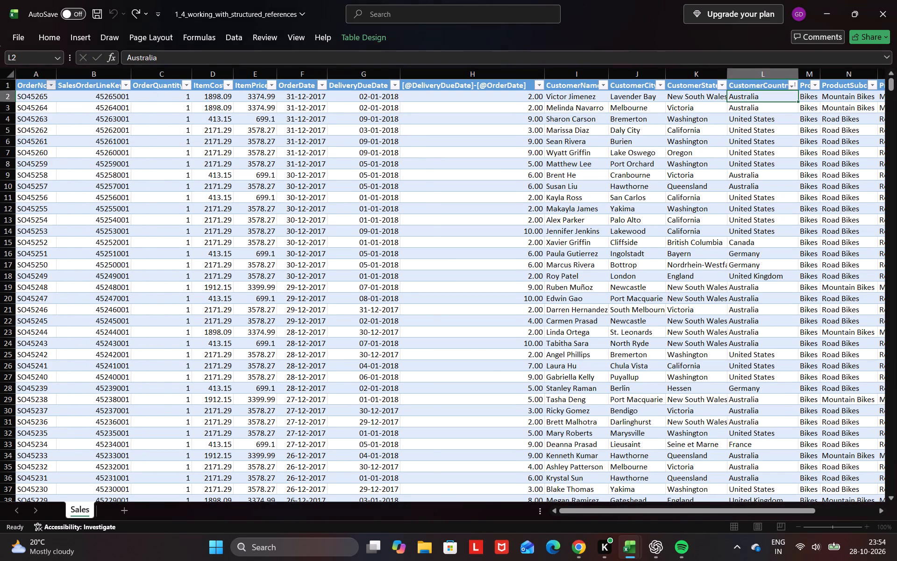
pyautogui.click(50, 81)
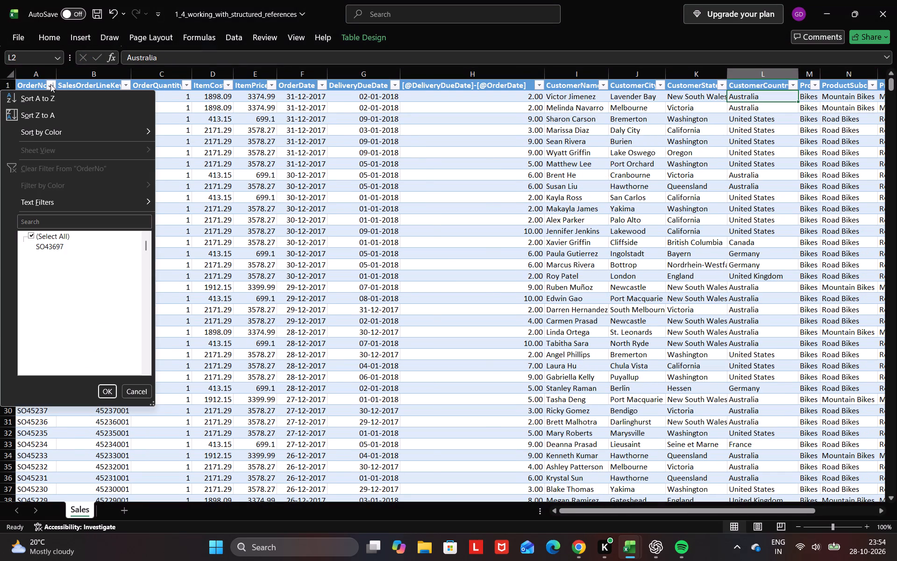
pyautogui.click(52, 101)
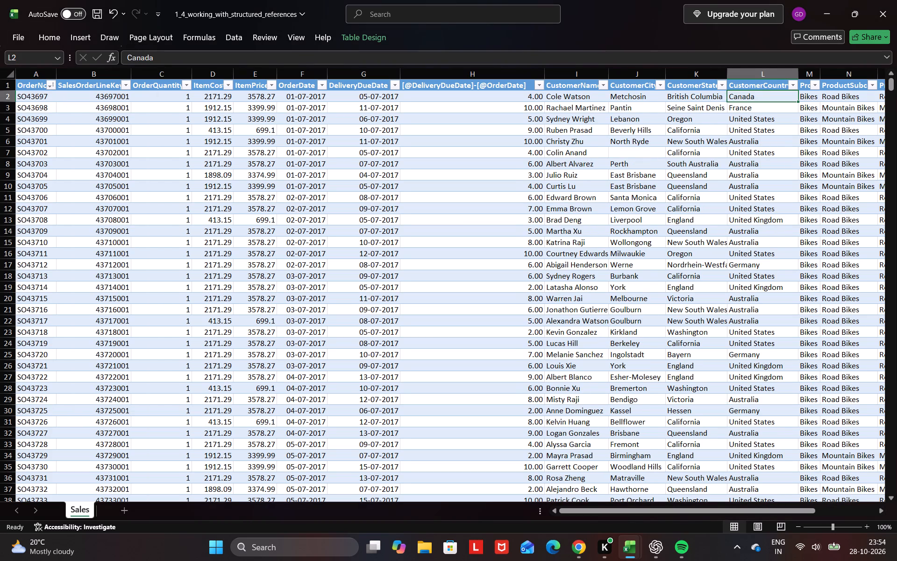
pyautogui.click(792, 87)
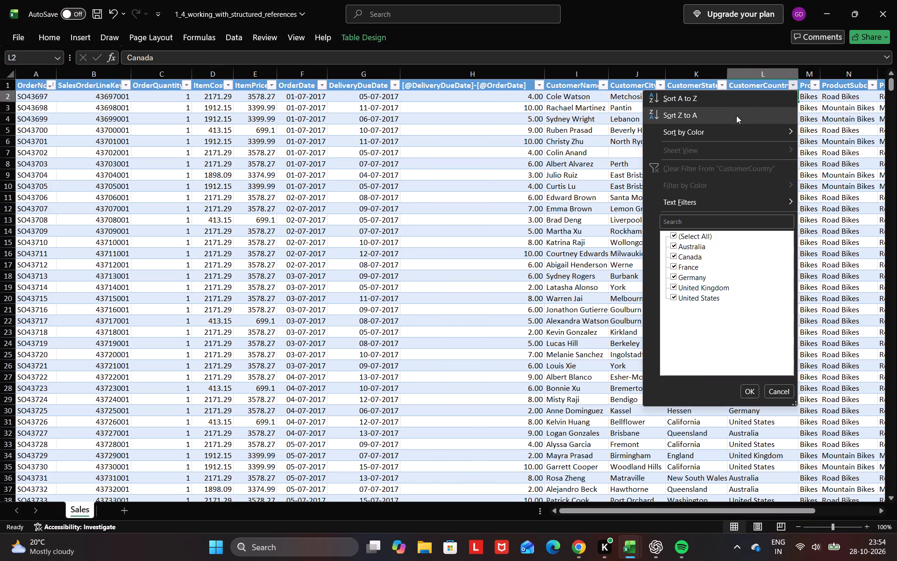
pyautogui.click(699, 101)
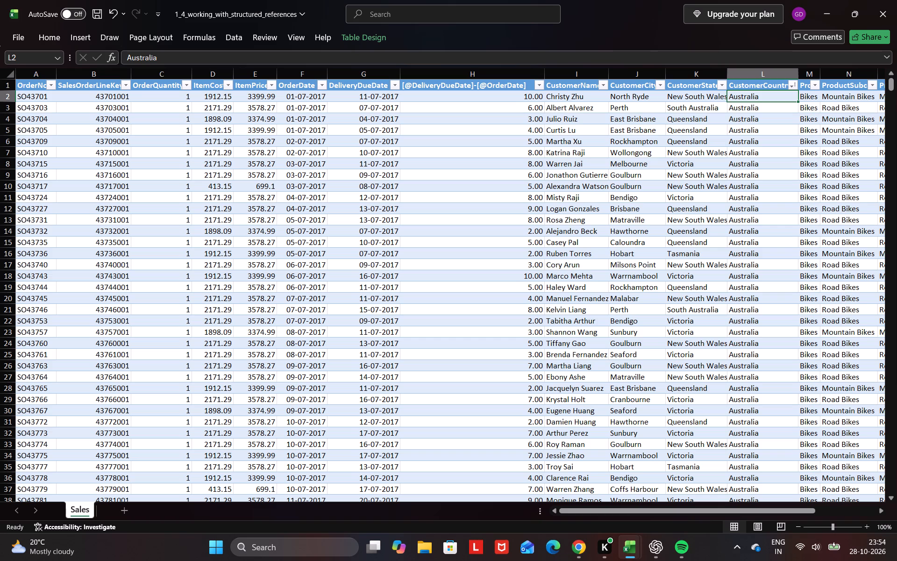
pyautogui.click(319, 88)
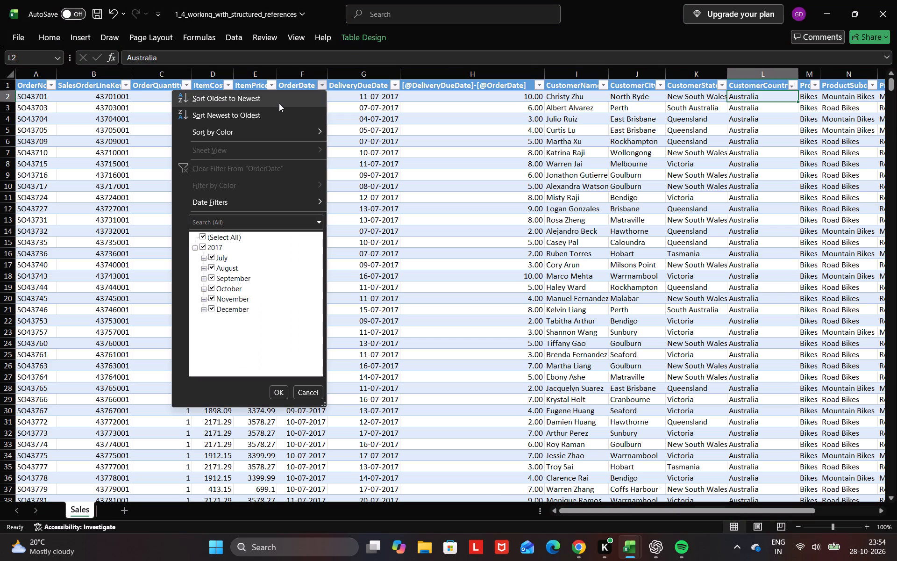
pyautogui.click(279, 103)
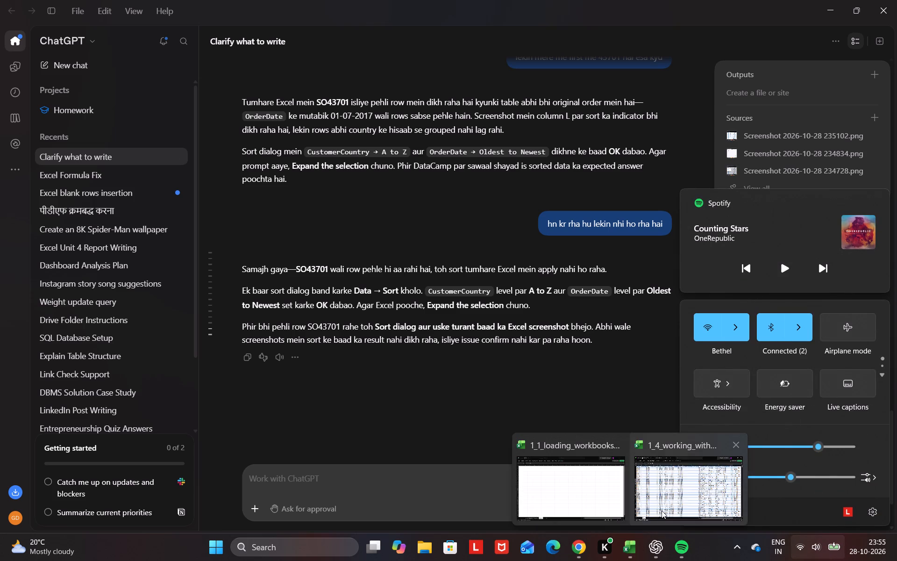
# Check the Sales table in Excel, and review instruction 2 of the Filtering data exercise in Chrome.
pyautogui.click(662, 511)
pyautogui.scroll(2, 692, 124)
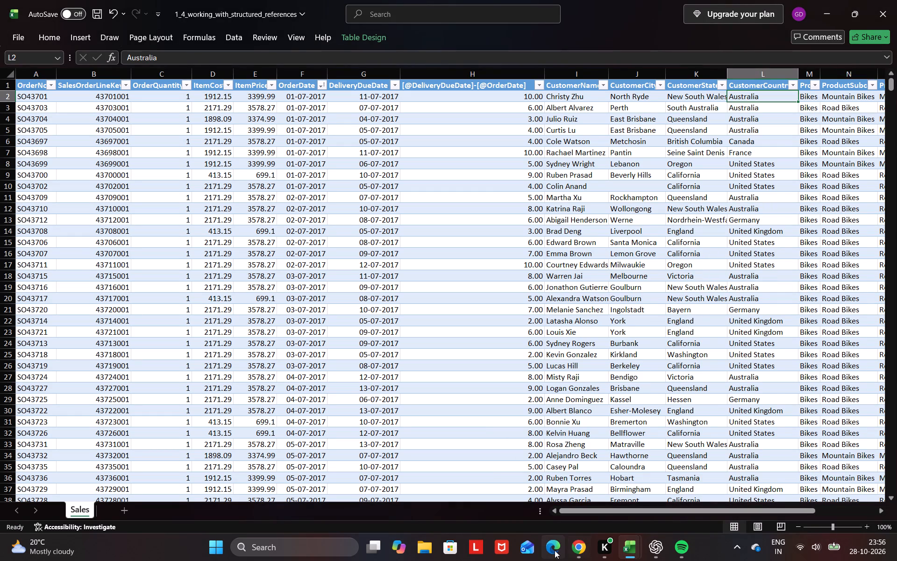
pyautogui.click(571, 548)
pyautogui.click(242, 328)
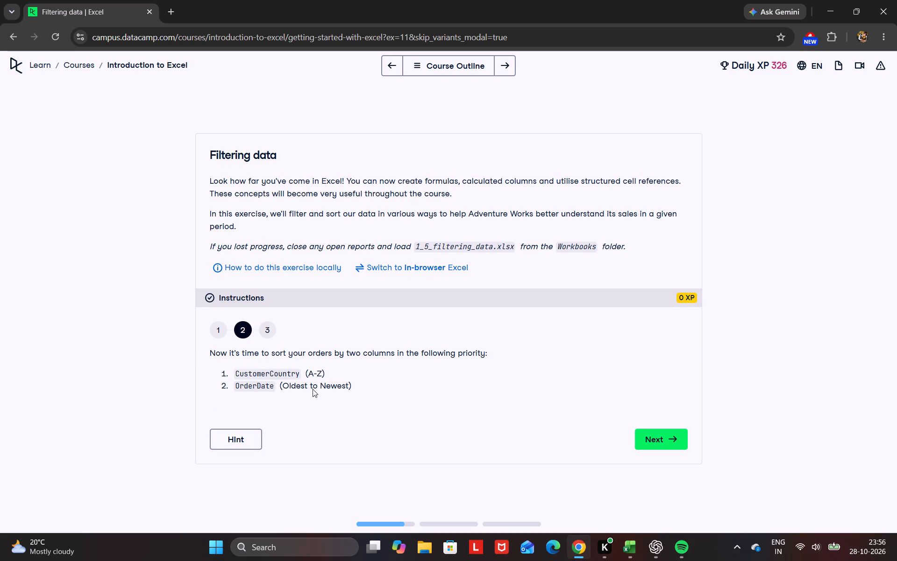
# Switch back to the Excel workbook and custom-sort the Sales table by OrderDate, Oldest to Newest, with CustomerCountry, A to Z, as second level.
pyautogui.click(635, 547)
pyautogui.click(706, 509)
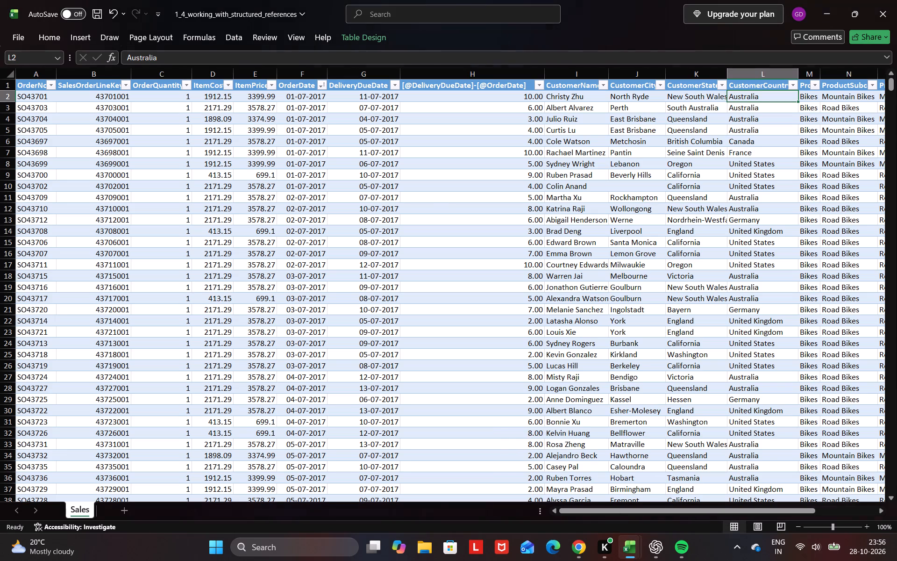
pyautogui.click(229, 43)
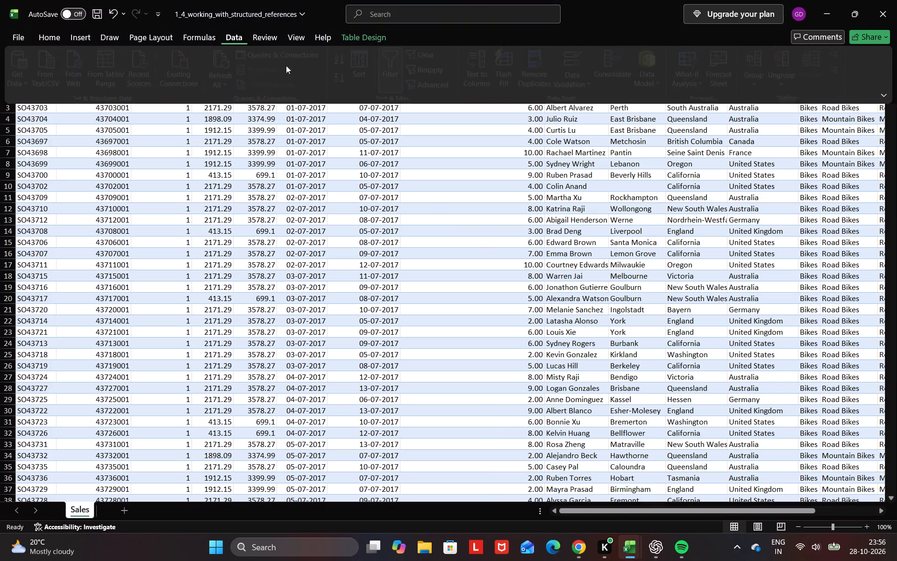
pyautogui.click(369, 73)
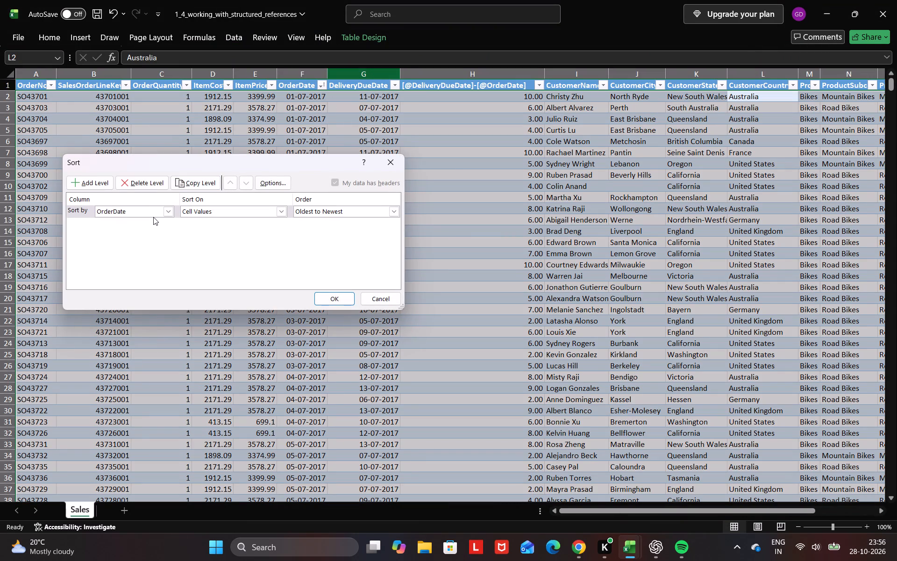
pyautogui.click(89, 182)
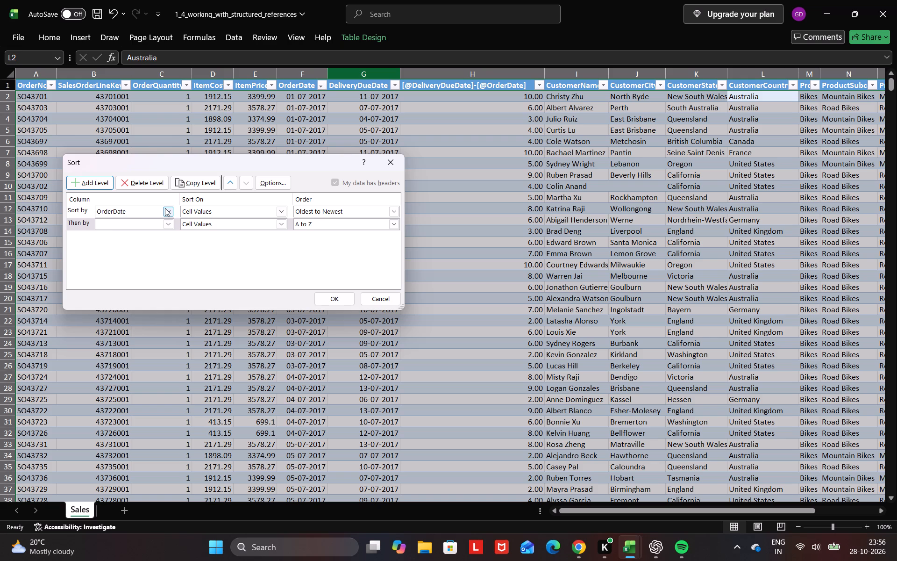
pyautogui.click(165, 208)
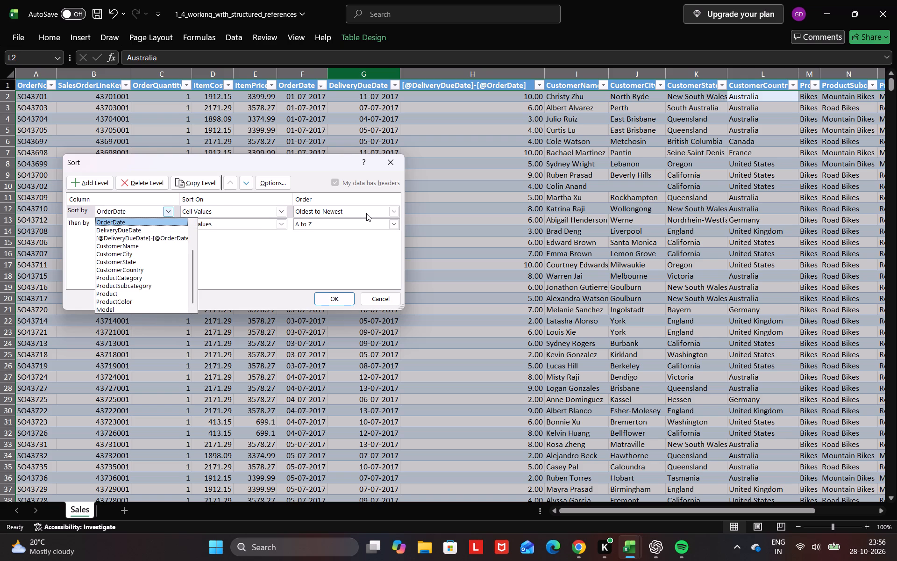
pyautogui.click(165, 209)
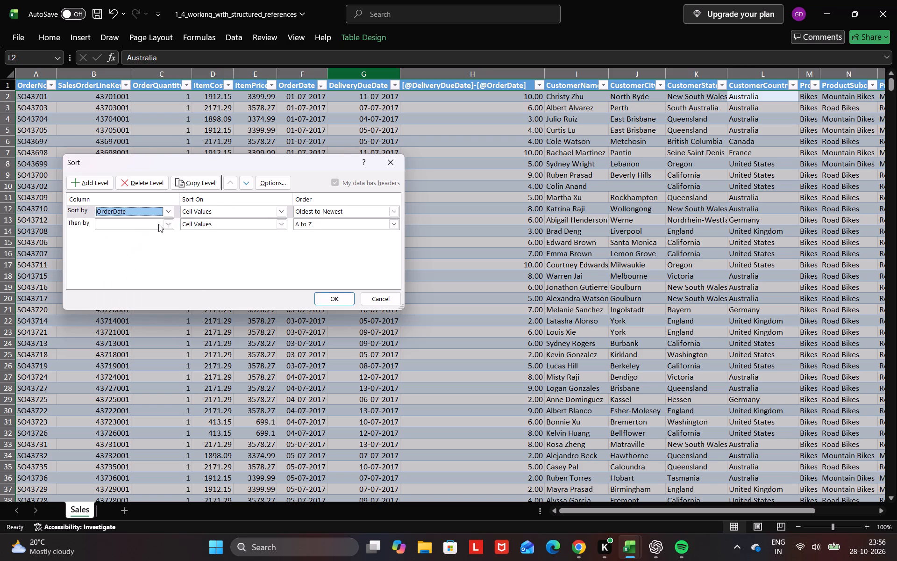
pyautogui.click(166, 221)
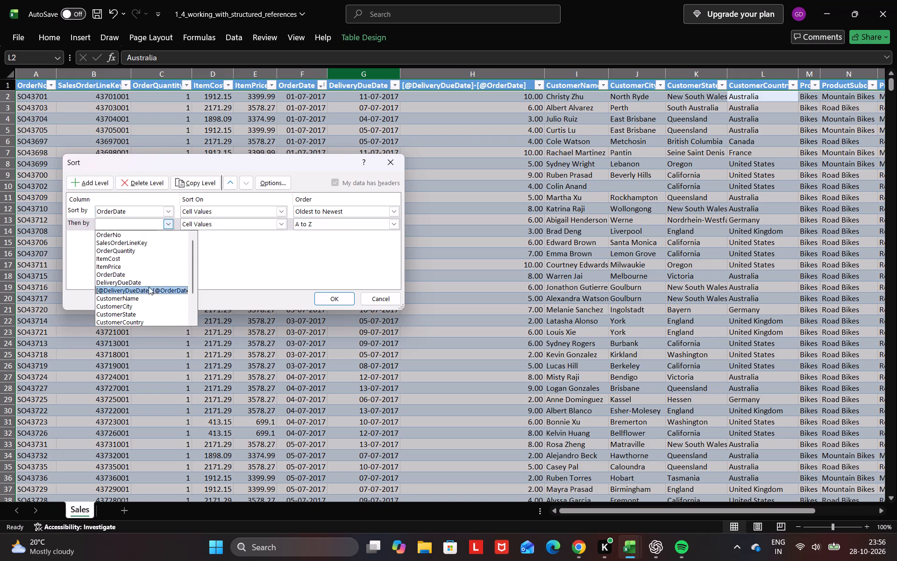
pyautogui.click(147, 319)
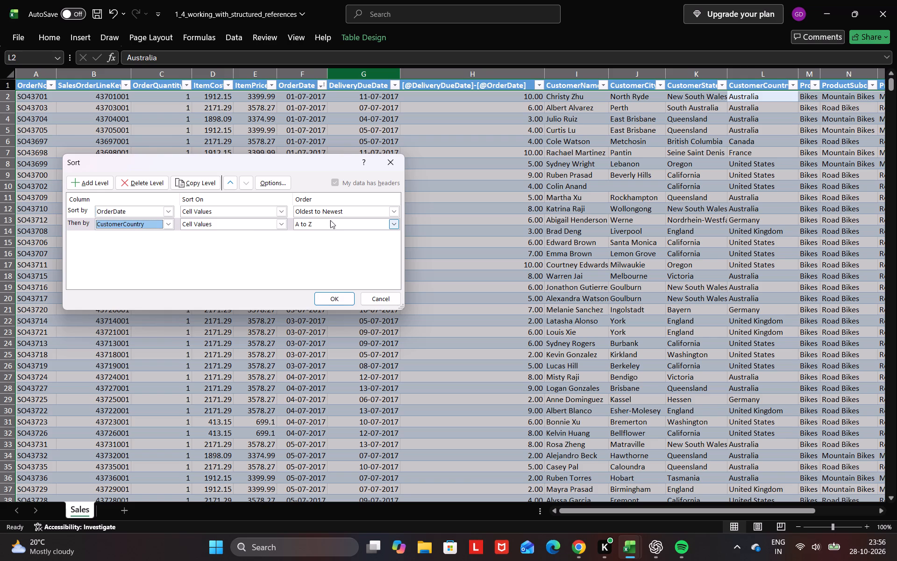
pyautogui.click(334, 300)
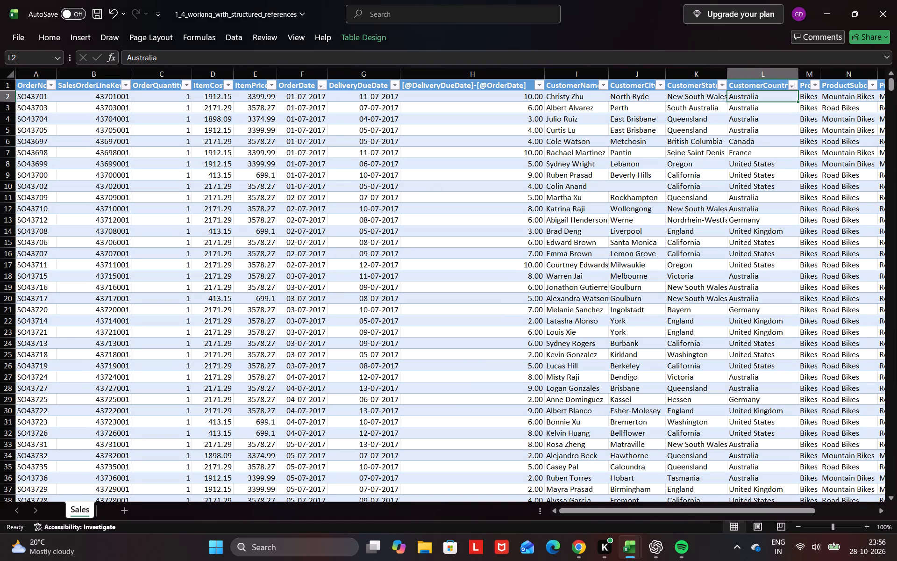
# Sort the Sales table by CustomerCountry from A to Z.
pyautogui.click(792, 81)
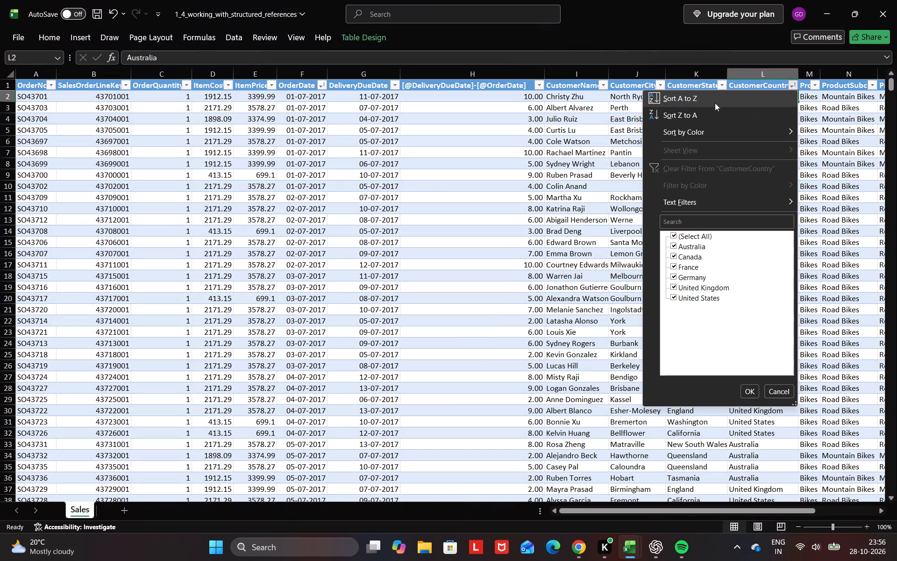
pyautogui.click(715, 101)
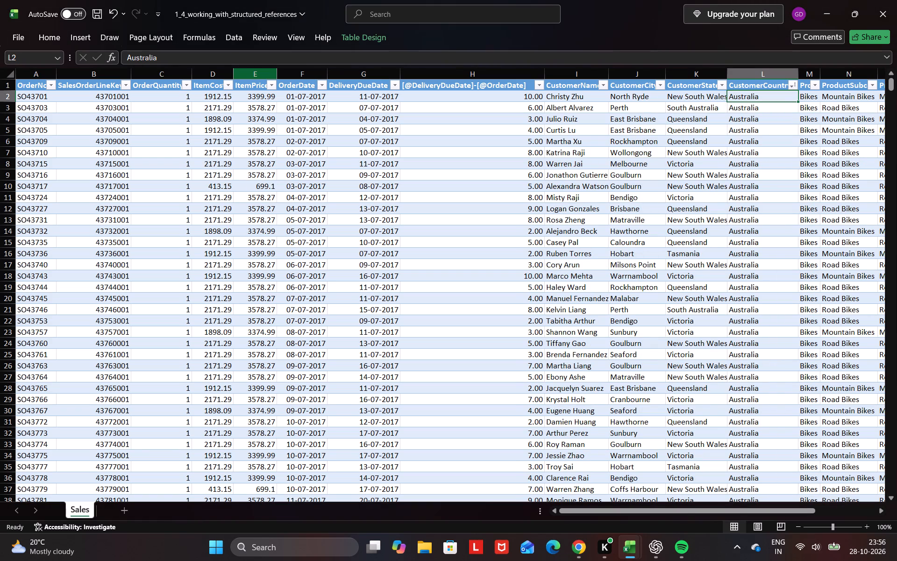
# Sort the Sales table by OrderDate from Oldest to Newest.
pyautogui.click(319, 87)
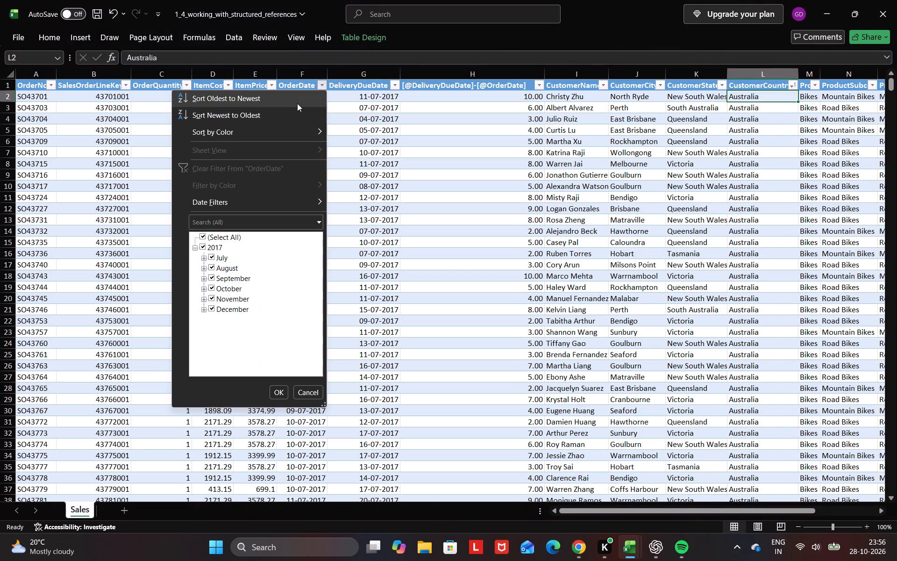
pyautogui.click(297, 103)
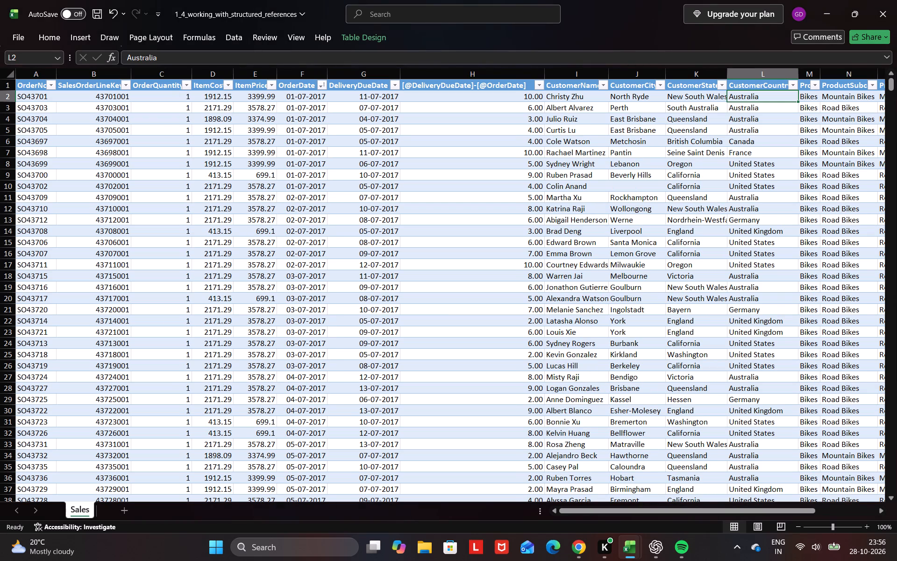
# Switch to Chrome and review question 3 and instructions 2 and 1 of the Filtering data exercise.
pyautogui.click(576, 546)
pyautogui.click(260, 323)
pyautogui.click(260, 324)
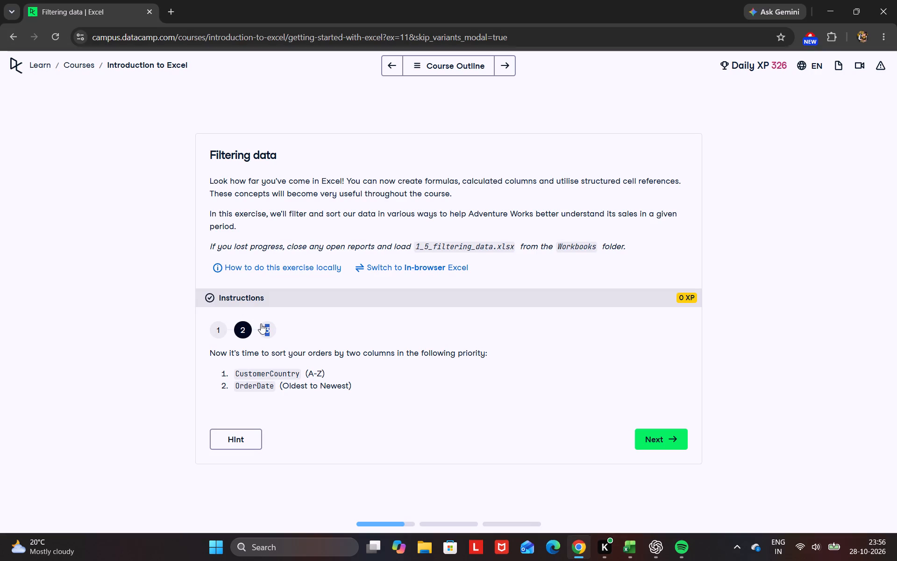
pyautogui.click(290, 324)
pyautogui.doubleClick(272, 329)
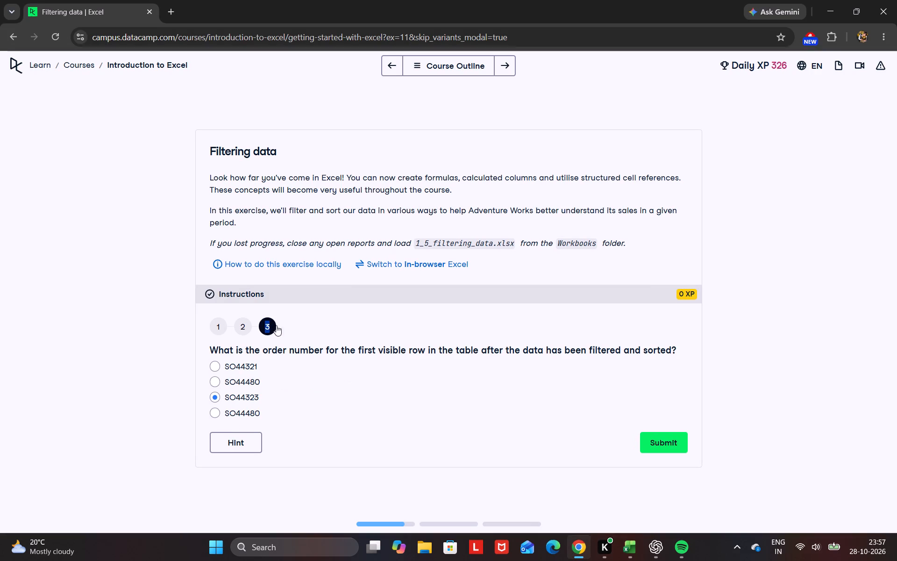
pyautogui.click(299, 316)
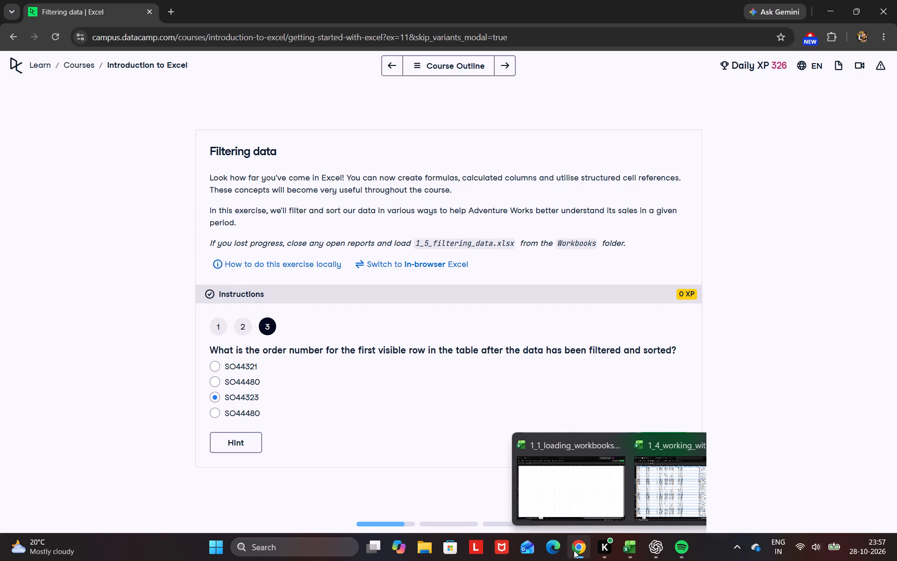
pyautogui.click(401, 403)
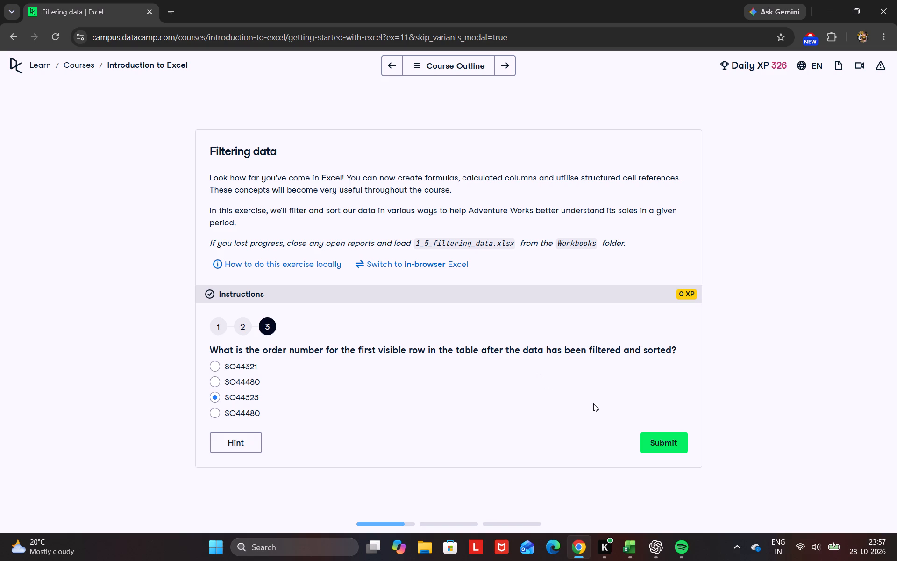
pyautogui.click(631, 547)
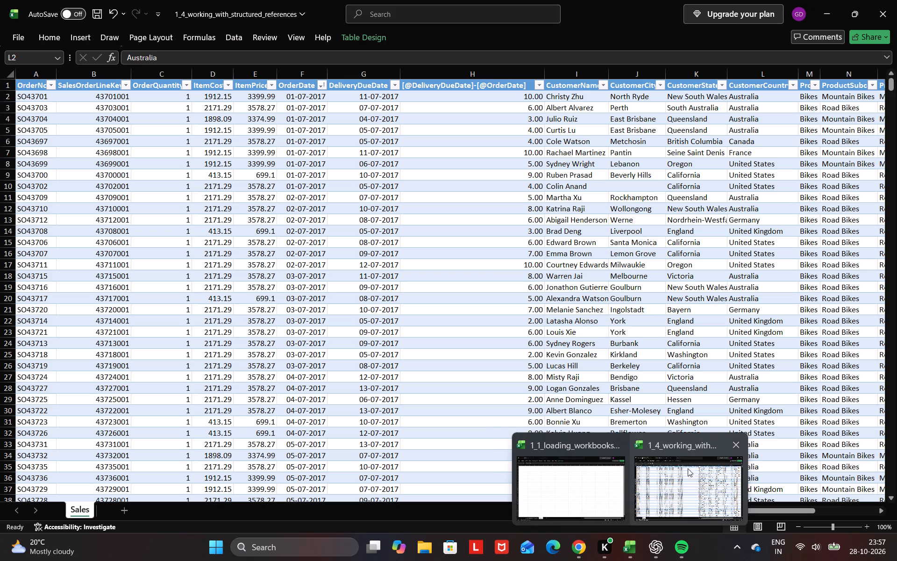
pyautogui.click(688, 476)
pyautogui.click(579, 554)
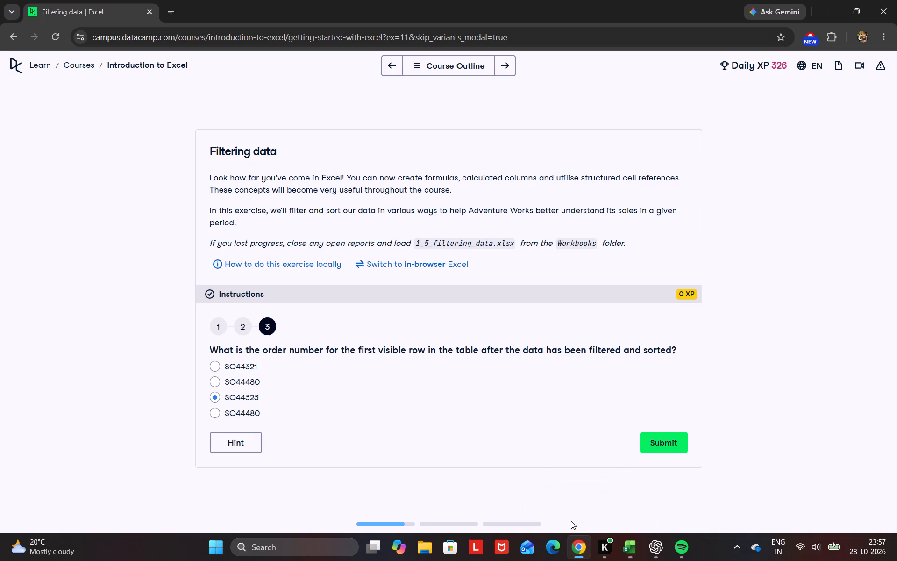
pyautogui.click(248, 326)
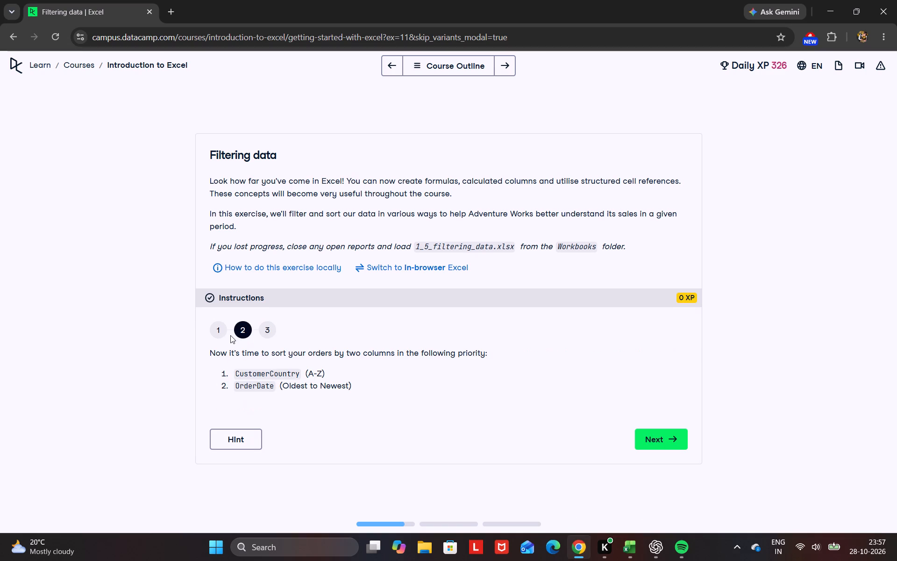
pyautogui.click(213, 331)
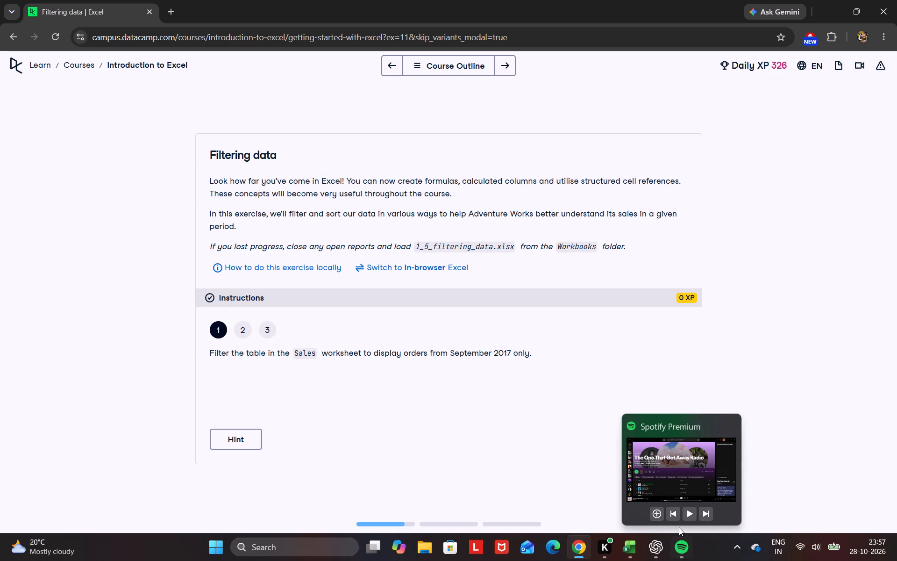
# Return to the 1_4_working_with_structured_references workbook in Excel and look across all columns of the Sales table along row 2.
pyautogui.click(633, 548)
pyautogui.click(673, 475)
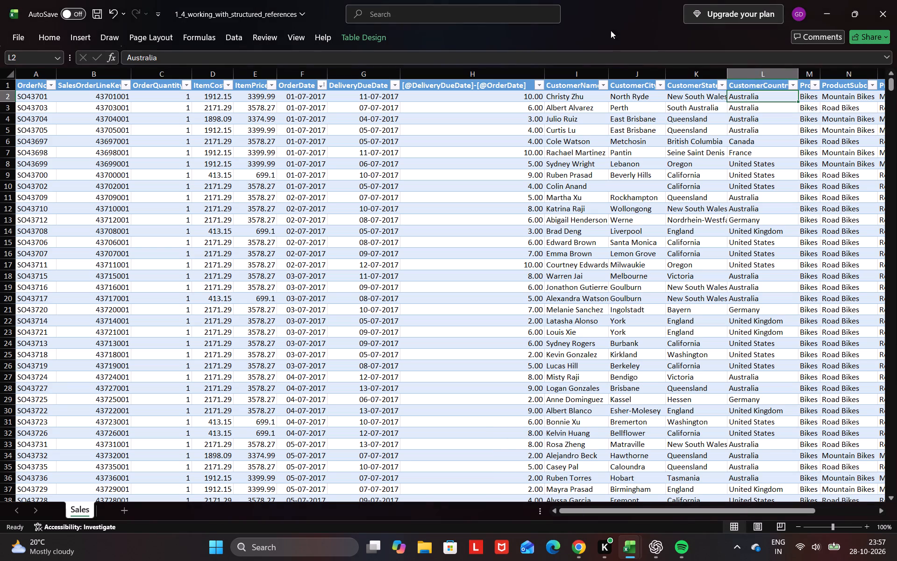
pyautogui.scroll(12, 572, 165)
pyautogui.click(28, 93)
pyautogui.click(31, 98)
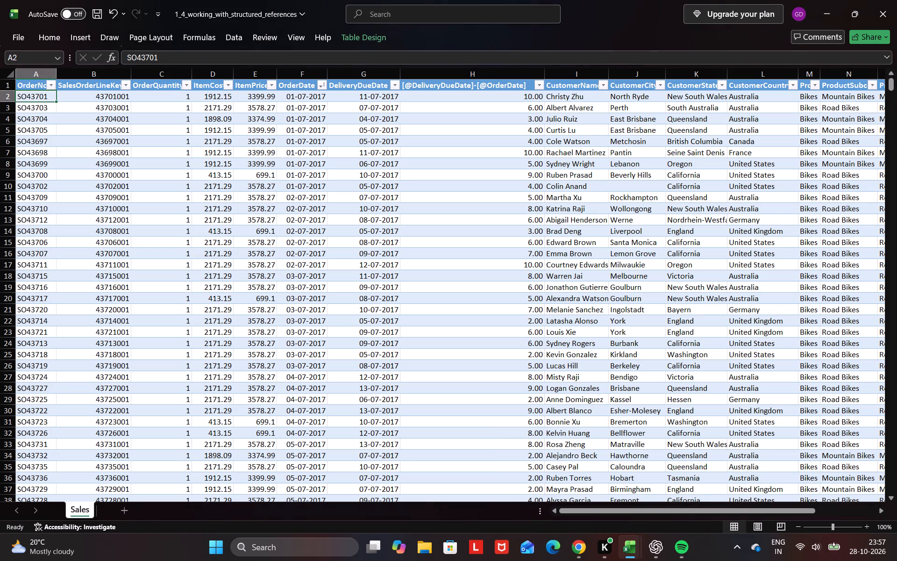
pyautogui.click(52, 100)
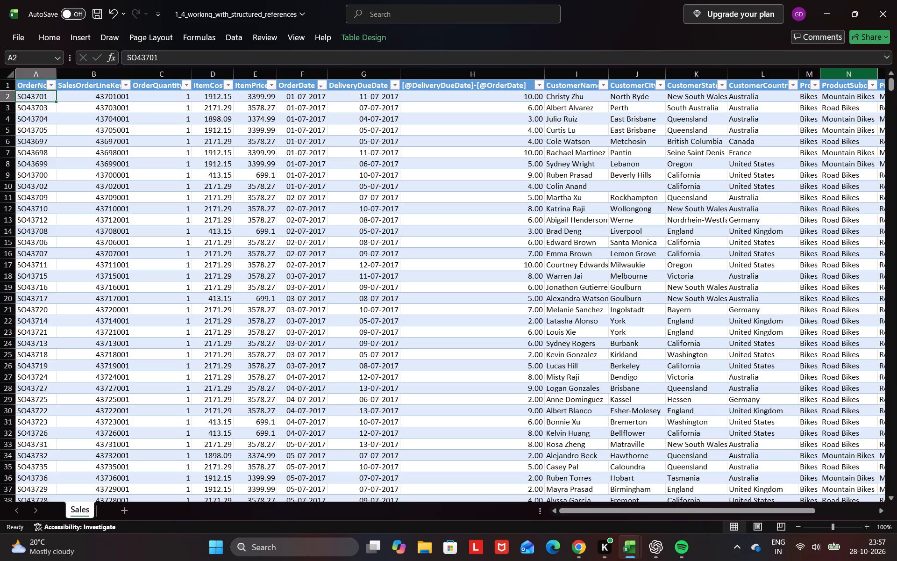
pyautogui.press('Right')
pyautogui.press('Right')
pyautogui.press('Right')
pyautogui.press('Right')
pyautogui.press('Right')
pyautogui.press('Right')
pyautogui.press('Right')
pyautogui.press('Right')
pyautogui.press('Right')
pyautogui.press('Right')
pyautogui.press('Right')
pyautogui.press('Right')
pyautogui.press('Right')
pyautogui.press('Right')
pyautogui.press('Right')
pyautogui.press('Right')
pyautogui.press('Right')
pyautogui.press('Right')
pyautogui.press('Right')
pyautogui.press('Right')
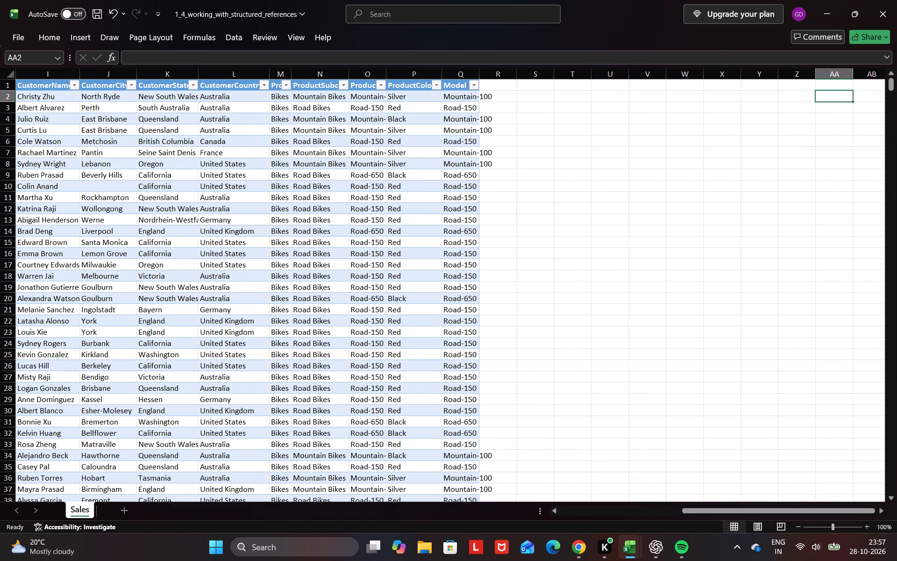
pyautogui.press('Left')
pyautogui.press('Left')
pyautogui.press('Left')
pyautogui.press('Left')
pyautogui.press('Left')
pyautogui.press('Left')
pyautogui.press('Left')
pyautogui.press('Left')
pyautogui.press('Left')
pyautogui.press('Left')
pyautogui.press('Left')
pyautogui.press('Left')
pyautogui.press('Left')
pyautogui.press('Left')
pyautogui.press('Left')
pyautogui.press('Left')
pyautogui.press('Left')
pyautogui.press('Left')
pyautogui.press('Left')
pyautogui.press('Left')
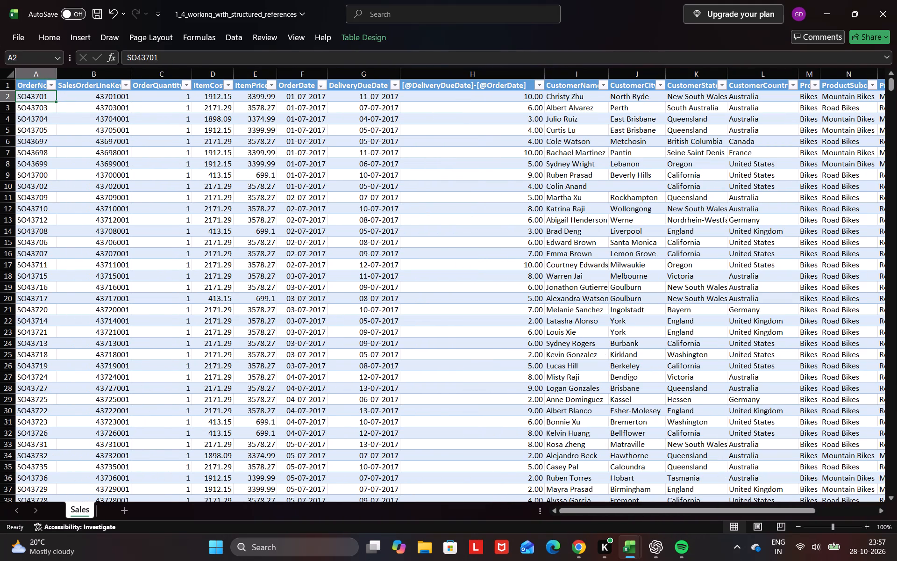
# Filter the Sales table's OrderDate column to show only September 2017 orders.
pyautogui.click(396, 84)
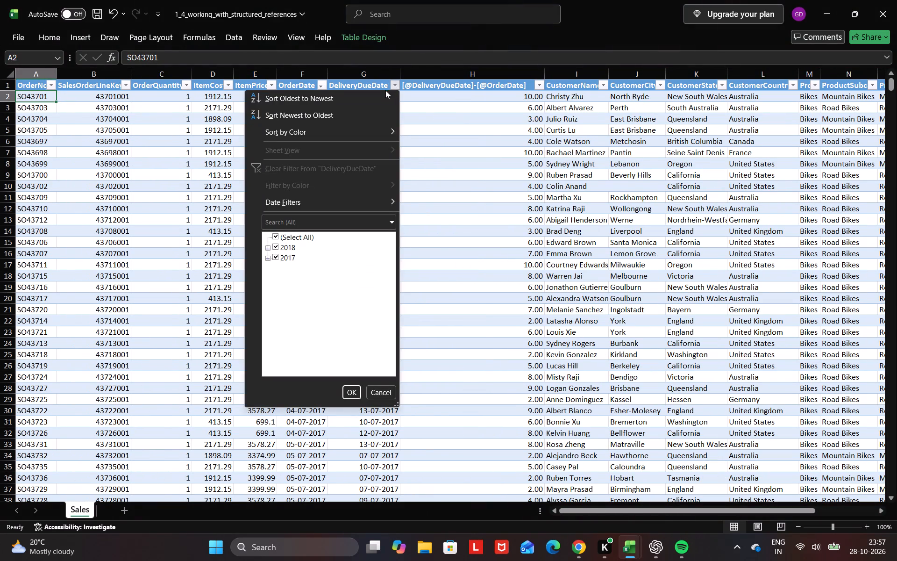
pyautogui.click(329, 80)
pyautogui.click(320, 85)
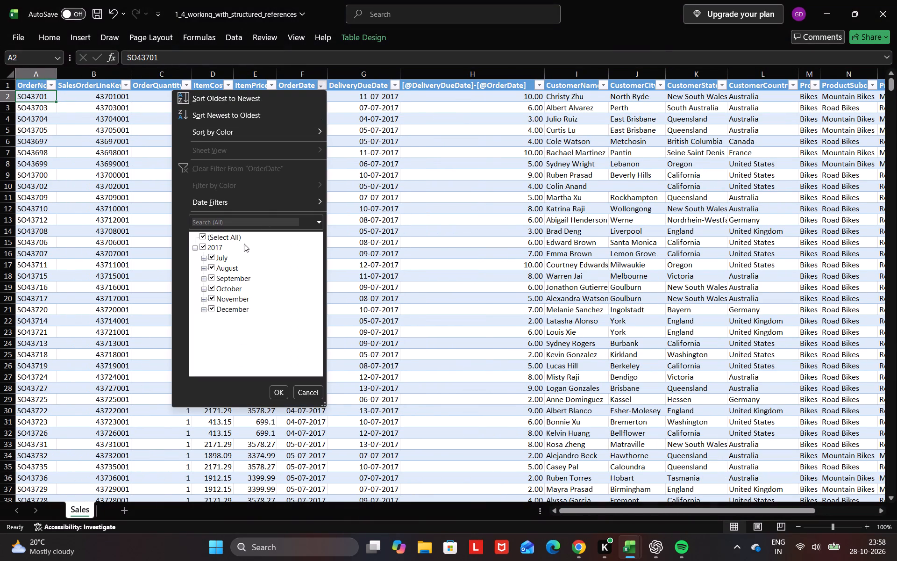
pyautogui.click(210, 285)
pyautogui.click(210, 300)
pyautogui.click(213, 309)
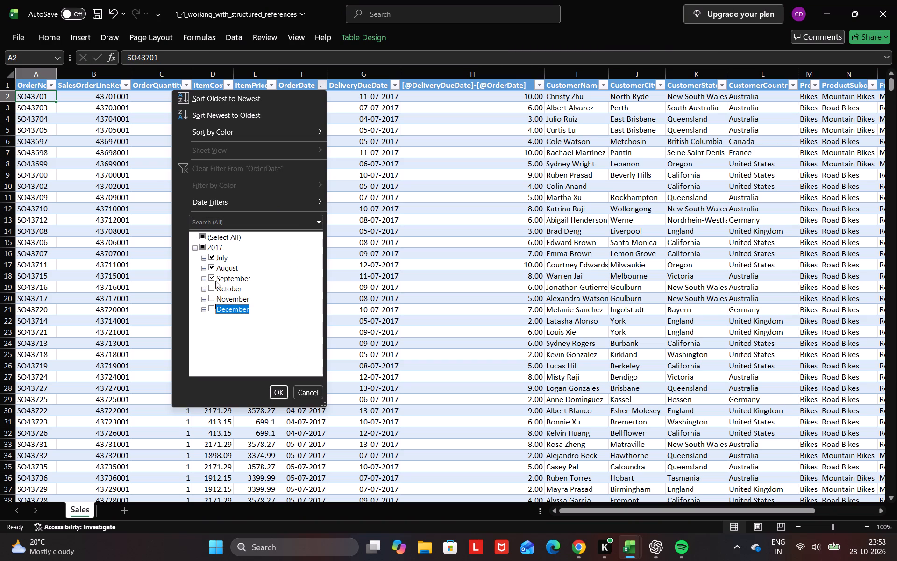
pyautogui.click(211, 267)
pyautogui.click(211, 256)
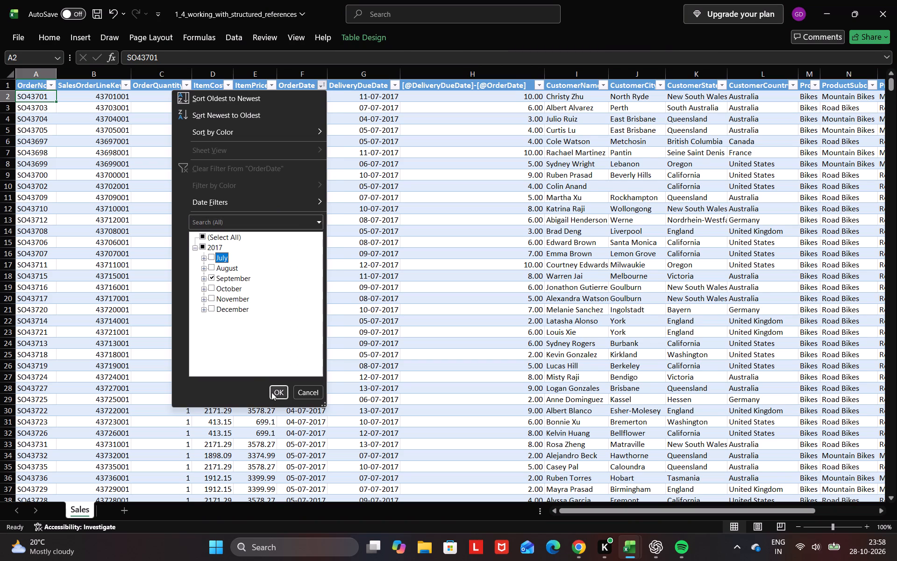
pyautogui.click(278, 395)
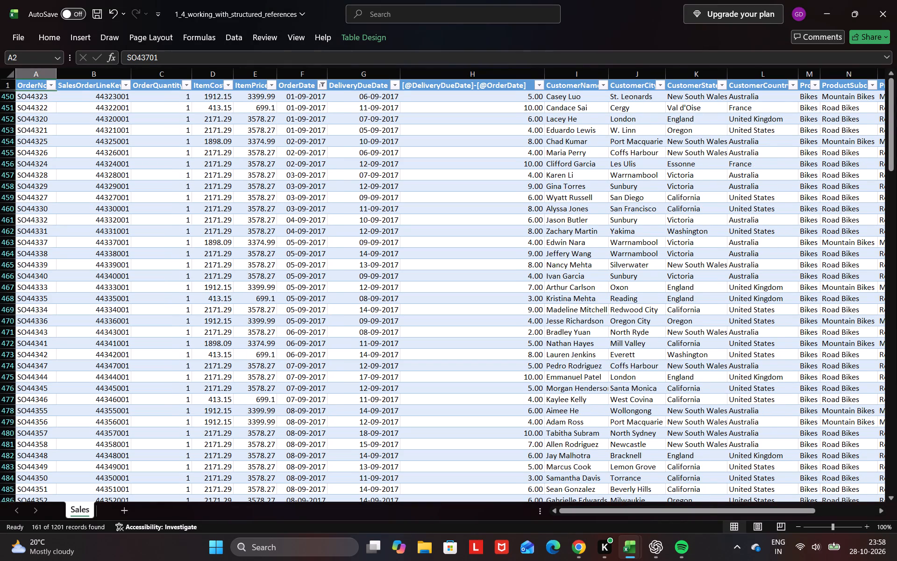
pyautogui.scroll(-17, 359, 148)
pyautogui.scroll(17, 388, 283)
pyautogui.scroll(3, 379, 208)
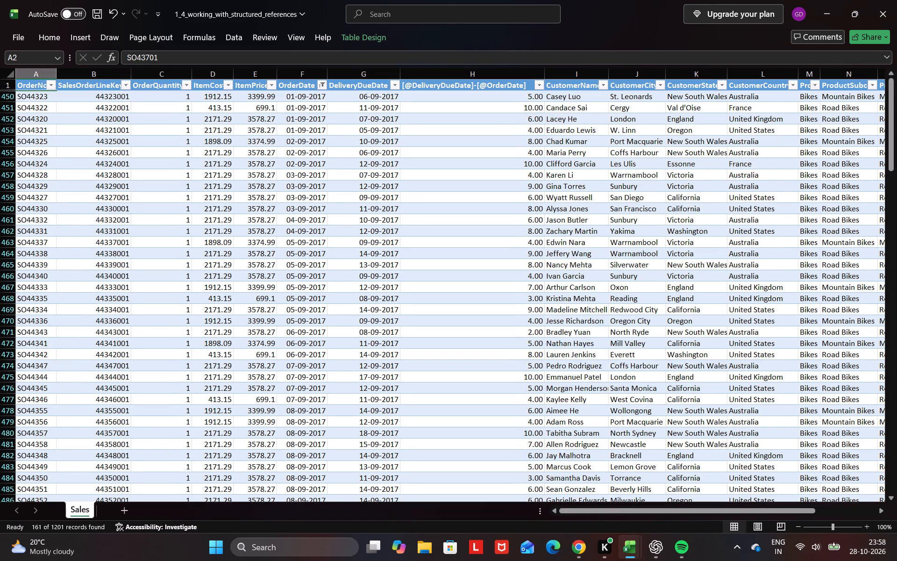
pyautogui.scroll(5, 379, 208)
# Sort the filtered Sales table by OrderDate, Oldest to Newest, followed by CustomerCountry, A to Z.
pyautogui.click(320, 85)
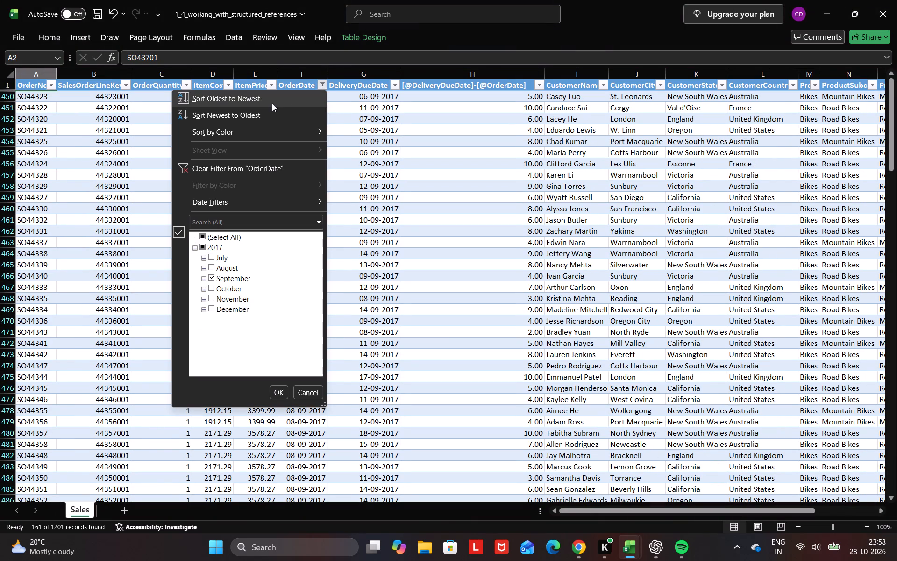
pyautogui.click(273, 100)
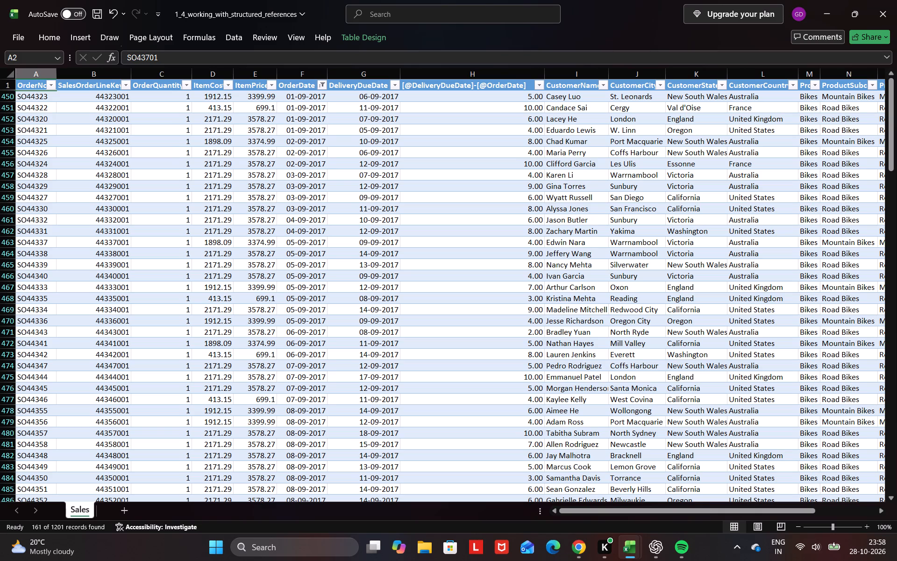
pyautogui.click(790, 85)
pyautogui.click(741, 100)
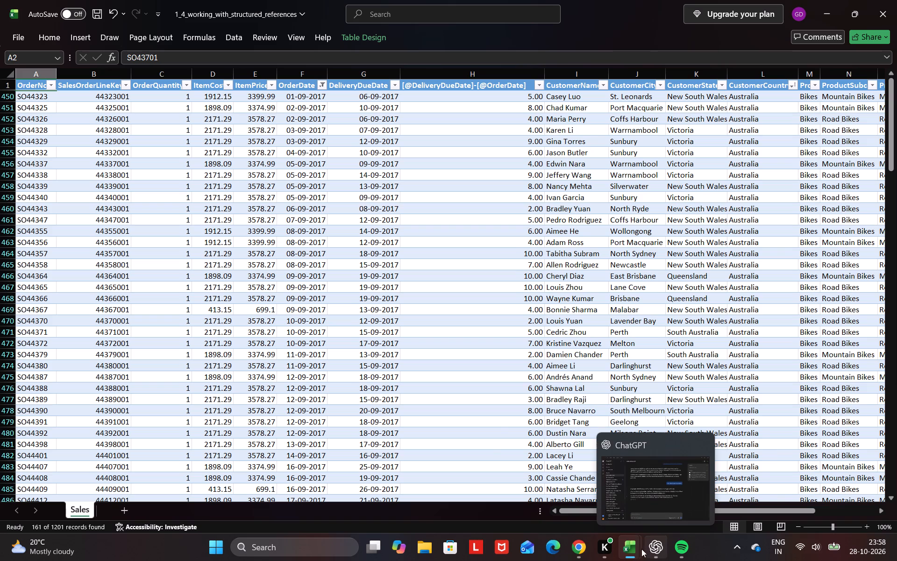
# Switch to Chrome, submit SO44323 as the answer to question 3, and continue to the next exercise.
pyautogui.click(590, 545)
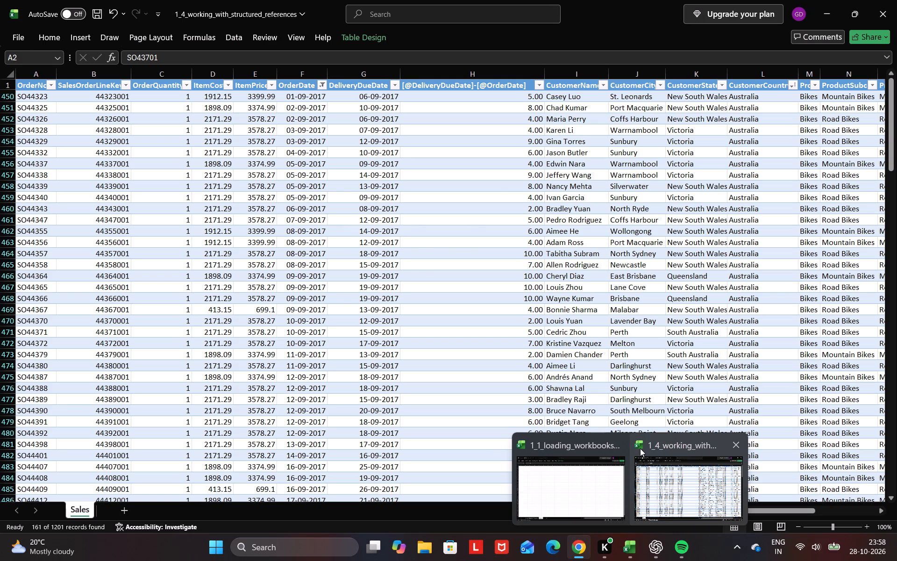
pyautogui.click(693, 491)
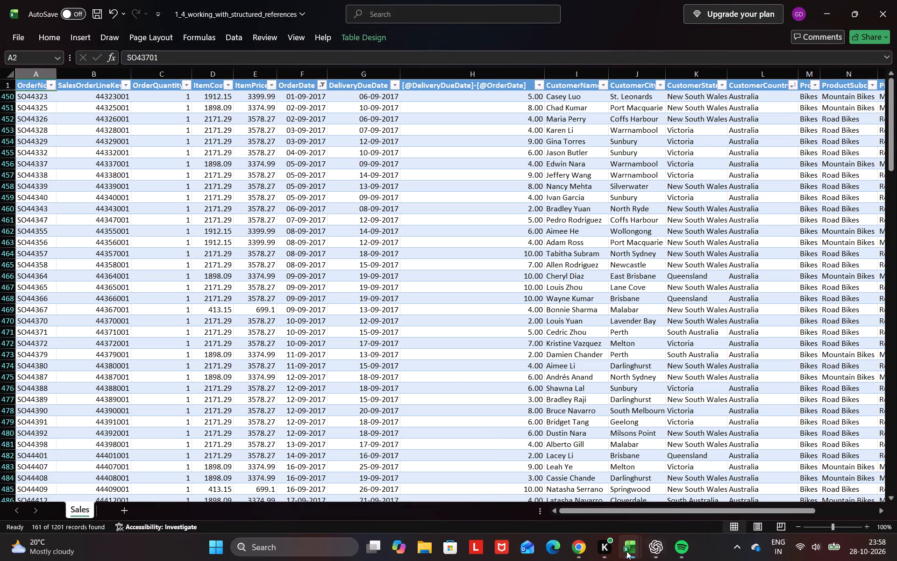
pyautogui.click(583, 540)
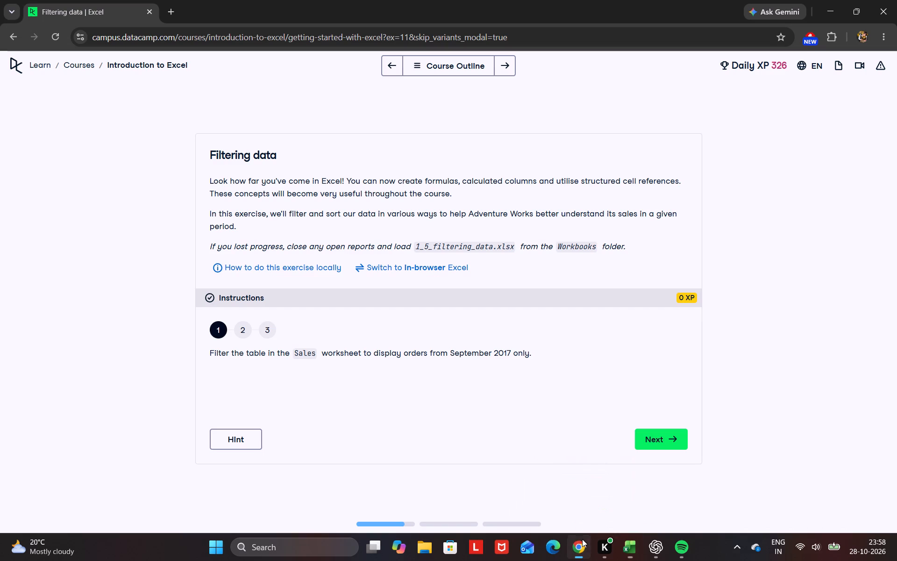
pyautogui.click(265, 329)
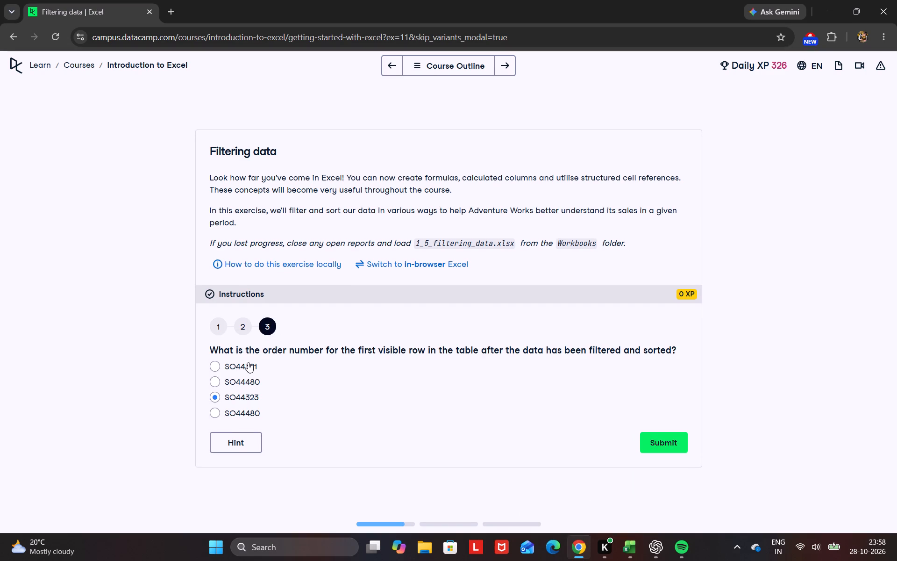
pyautogui.click(677, 443)
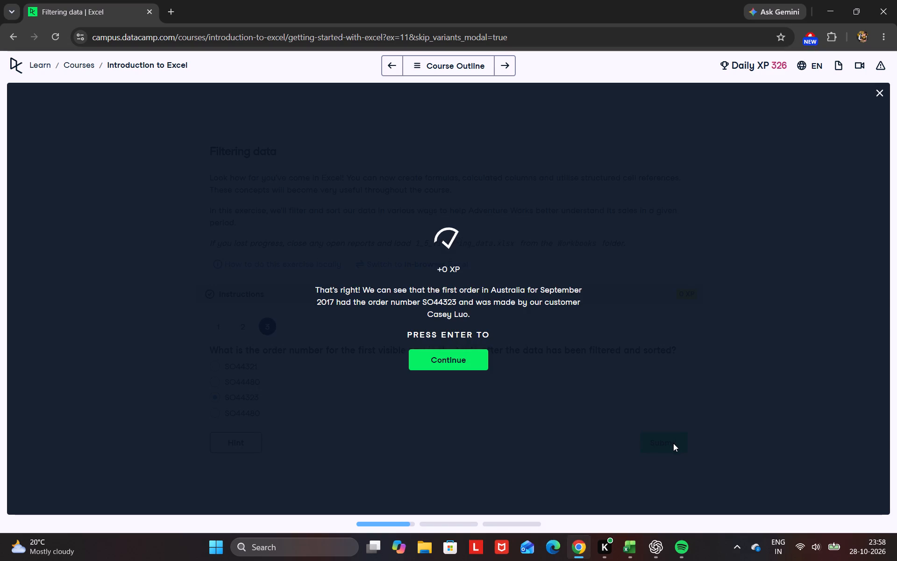
pyautogui.click(469, 353)
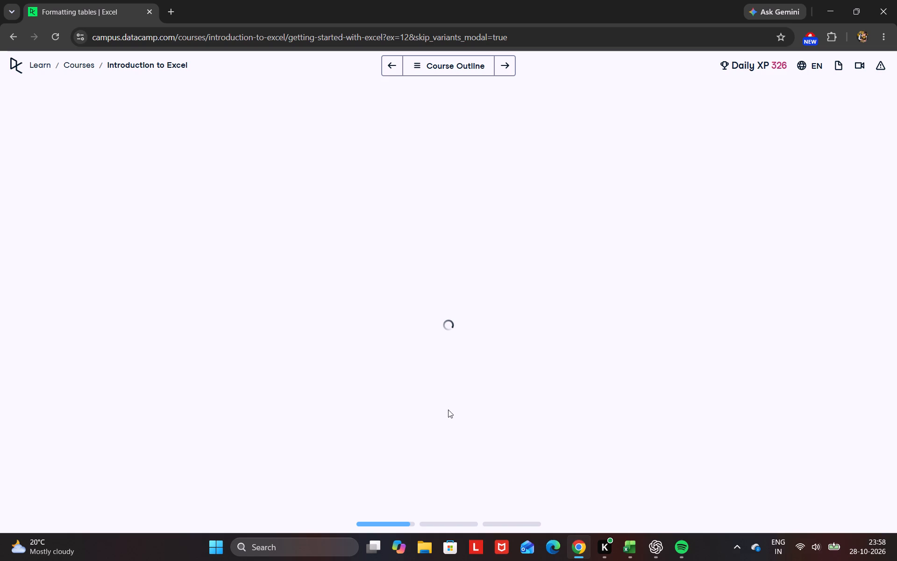
# Switch to the 1_4_working_with_structured_references workbook in Excel.
pyautogui.click(634, 550)
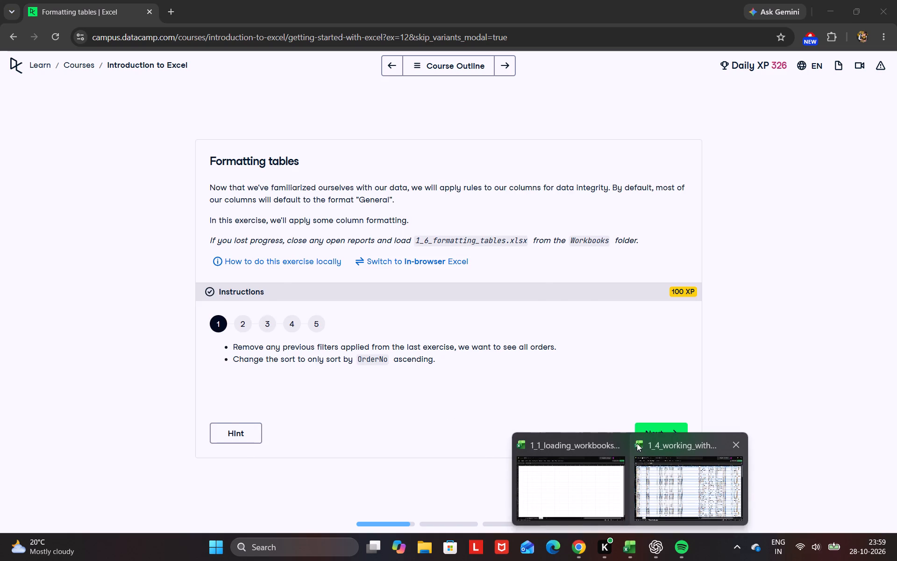
pyautogui.click(657, 469)
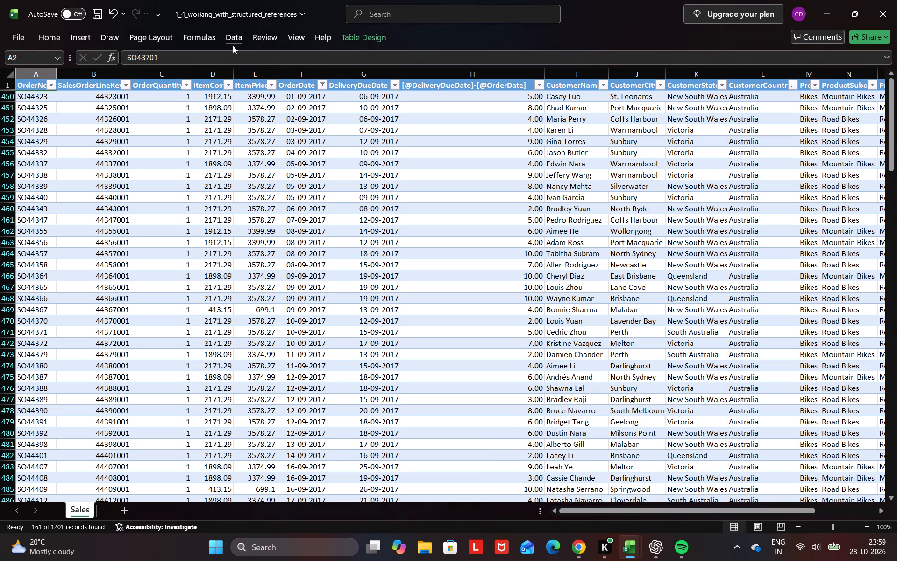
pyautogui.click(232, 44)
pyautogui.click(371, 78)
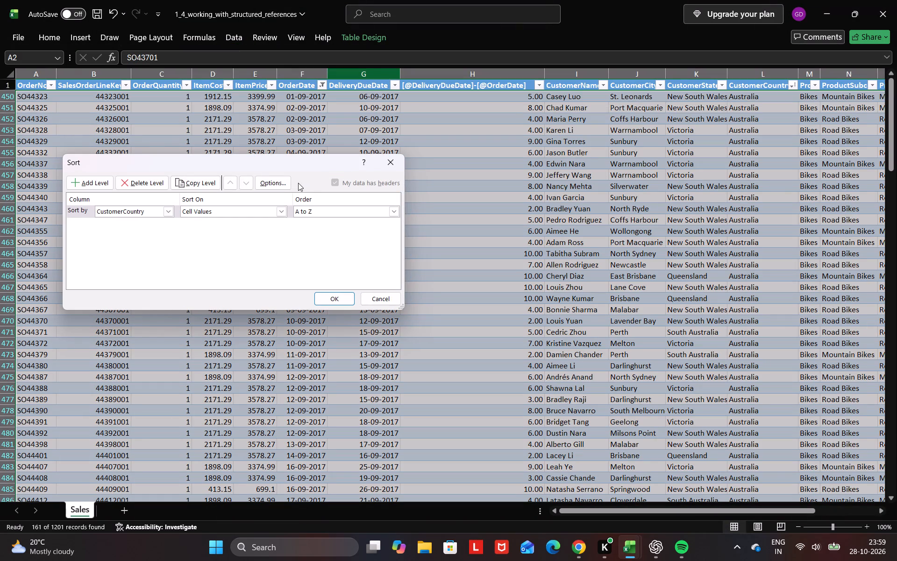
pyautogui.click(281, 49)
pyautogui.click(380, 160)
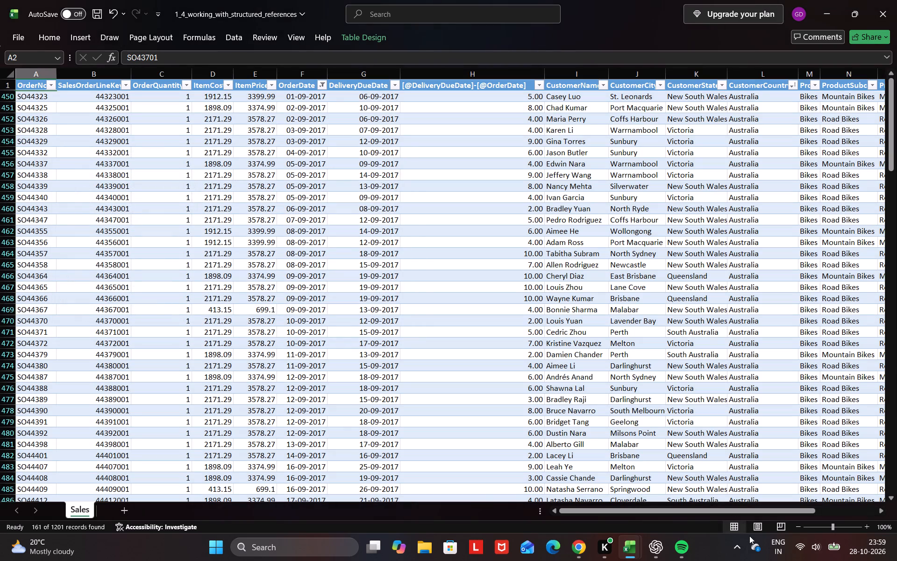
# Skip to the next track in the Spotify playback controls.
pyautogui.click(839, 553)
pyautogui.click(781, 271)
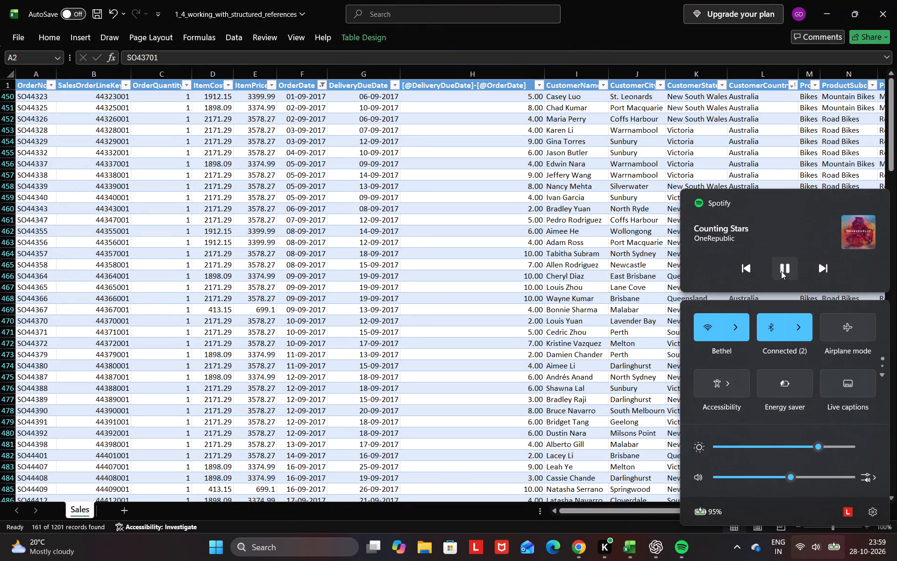
pyautogui.click(825, 263)
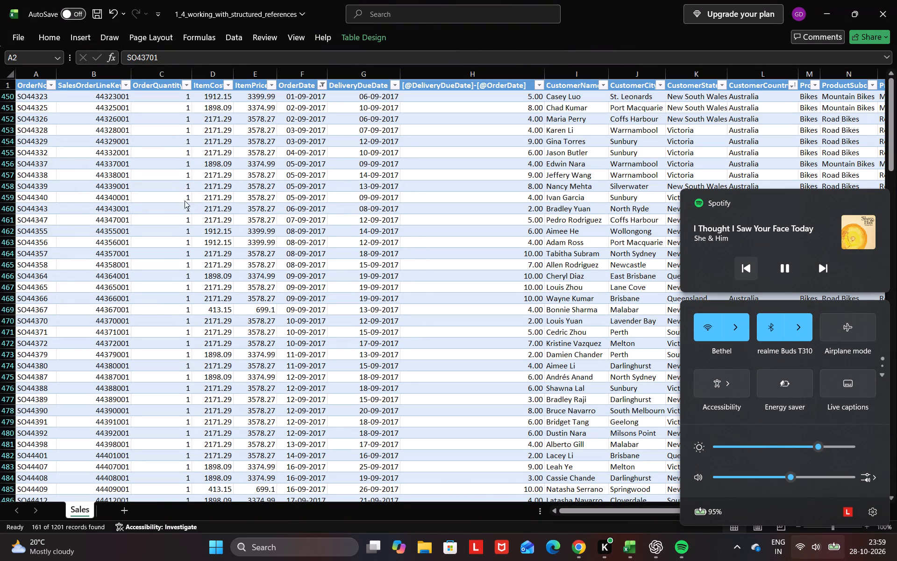
# Turn off Filter on the Sales table to remove the OrderDate filter and show all orders.
pyautogui.click(236, 38)
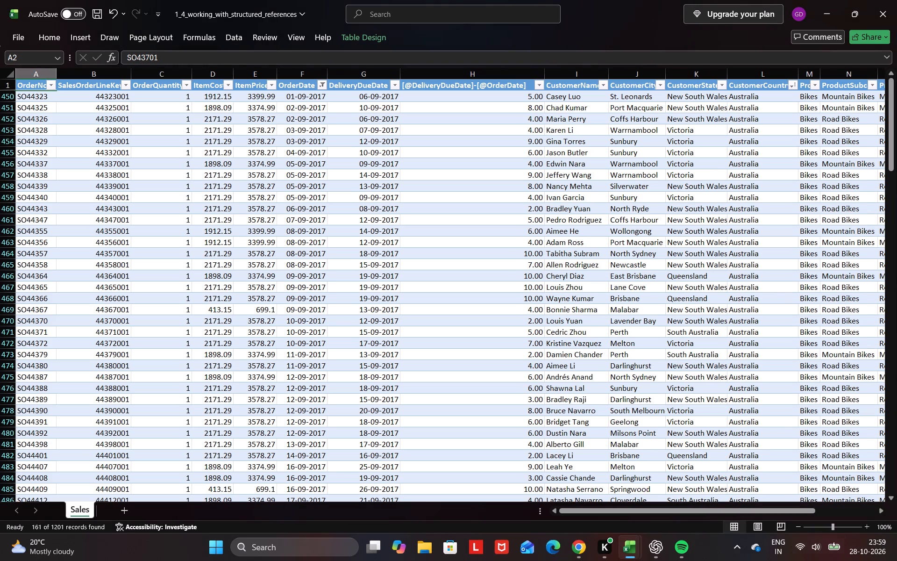
pyautogui.click(234, 37)
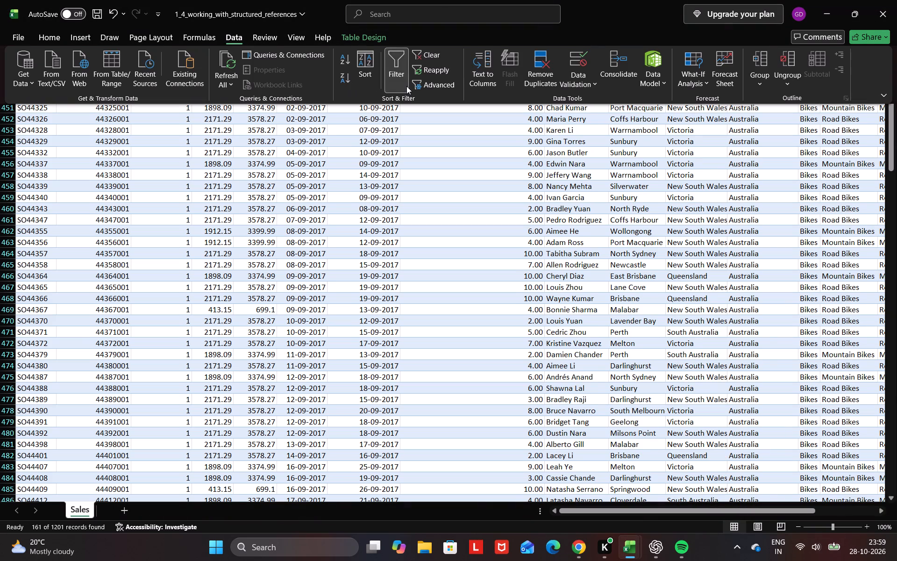
pyautogui.click(406, 86)
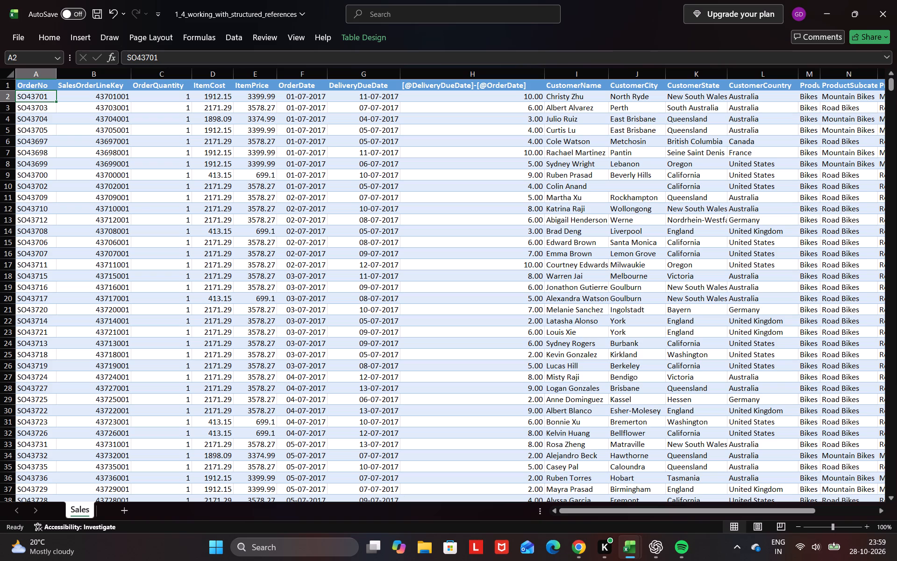
# Check the Formatting tables exercise instructions in Chrome and return to the 1_4_working_with_structured_references workbook in Excel.
pyautogui.click(581, 549)
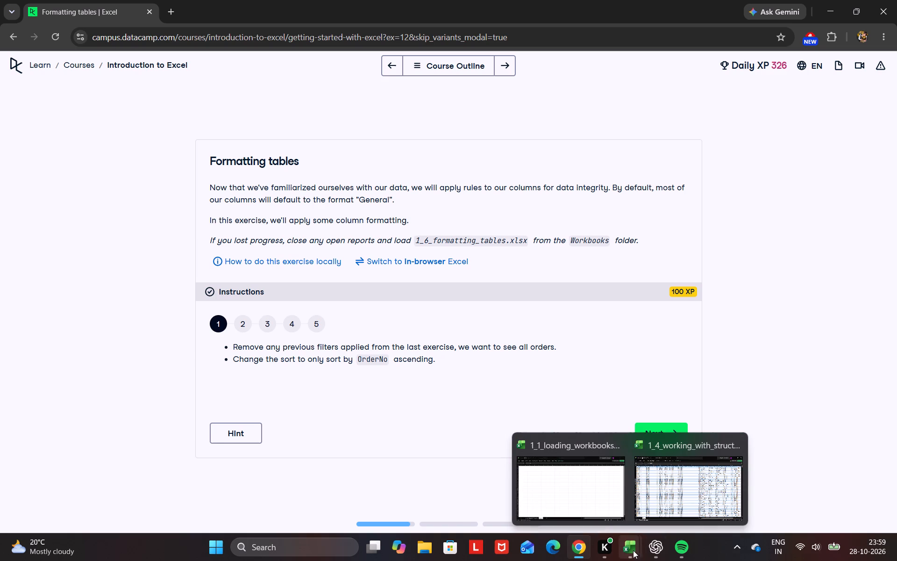
pyautogui.click(661, 503)
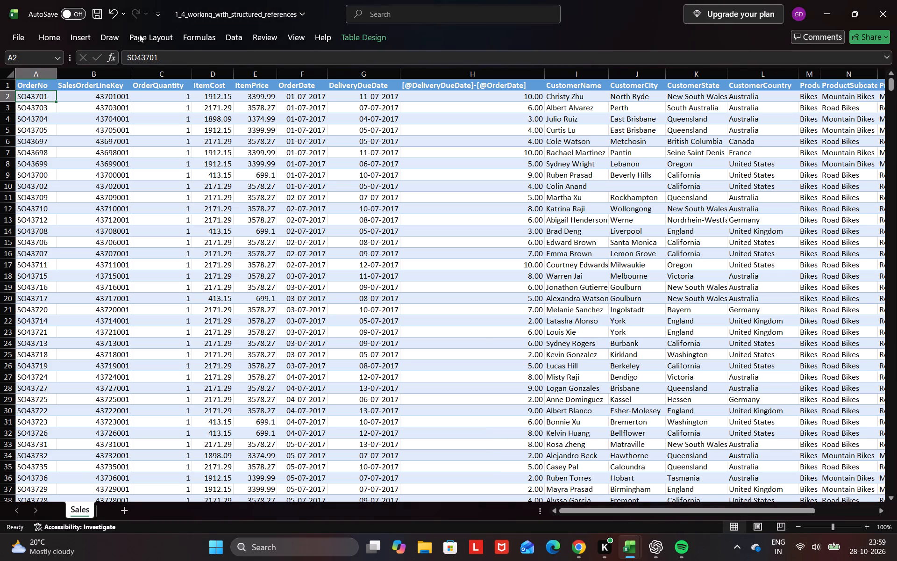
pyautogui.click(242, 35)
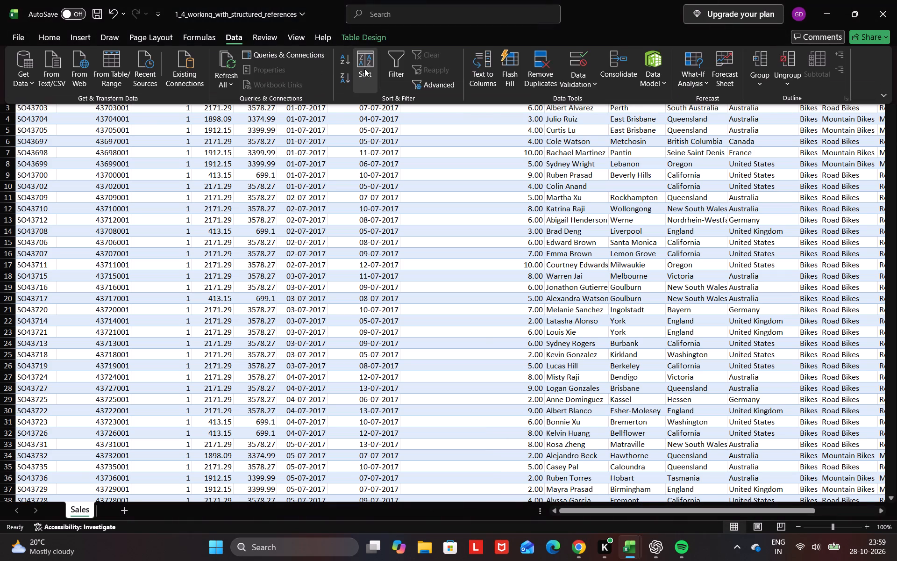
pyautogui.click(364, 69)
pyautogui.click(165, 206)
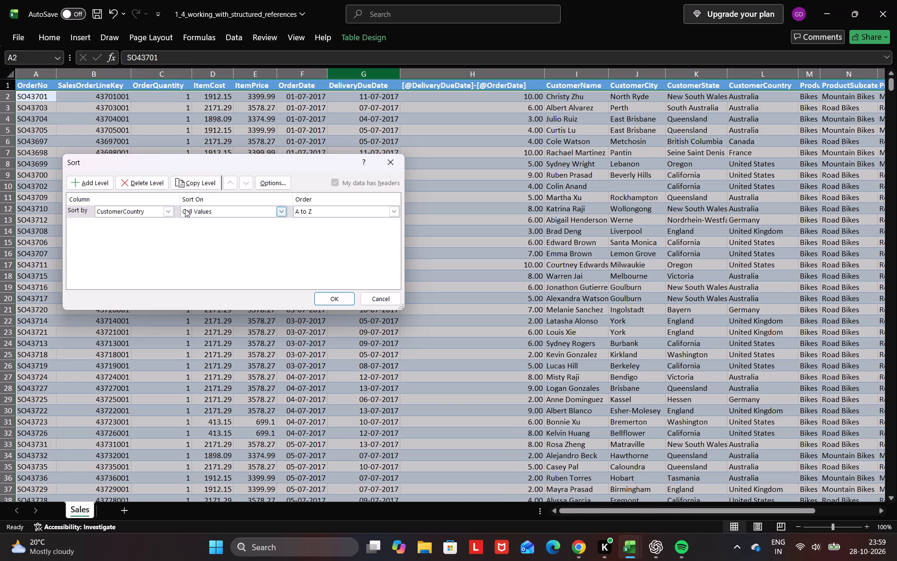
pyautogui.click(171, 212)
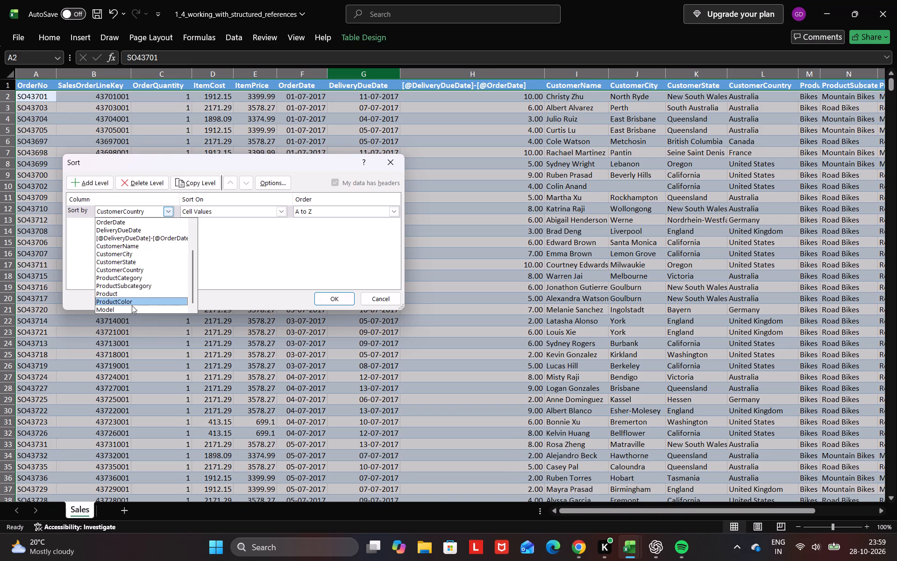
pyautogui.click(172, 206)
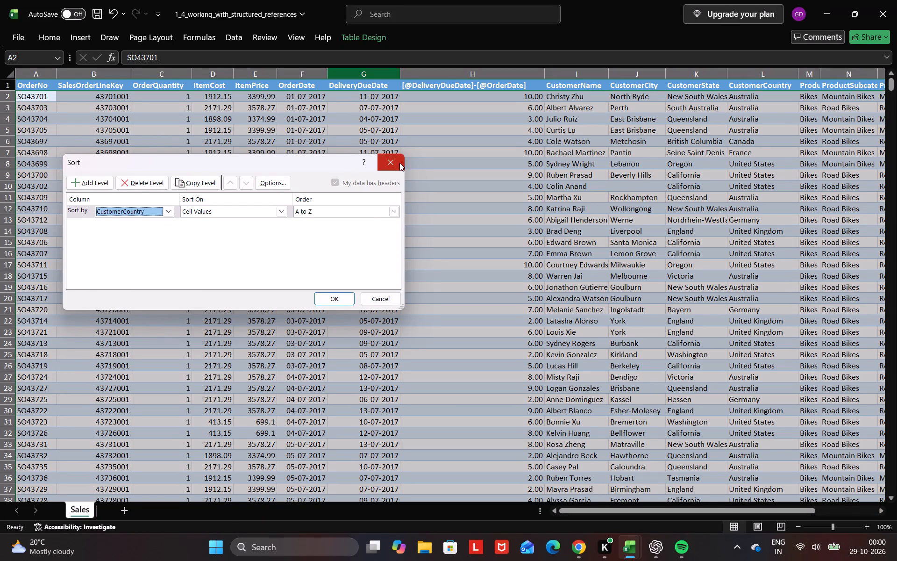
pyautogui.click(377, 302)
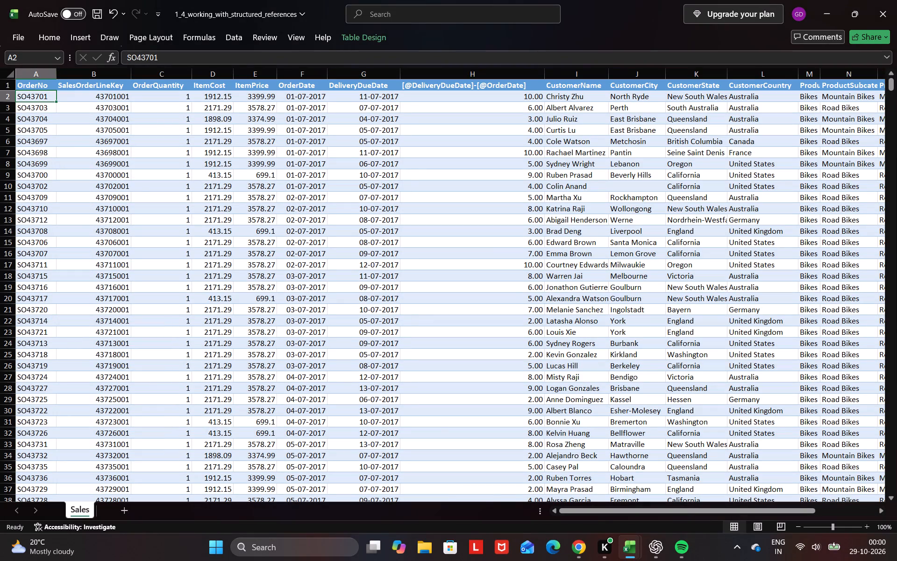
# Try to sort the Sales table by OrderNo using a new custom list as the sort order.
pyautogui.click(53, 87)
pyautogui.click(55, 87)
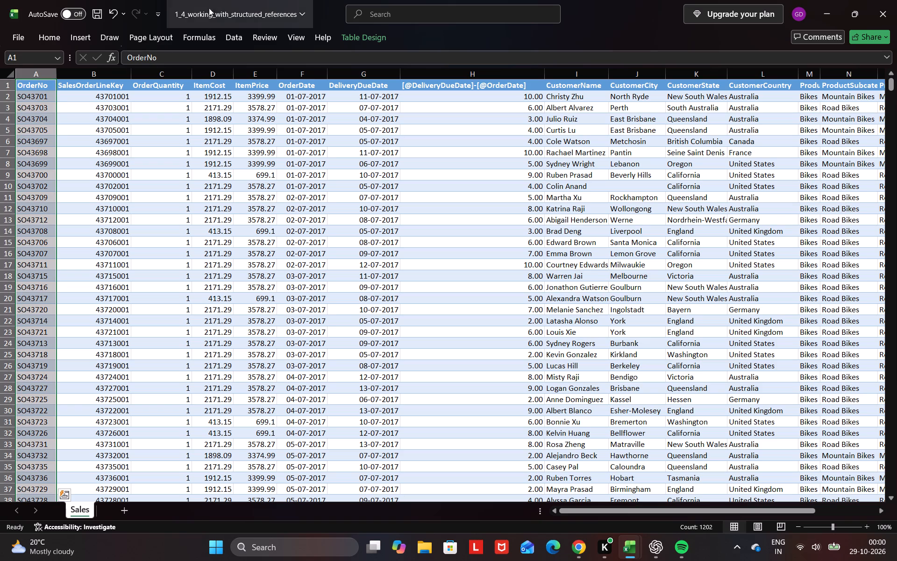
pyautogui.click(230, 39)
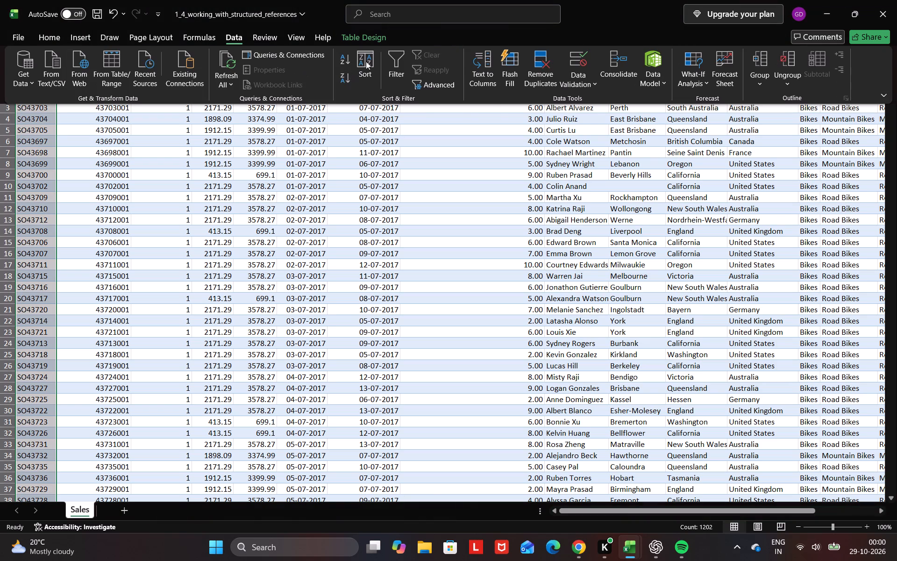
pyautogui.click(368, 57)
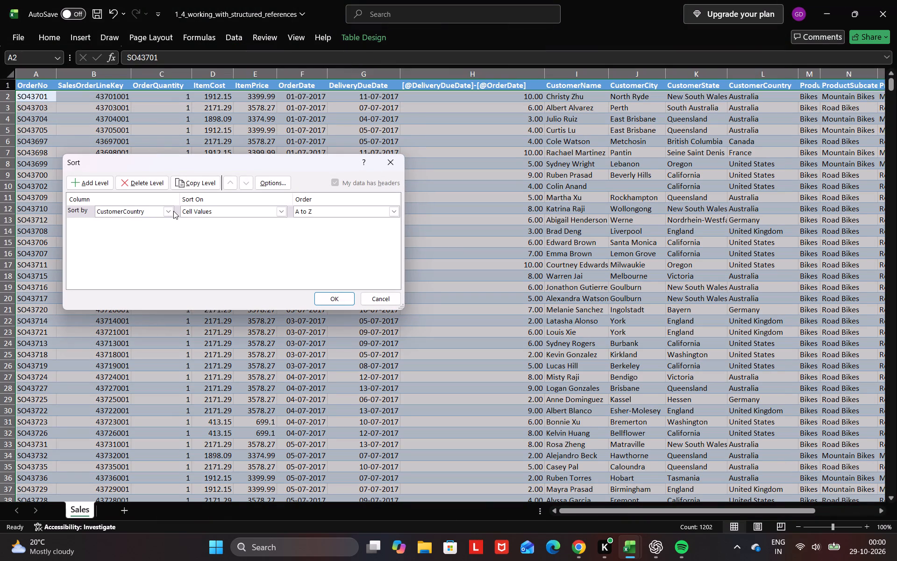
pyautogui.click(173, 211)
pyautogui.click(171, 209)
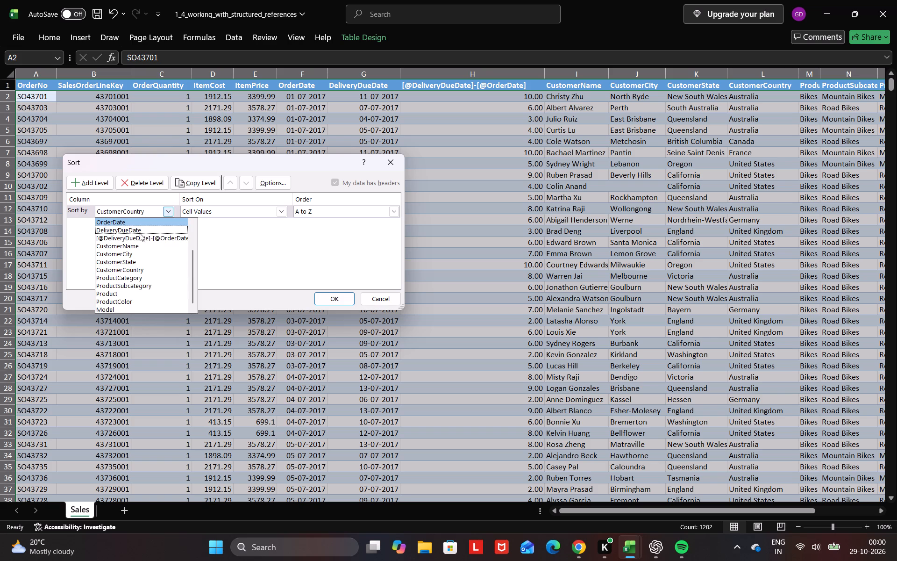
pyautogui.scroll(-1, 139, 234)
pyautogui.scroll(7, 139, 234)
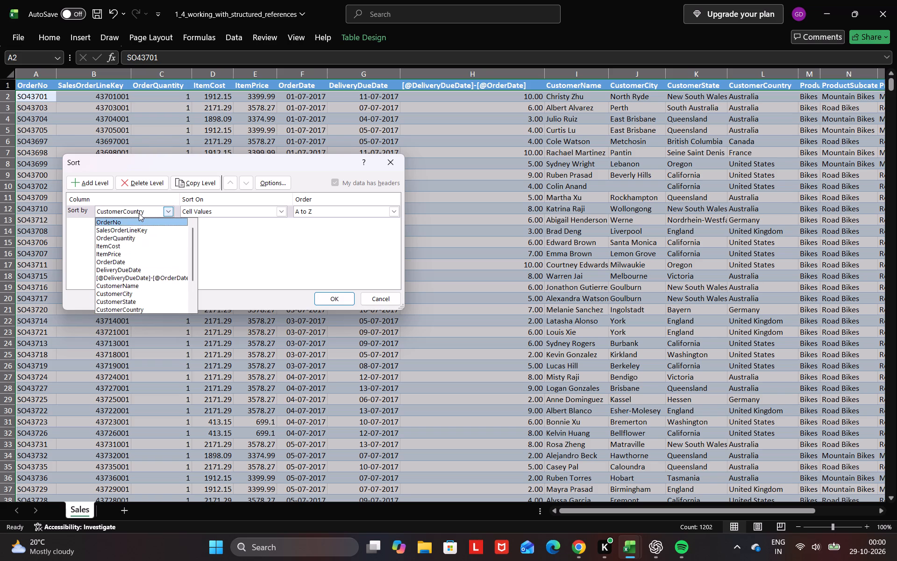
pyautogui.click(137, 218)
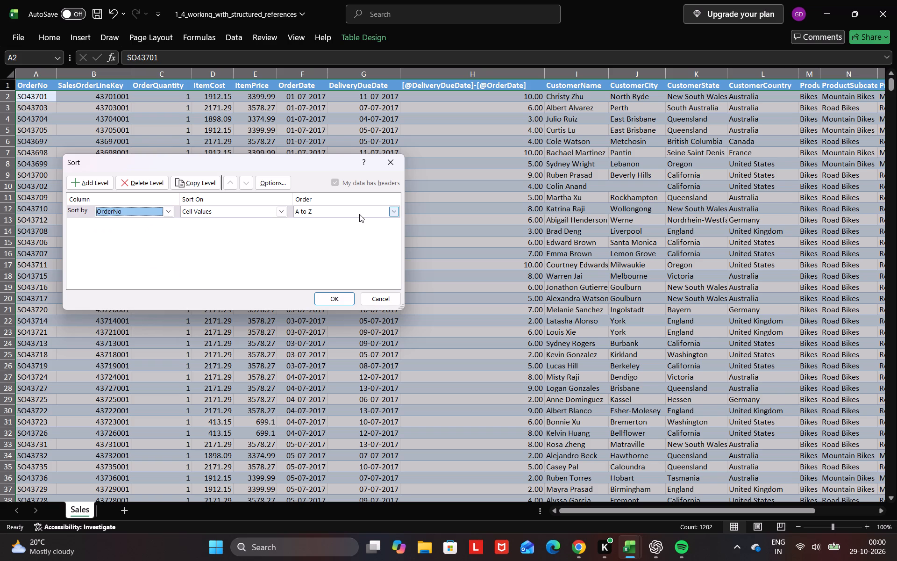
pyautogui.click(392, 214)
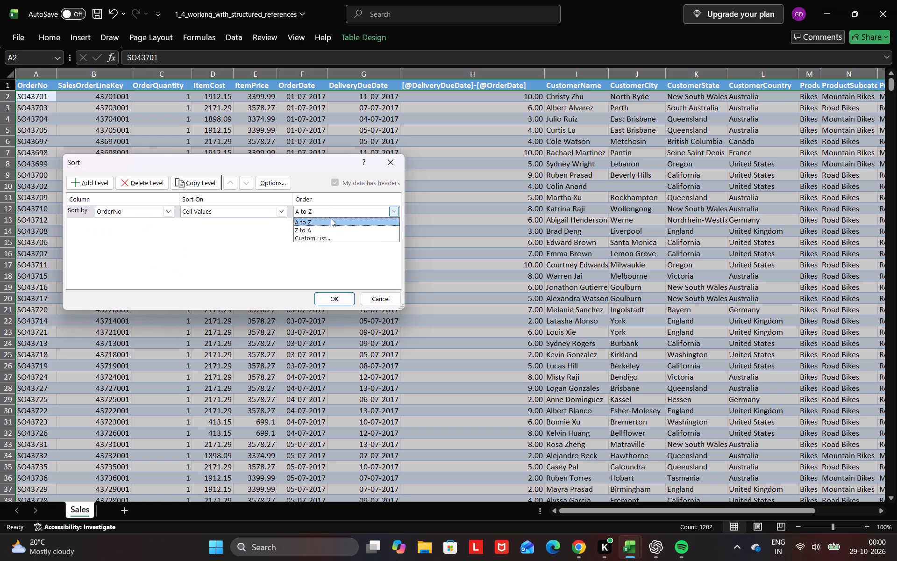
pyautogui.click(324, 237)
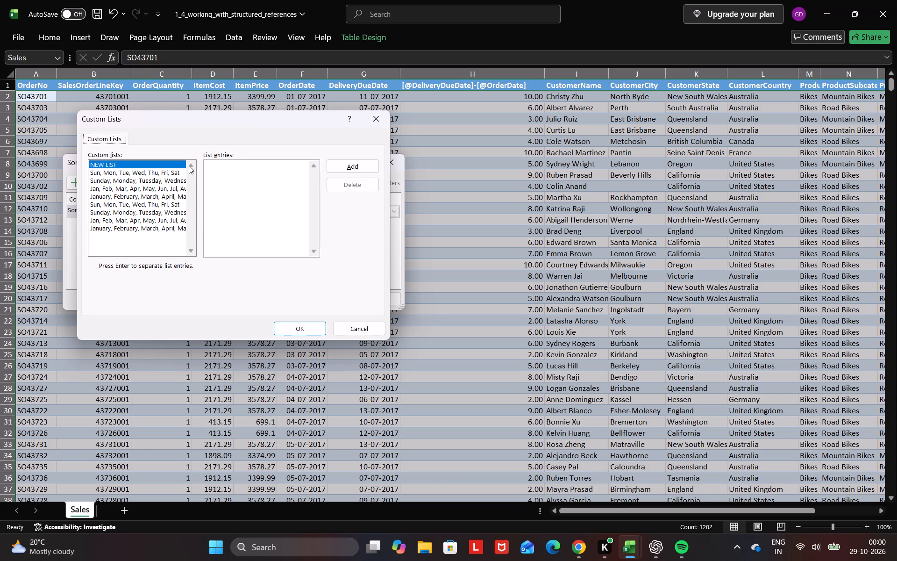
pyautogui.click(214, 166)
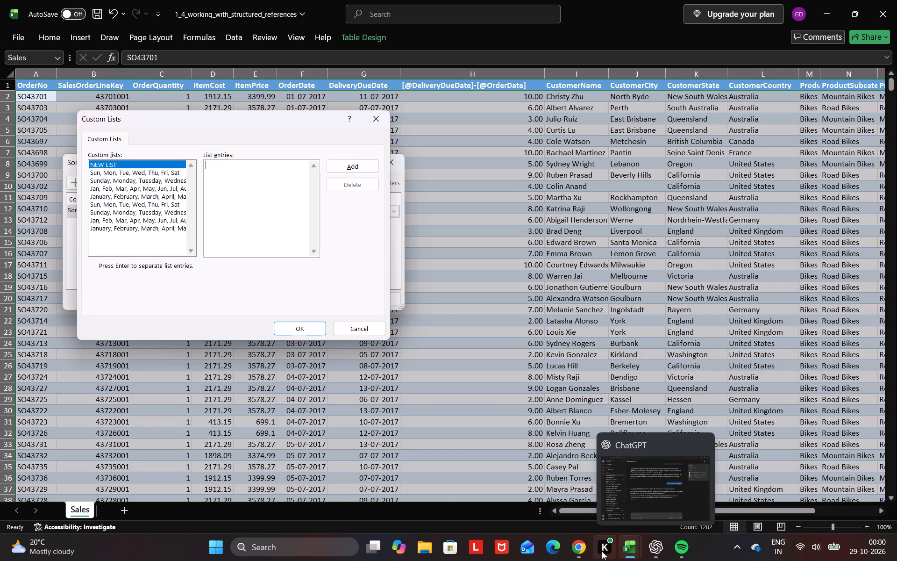
# Switch to Chrome and open the hint for the Formatting tables exercise.
pyautogui.click(576, 496)
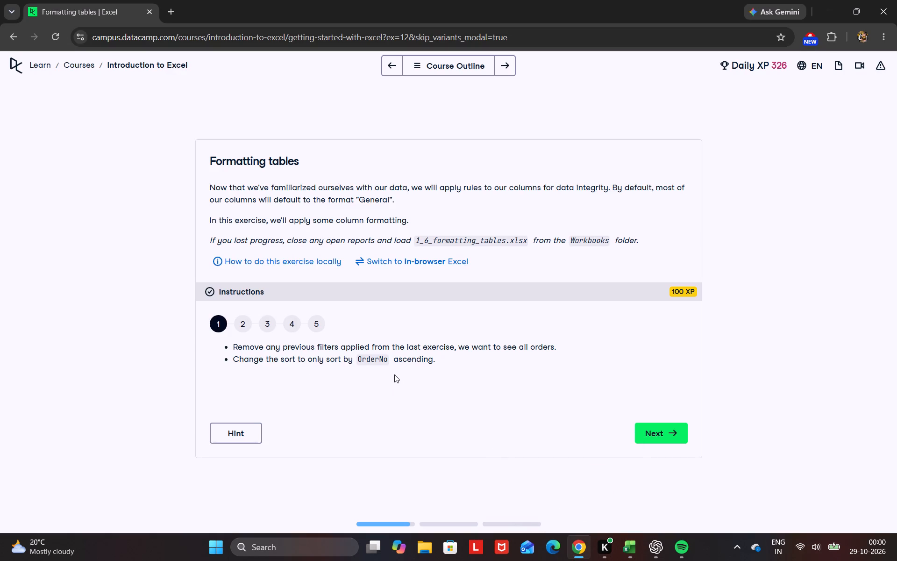
pyautogui.click(237, 426)
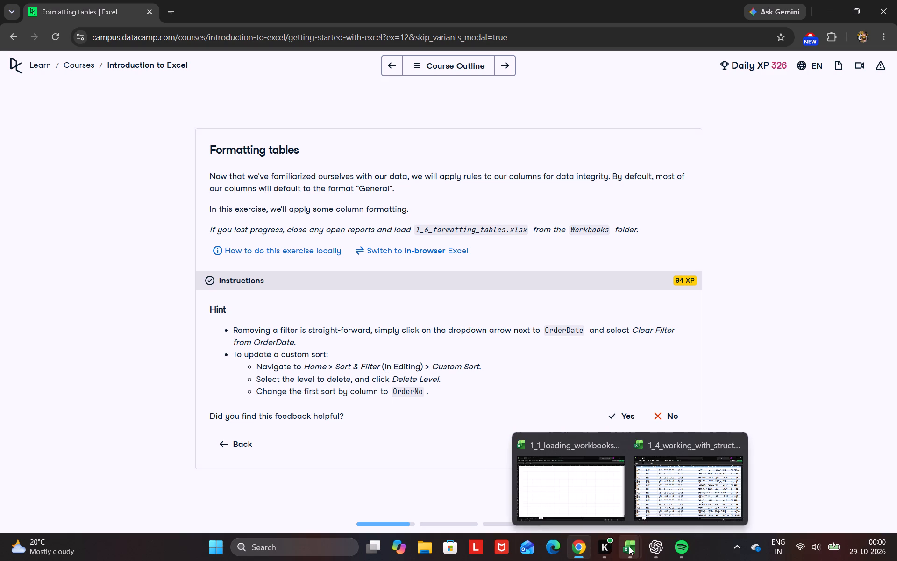
# Return to the 1_4_working_with_structured_references workbook in Excel and discard the open custom list and sort settings.
pyautogui.click(659, 508)
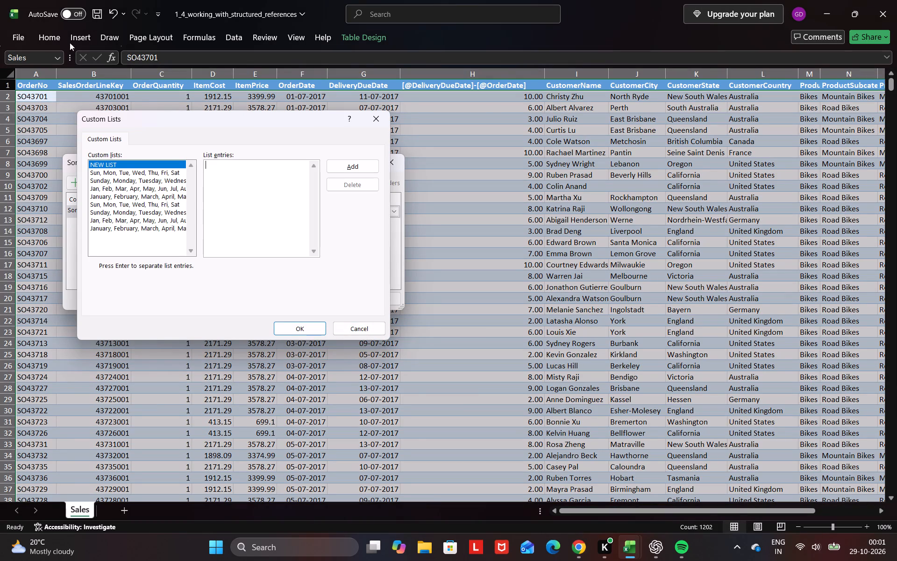
pyautogui.doubleClick(57, 32)
pyautogui.click(382, 118)
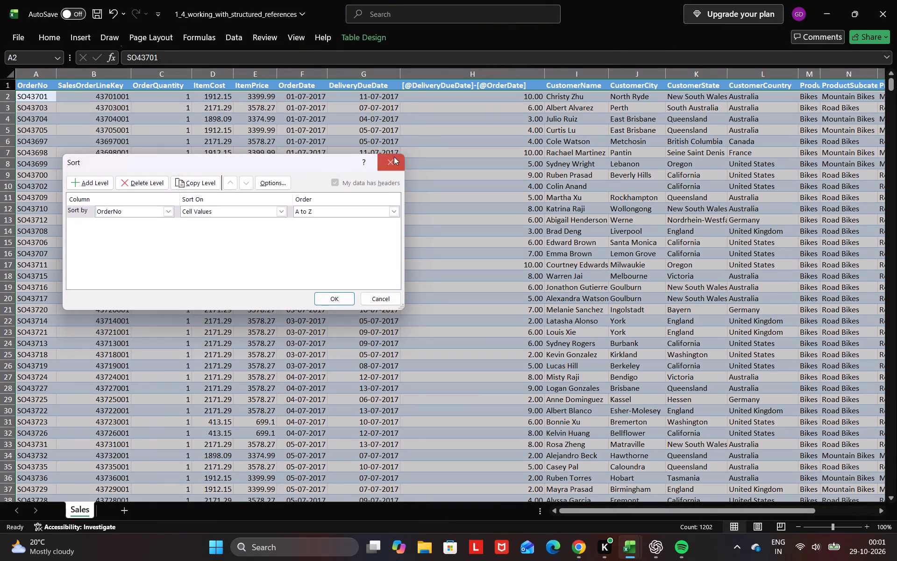
pyautogui.click(394, 157)
# Turn on the filter buttons for the Sales table's header row.
pyautogui.click(50, 39)
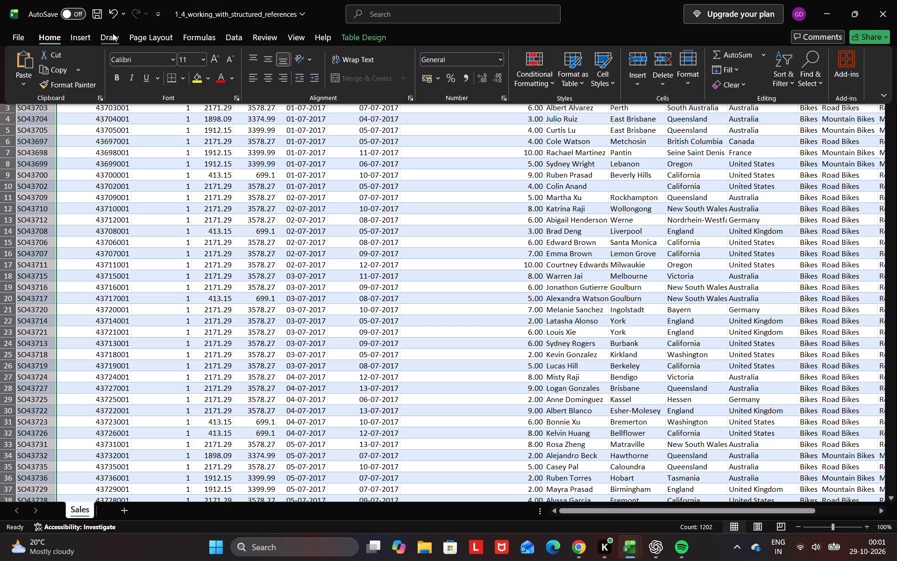
pyautogui.click(228, 32)
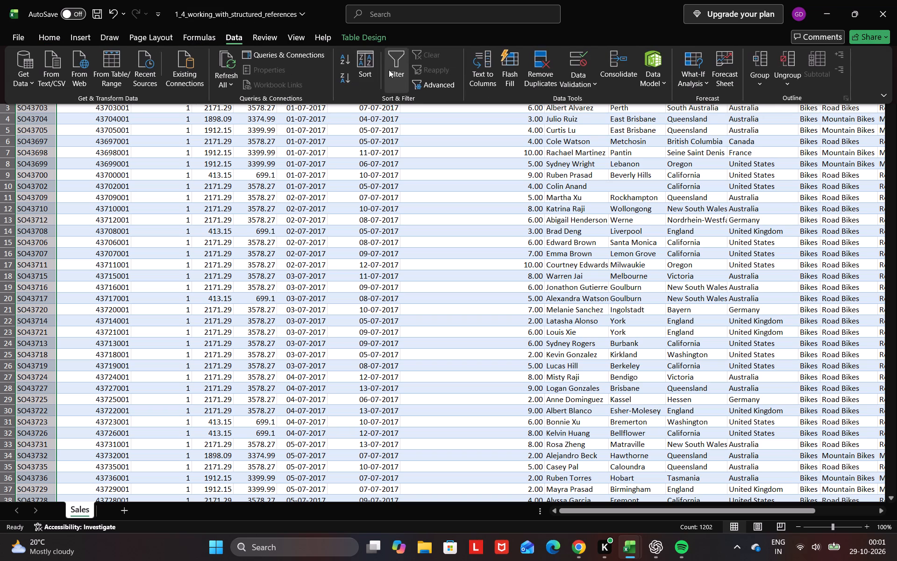
pyautogui.click(389, 70)
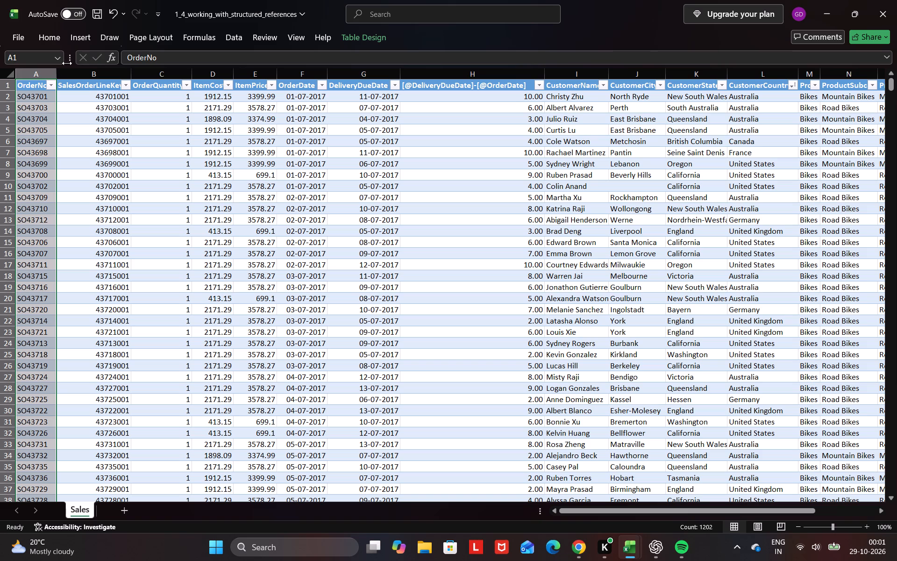
# Open a custom sort for the Sales table and set its order to a new custom list with the single entry OrderNo.
pyautogui.click(48, 82)
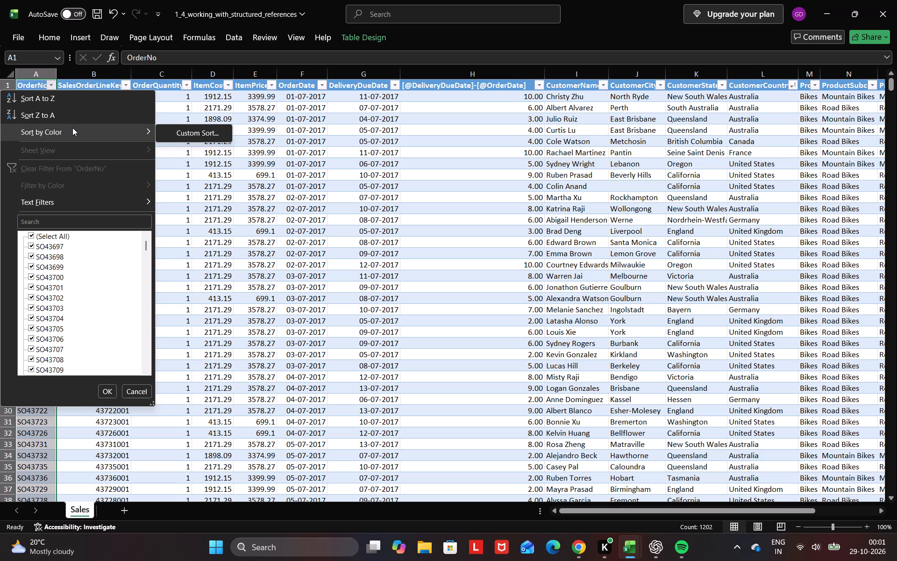
pyautogui.click(183, 127)
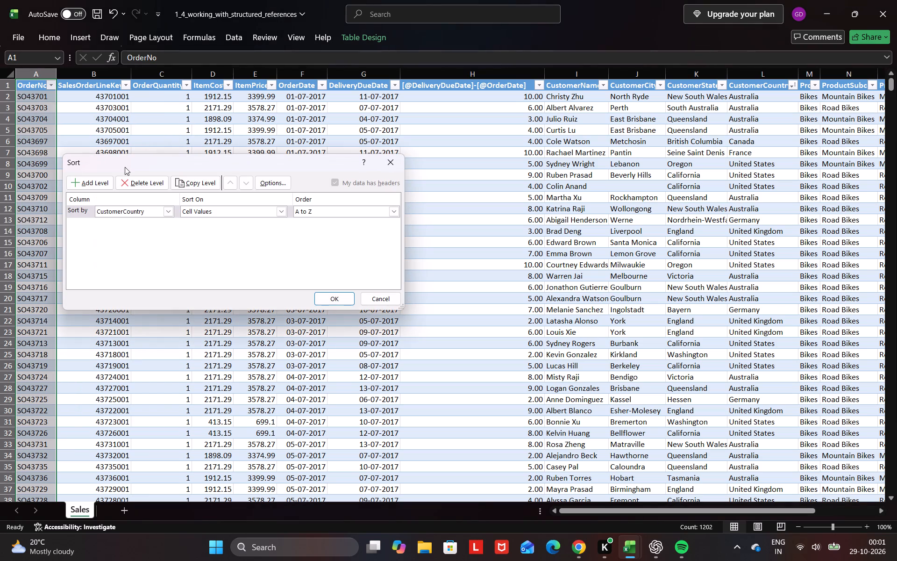
pyautogui.click(171, 211)
pyautogui.scroll(-2, 126, 281)
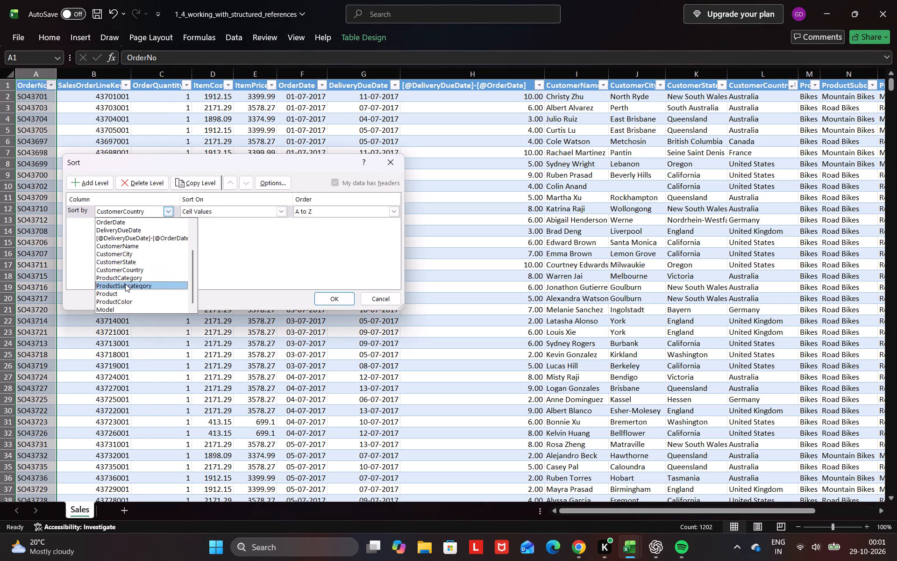
pyautogui.scroll(-3, 125, 284)
pyautogui.scroll(7, 125, 284)
pyautogui.click(127, 217)
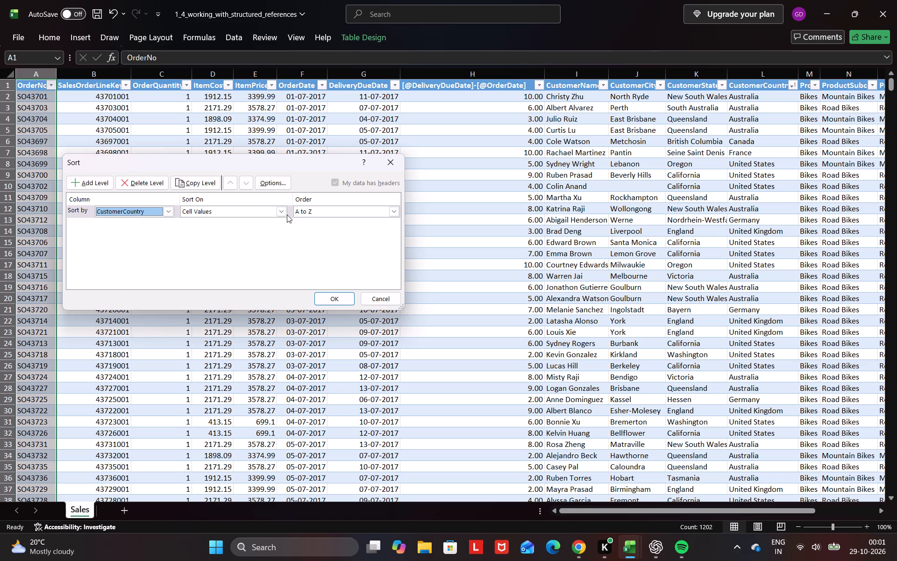
pyautogui.click(320, 214)
pyautogui.click(313, 239)
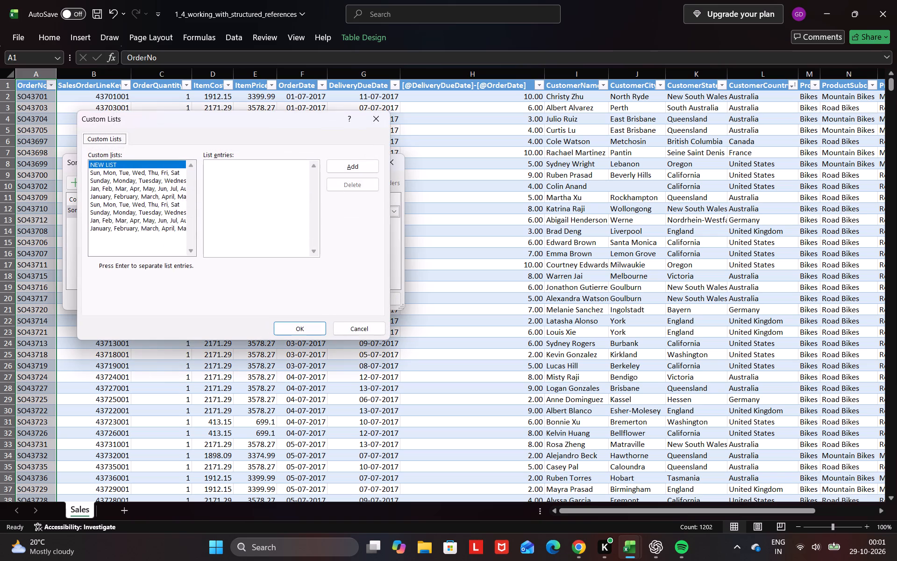
pyautogui.click(366, 182)
pyautogui.click(346, 182)
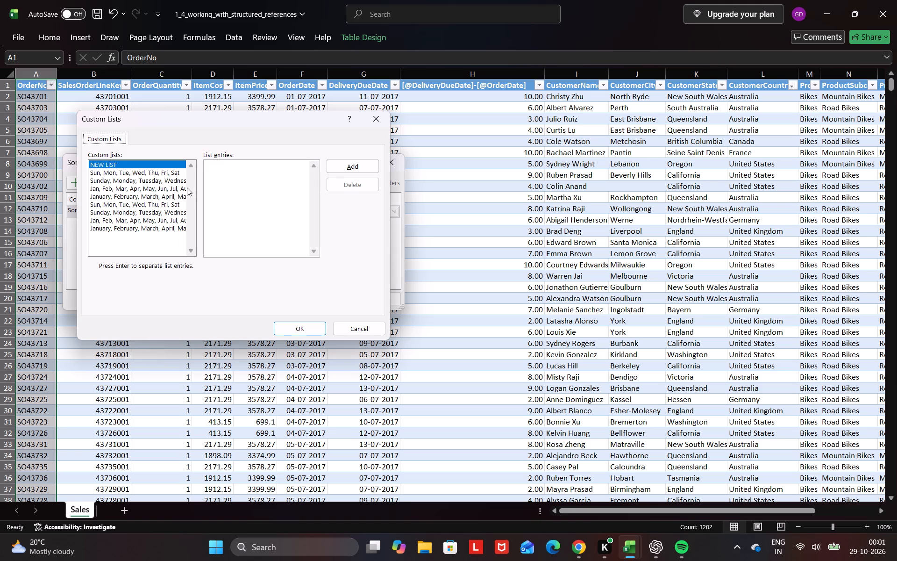
pyautogui.click(163, 171)
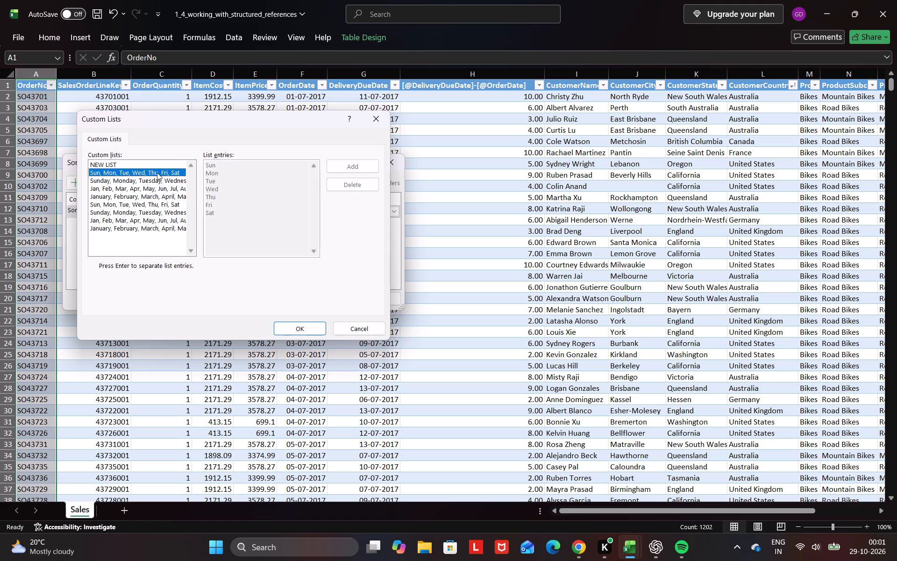
pyautogui.click(154, 167)
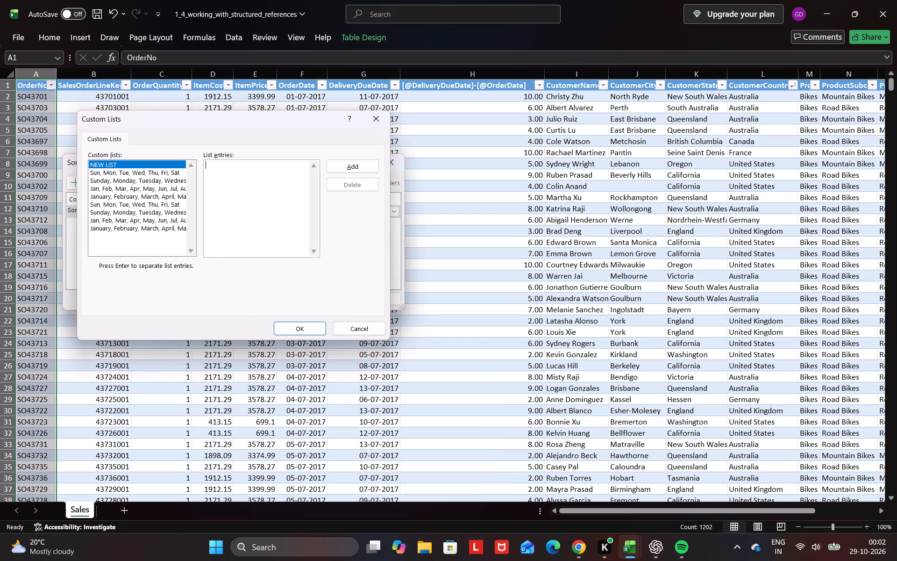
pyautogui.press('o')
pyautogui.press('BackSpace')
pyautogui.write('OI')
pyautogui.hotkey('shift', 'r')
pyautogui.press('BackSpace')
pyautogui.press('BackSpace')
pyautogui.write('rder')
pyautogui.write('No')
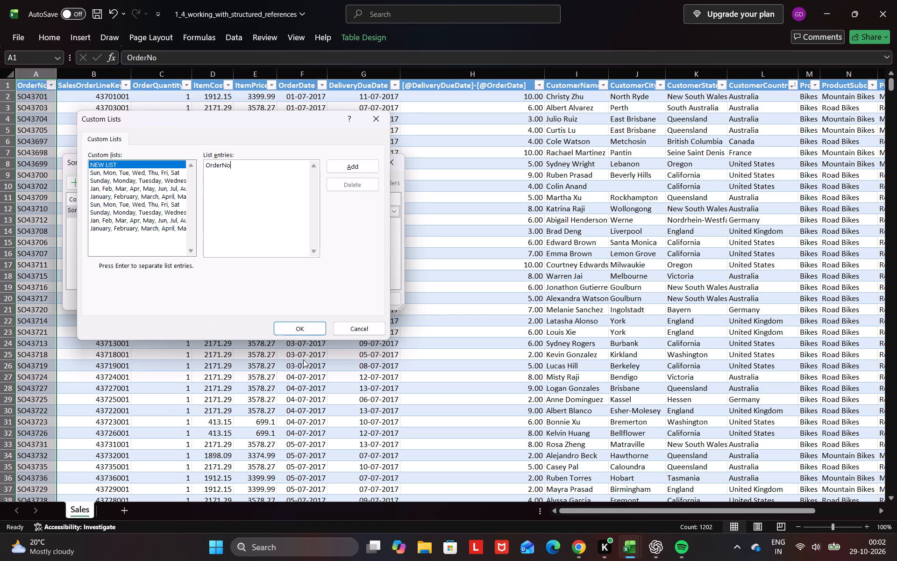
pyautogui.click(303, 330)
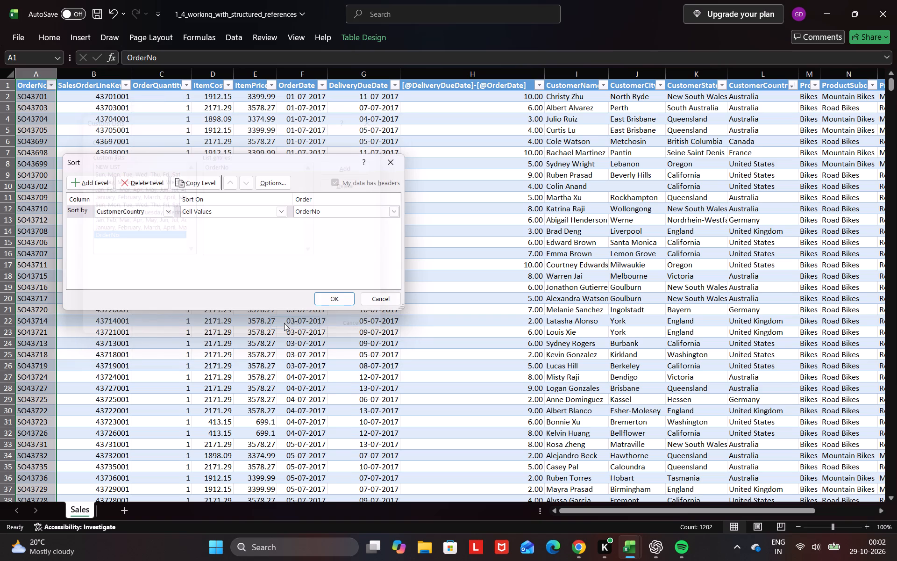
# Change the sort column to OrderNo and apply the sort to the Sales table.
pyautogui.click(163, 213)
pyautogui.scroll(3, 156, 227)
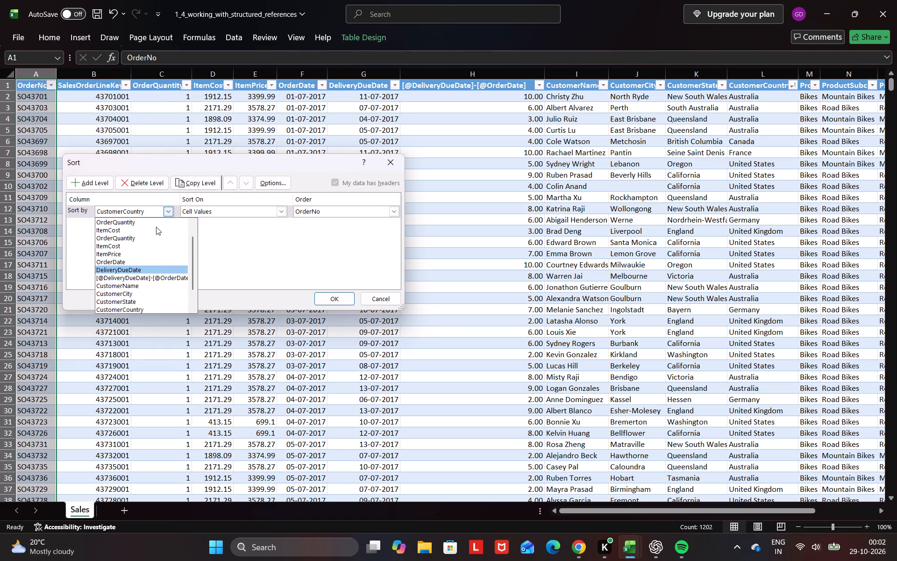
pyautogui.click(155, 223)
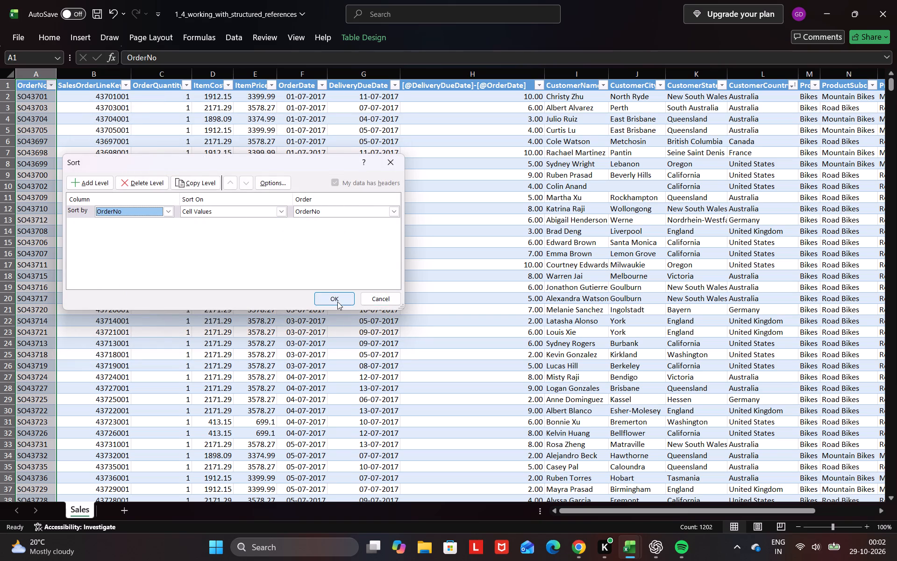
pyautogui.click(337, 302)
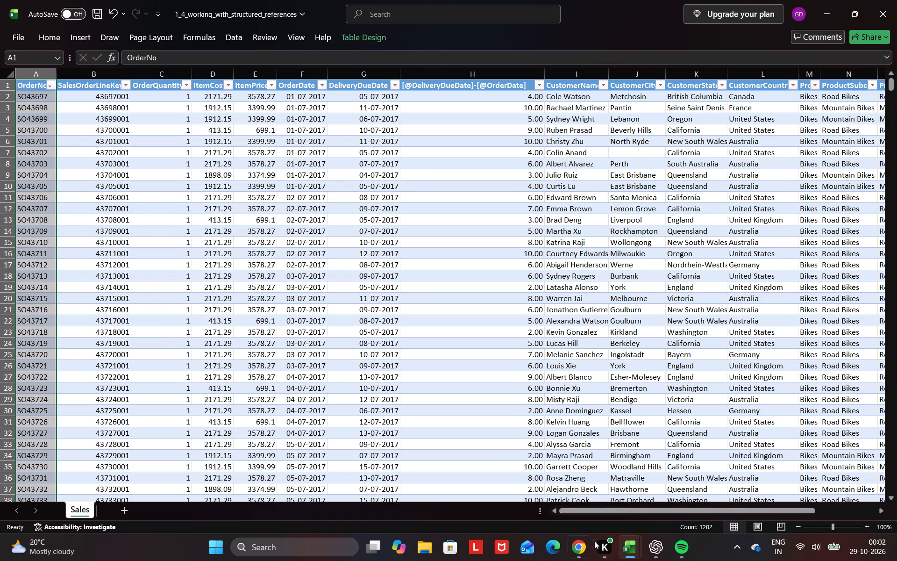
# Switch to Chrome, go back from the hint to the Formatting tables instructions, and advance to instruction 2.
pyautogui.click(582, 502)
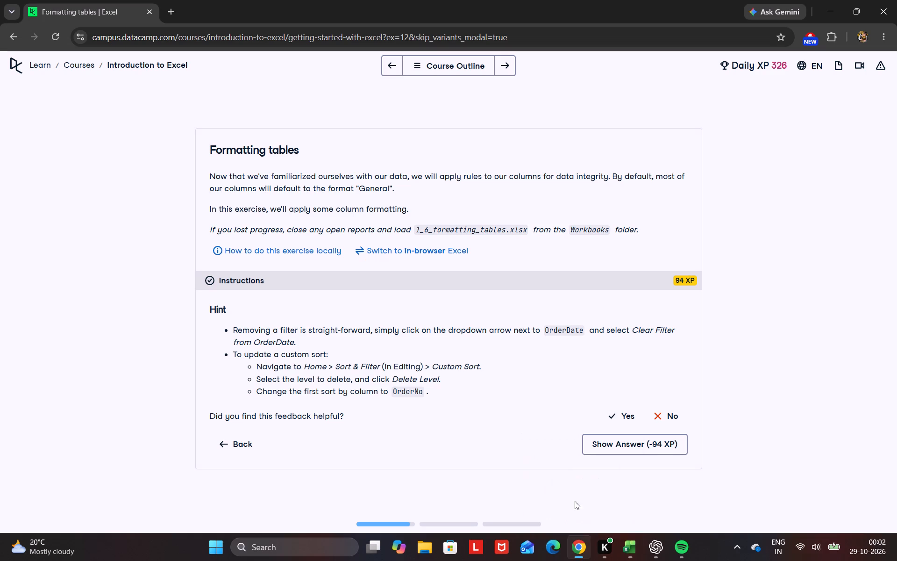
pyautogui.click(240, 444)
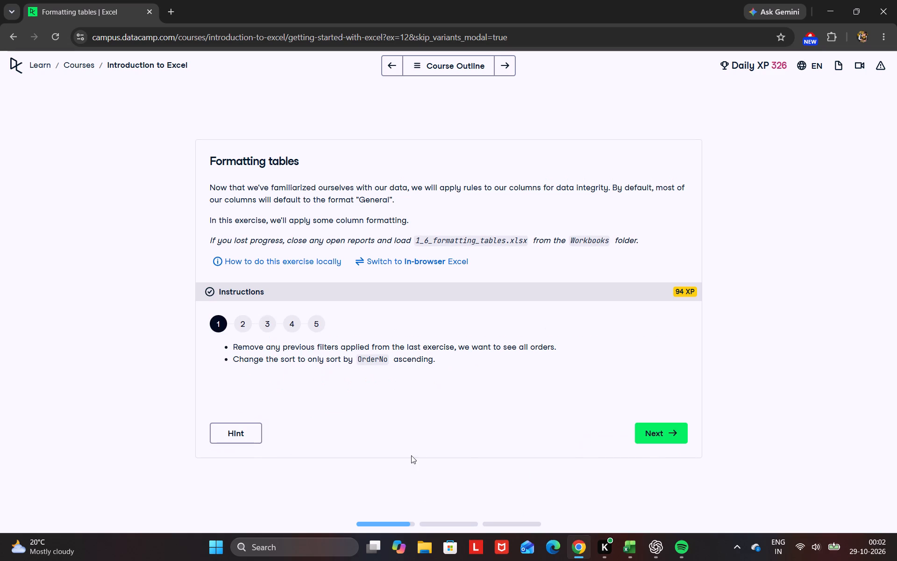
pyautogui.click(657, 440)
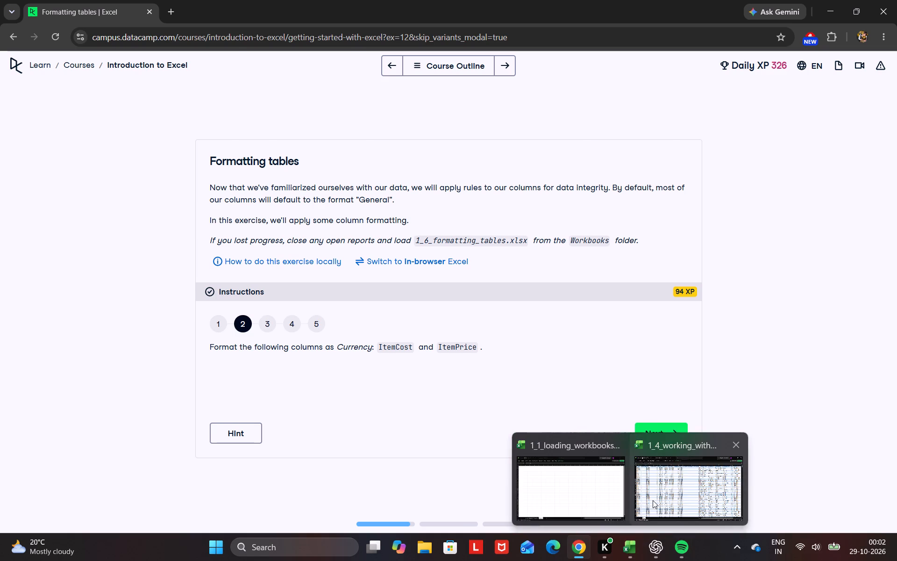
# Return to the 1_4_working_with_structured_references workbook in Excel and format the ItemCost column as Currency.
pyautogui.click(653, 500)
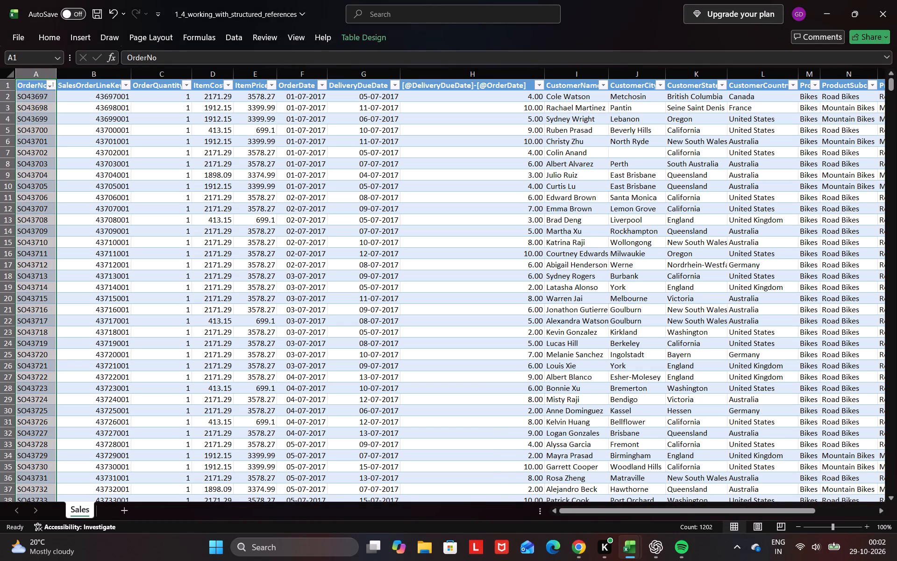
pyautogui.click(225, 75)
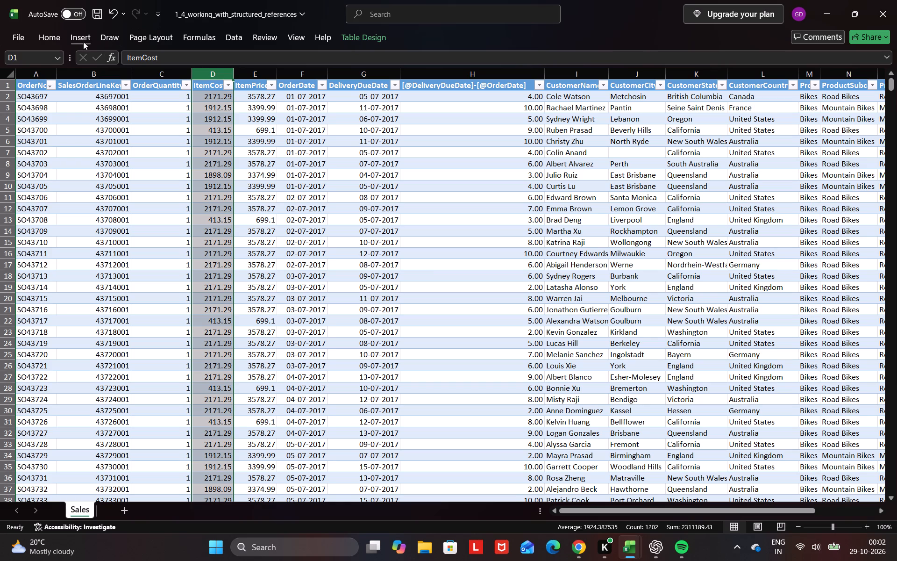
pyautogui.click(51, 36)
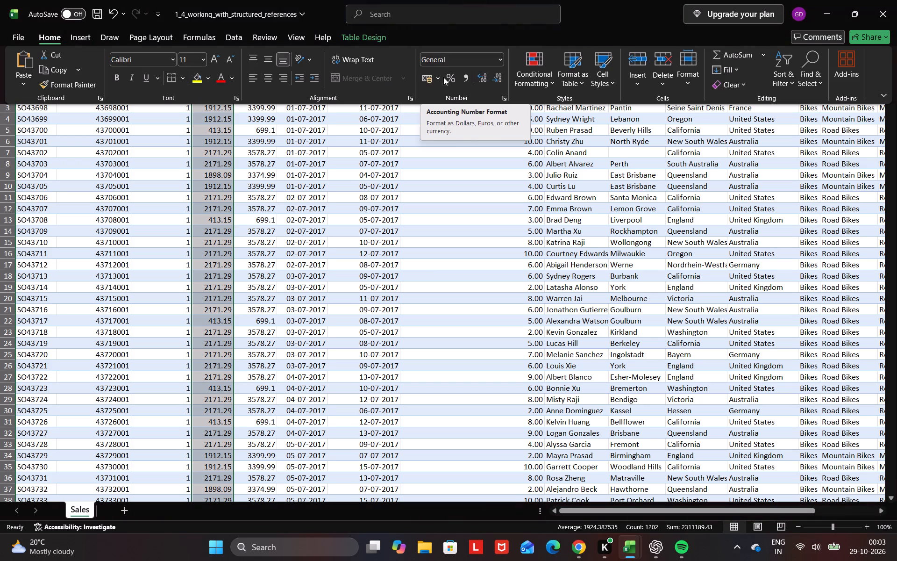
pyautogui.click(504, 98)
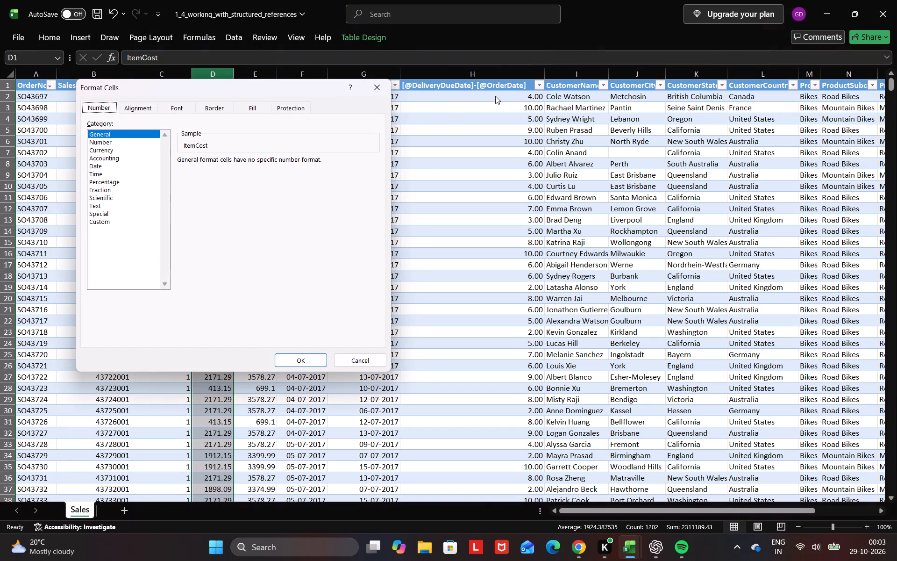
pyautogui.click(123, 151)
pyautogui.click(284, 353)
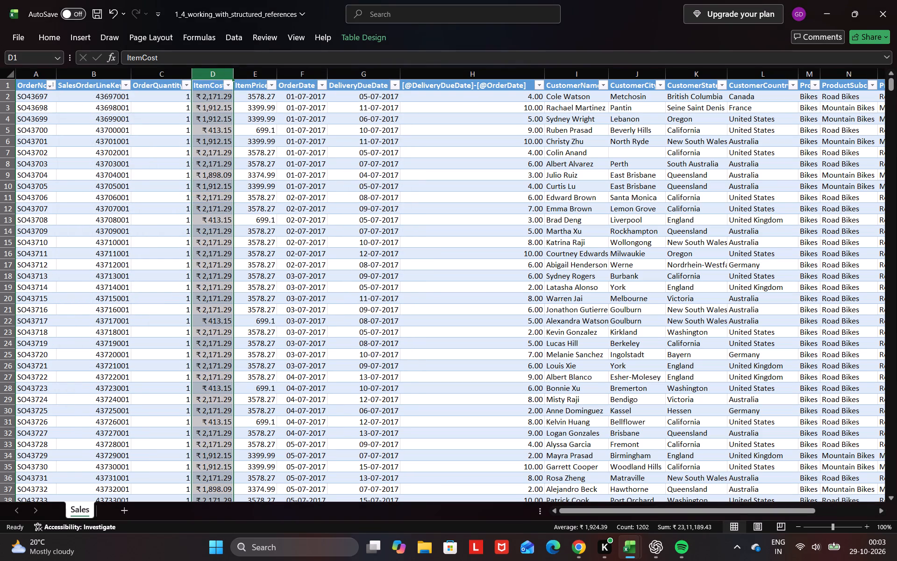
# Format the ItemPrice column as Currency.
pyautogui.click(269, 76)
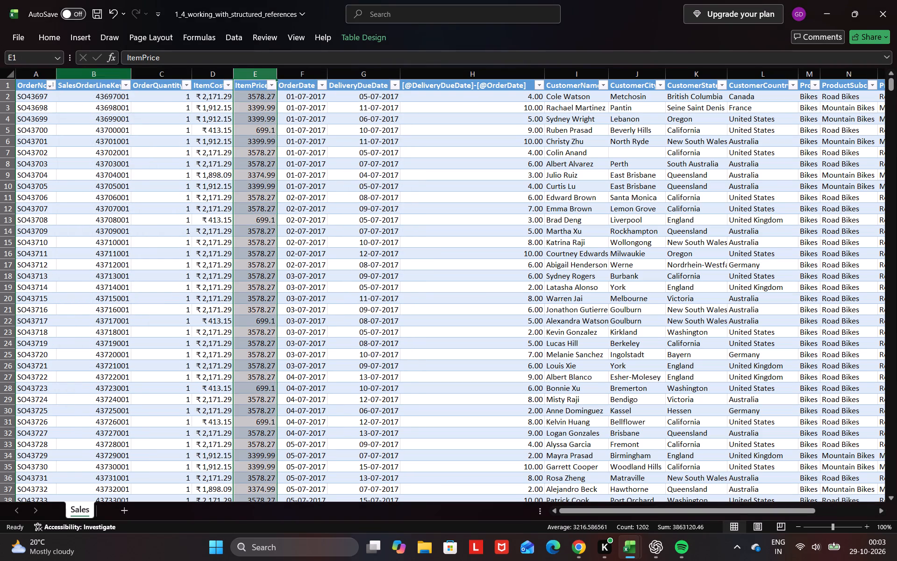
pyautogui.click(52, 32)
pyautogui.click(460, 93)
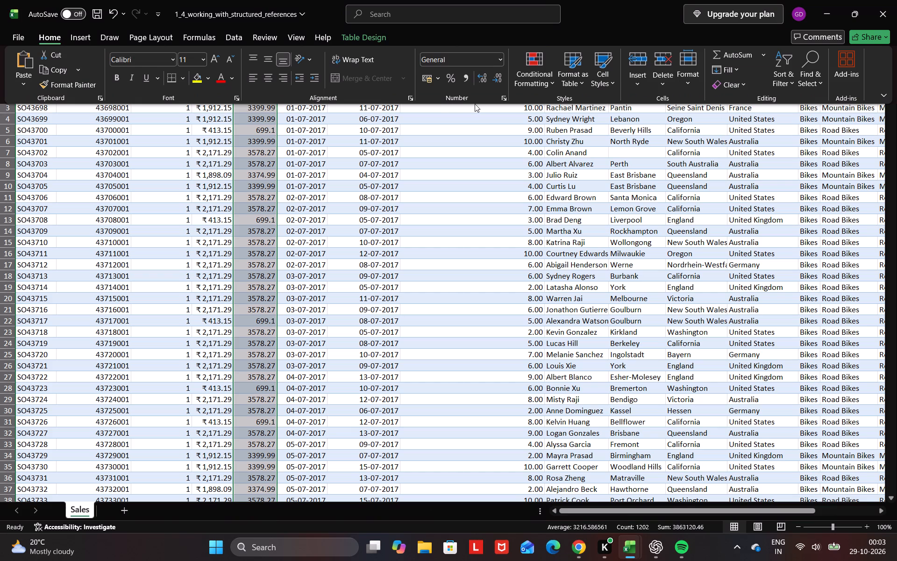
pyautogui.click(505, 100)
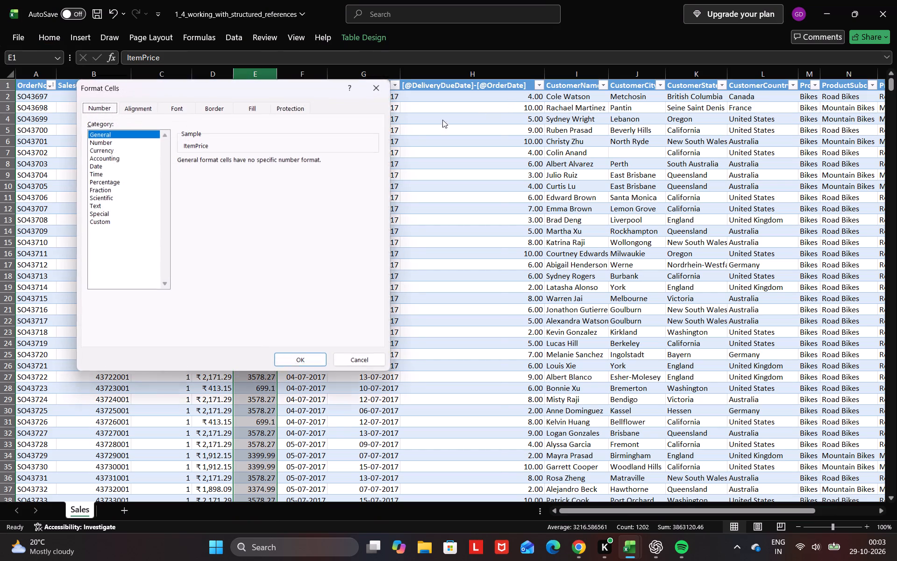
pyautogui.click(128, 149)
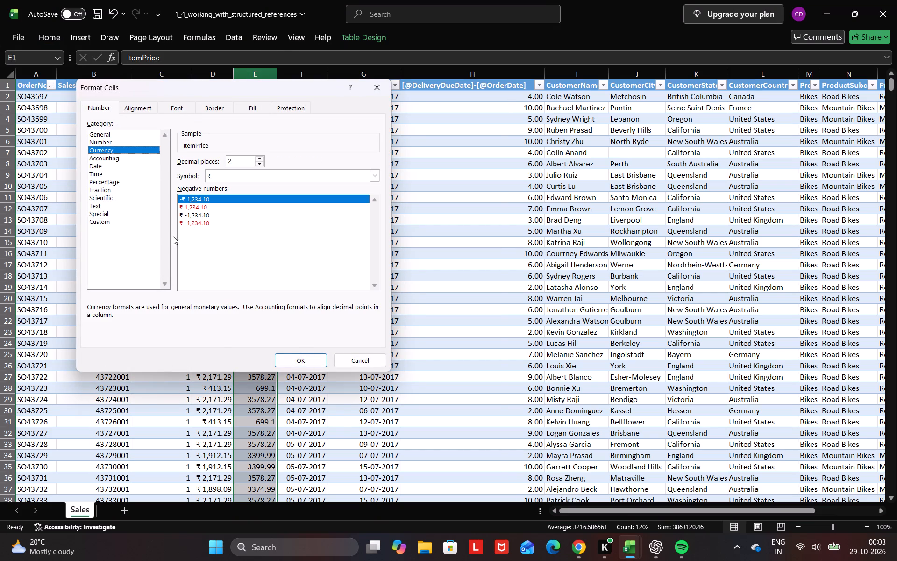
pyautogui.click(289, 360)
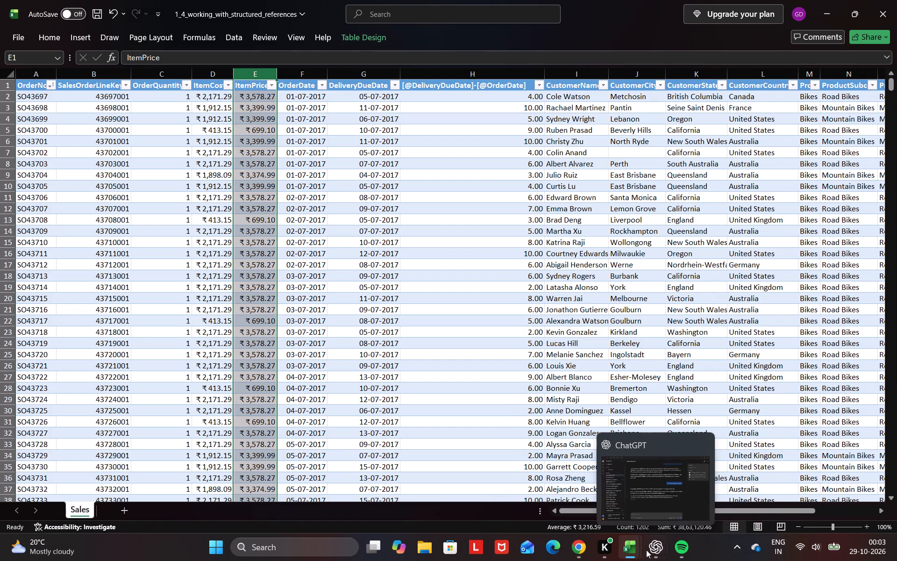
# Switch to Chrome and advance the Formatting tables exercise to instruction 3.
pyautogui.click(579, 547)
pyautogui.click(634, 432)
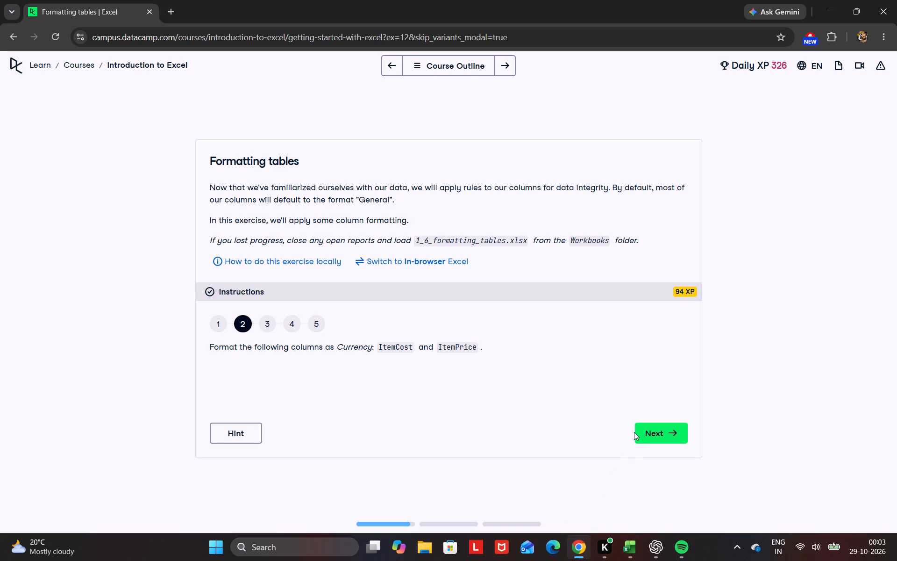
pyautogui.click(639, 434)
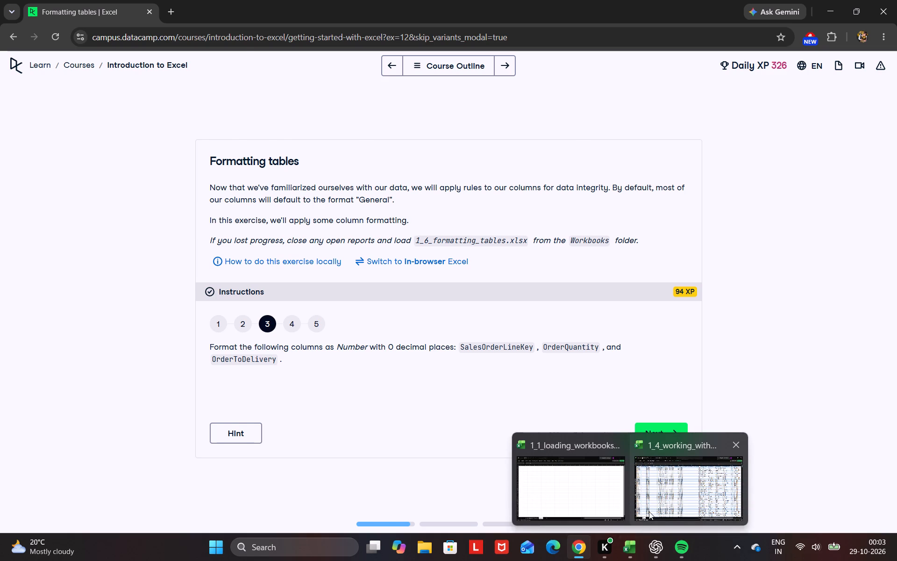
# Switch to the 1_4_working_with_structured_references workbook in Excel and format the SalesOrderLineKey column as Number with 0 decimal places.
pyautogui.click(656, 497)
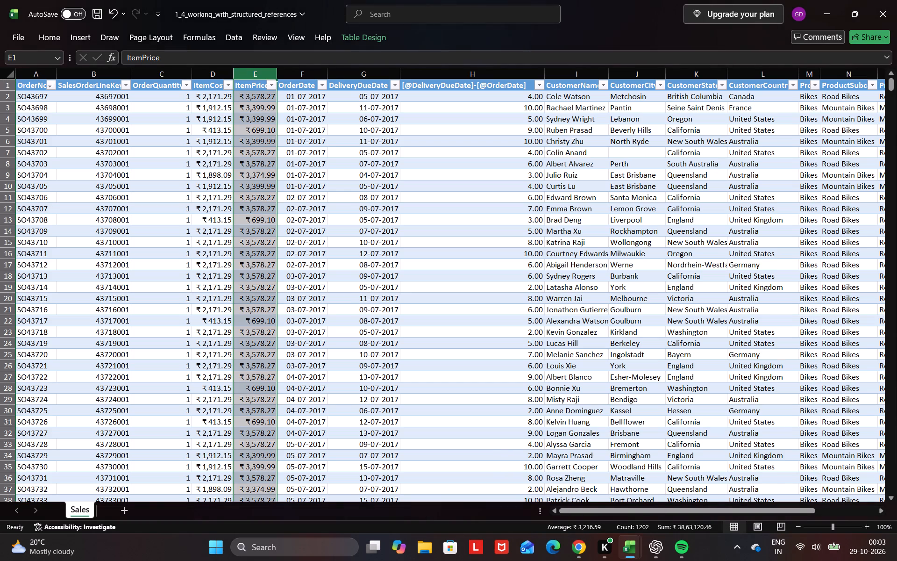
pyautogui.click(90, 79)
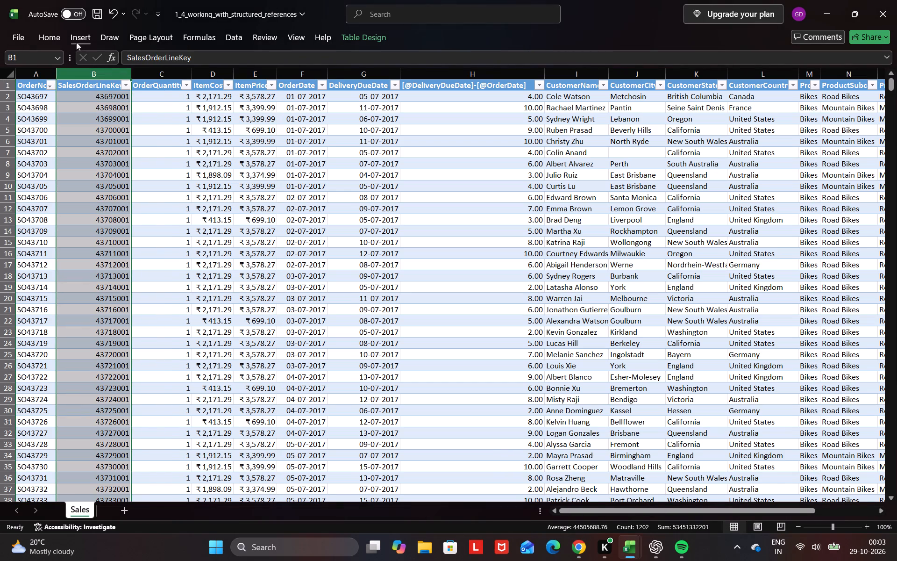
pyautogui.click(57, 35)
pyautogui.click(490, 95)
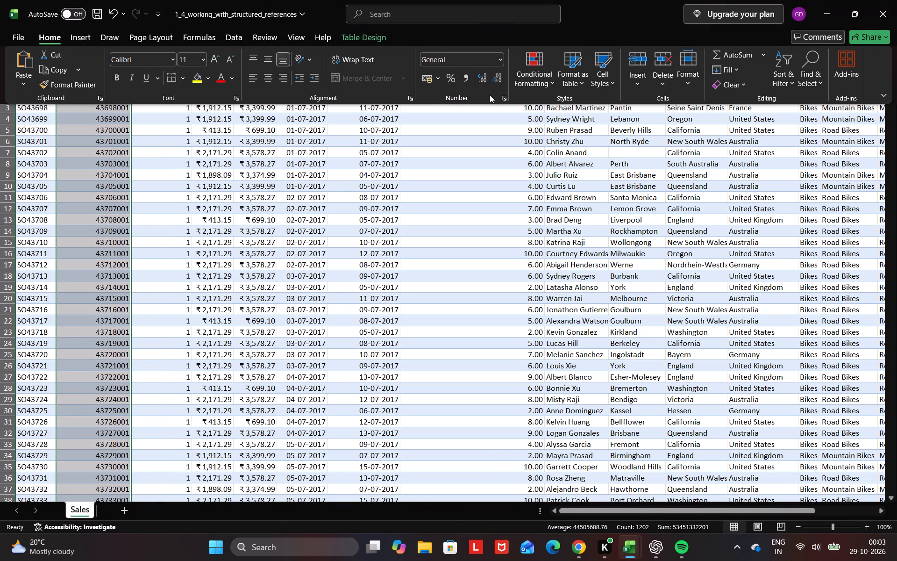
pyautogui.click(502, 95)
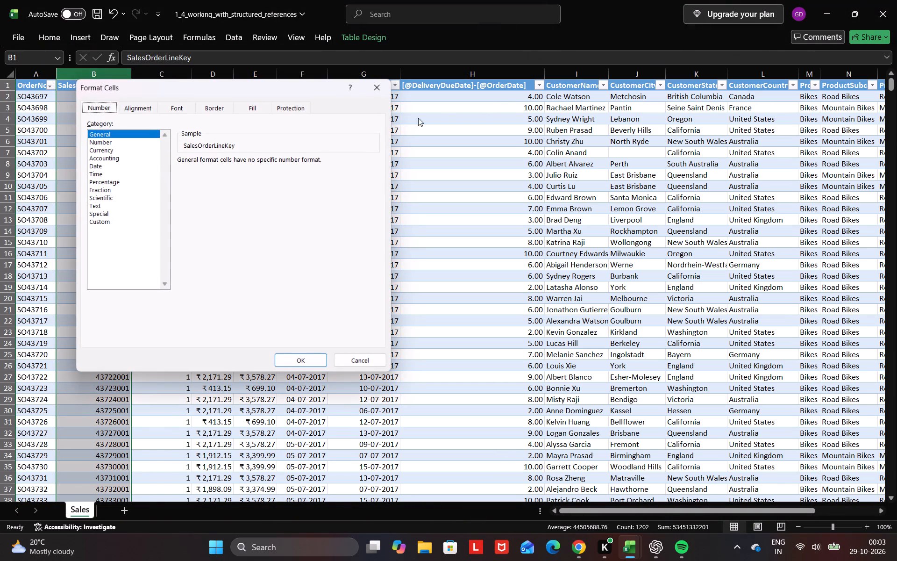
pyautogui.click(136, 141)
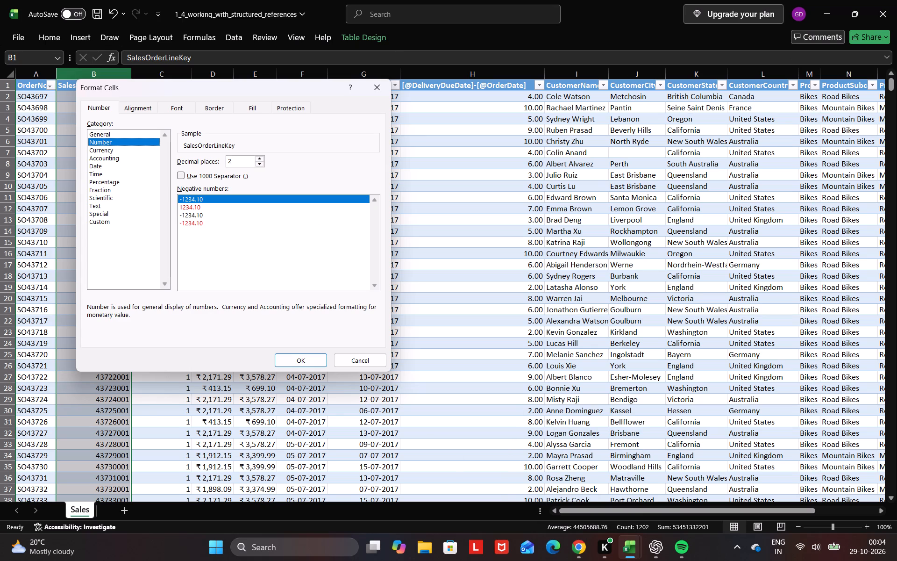
pyautogui.click(250, 159)
pyautogui.press('BackSpace')
pyautogui.press('0')
pyautogui.click(293, 360)
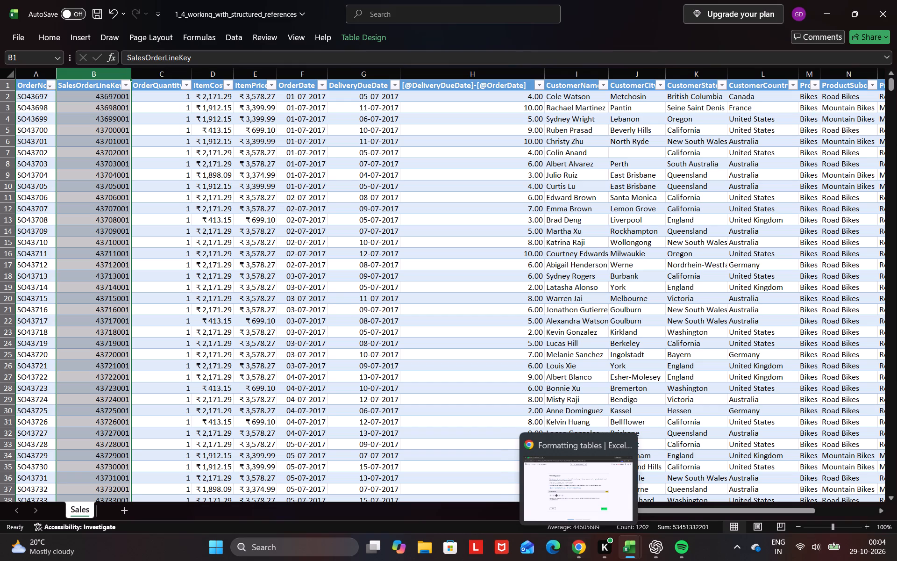
# Format the OrderQuantity column as Number with 0 decimal places.
pyautogui.click(178, 79)
pyautogui.click(37, 34)
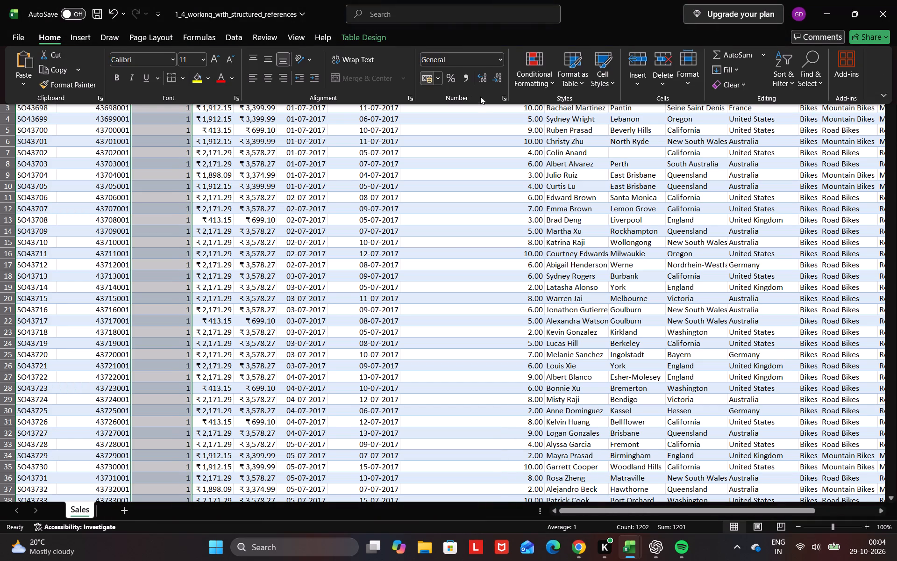
pyautogui.click(504, 96)
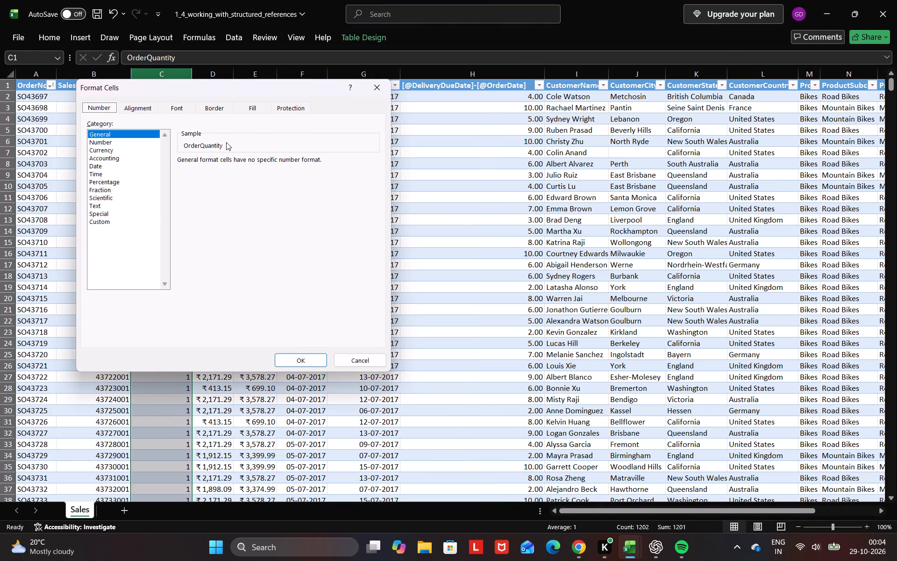
pyautogui.click(92, 139)
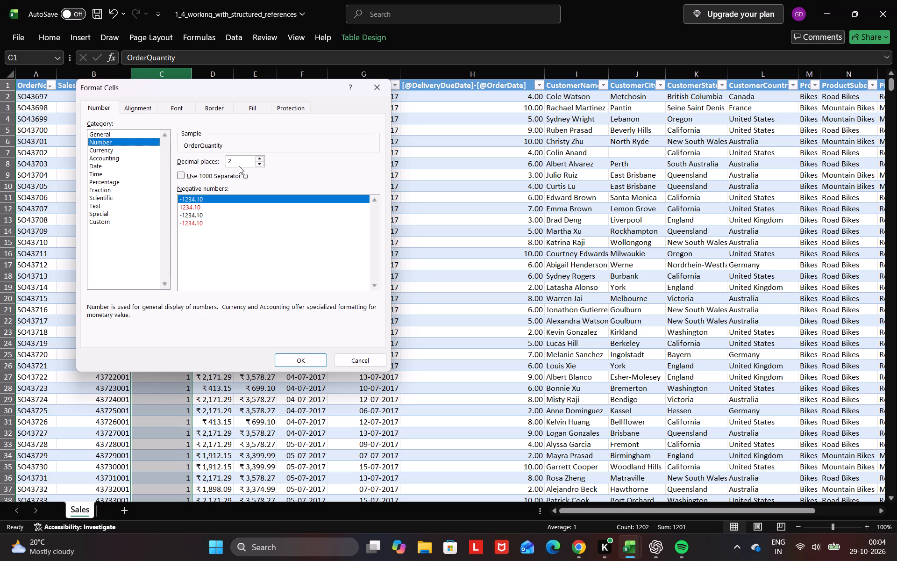
pyautogui.click(240, 164)
pyautogui.press('BackSpace')
pyautogui.press('0')
pyautogui.click(296, 367)
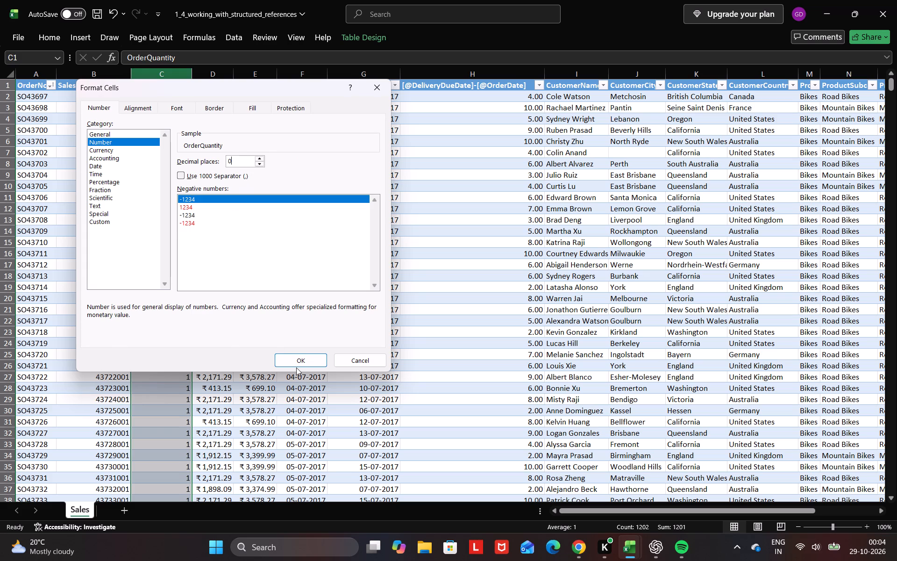
pyautogui.click(299, 362)
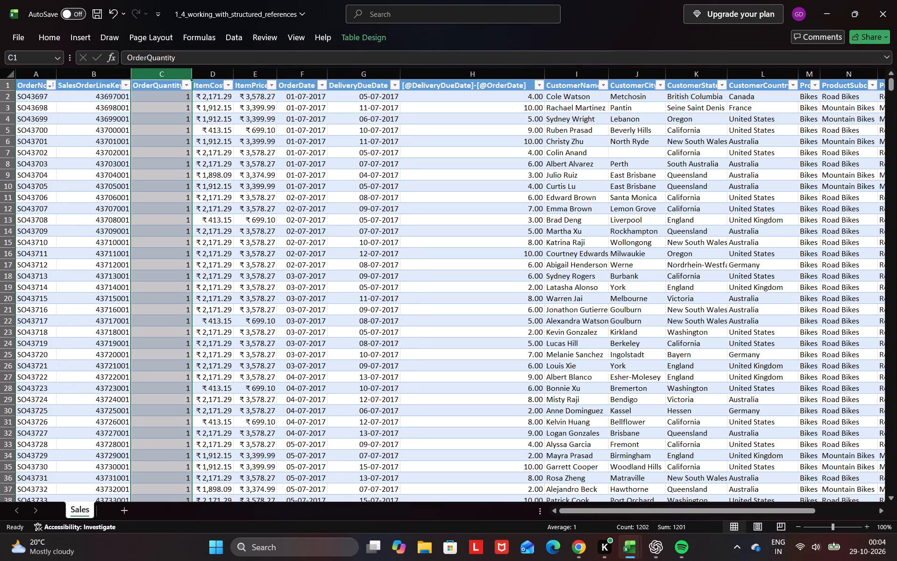
# Look through the header row of the Sales table for the OrderToDelivery column.
pyautogui.press('Right')
pyautogui.press('Right')
pyautogui.press('Right')
pyautogui.press('Right')
pyautogui.press('Right')
pyautogui.press('Right')
pyautogui.press('Right')
pyautogui.press('Right')
pyautogui.press('Right')
pyautogui.press('Right')
pyautogui.press('Right')
pyautogui.press('Right')
pyautogui.press('Right')
pyautogui.press('Right')
pyautogui.press('Right')
pyautogui.press('Right')
pyautogui.press('Right')
pyautogui.press('Right')
pyautogui.press('Right')
pyautogui.press('Right')
pyautogui.press('Right')
pyautogui.press('Right')
pyautogui.press('Right')
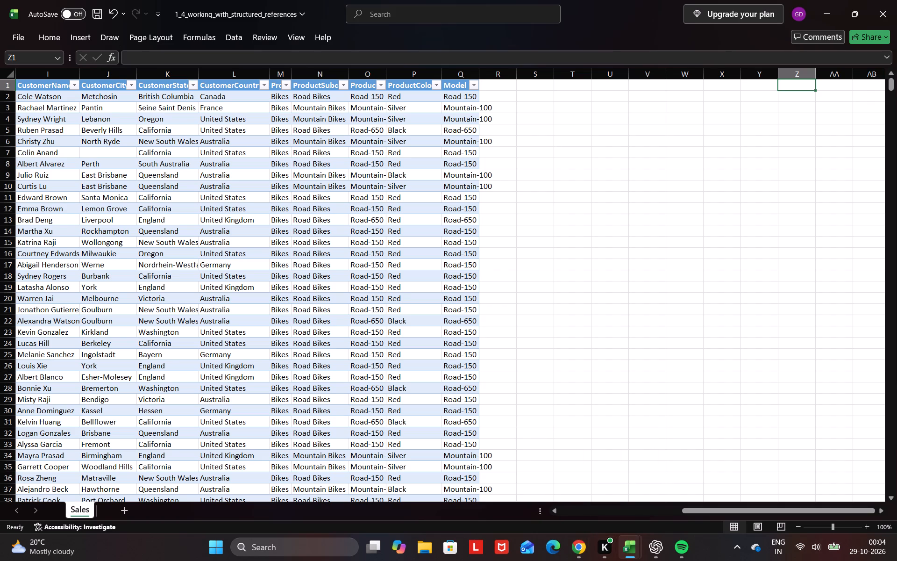
pyautogui.press('Left')
pyautogui.press('Left')
pyautogui.press('Left')
pyautogui.press('Left')
pyautogui.press('Left')
pyautogui.press('Left')
pyautogui.press('Left')
pyautogui.press('Left')
pyautogui.press('Left')
pyautogui.press('Left')
pyautogui.press('Left')
pyautogui.press('Left')
pyautogui.press('Left')
pyautogui.press('Left')
pyautogui.press('Left')
pyautogui.press('Left')
pyautogui.press('Left')
pyautogui.press('Left')
pyautogui.press('Left')
pyautogui.press('Left')
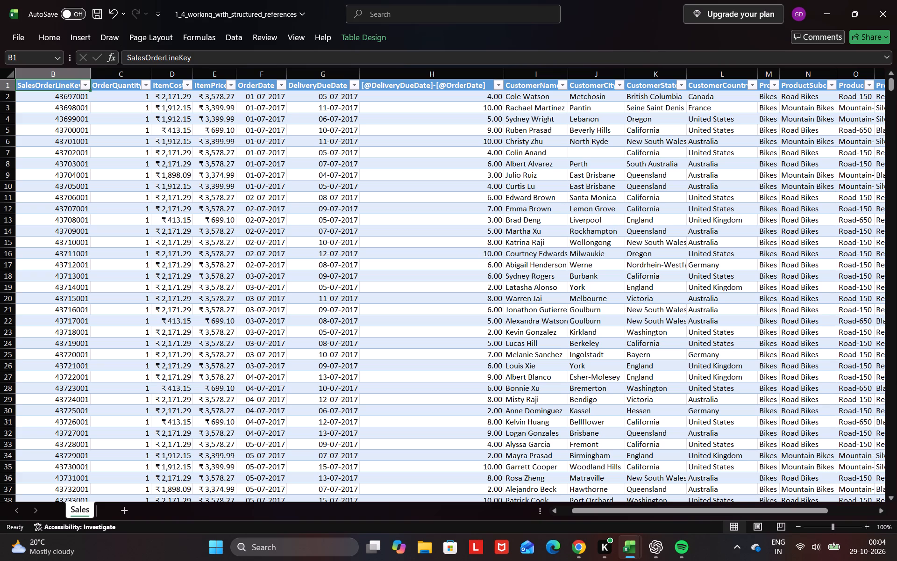
pyautogui.press('Right')
pyautogui.press('Right')
pyautogui.press('Right')
pyautogui.press('Right')
pyautogui.press('Left')
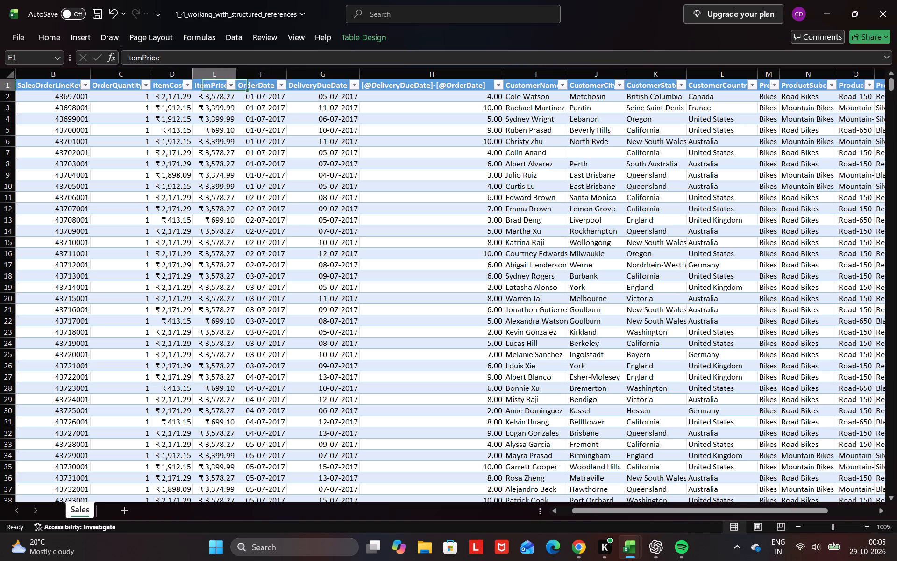
pyautogui.press('Left')
pyautogui.press('Left')
pyautogui.press('Right')
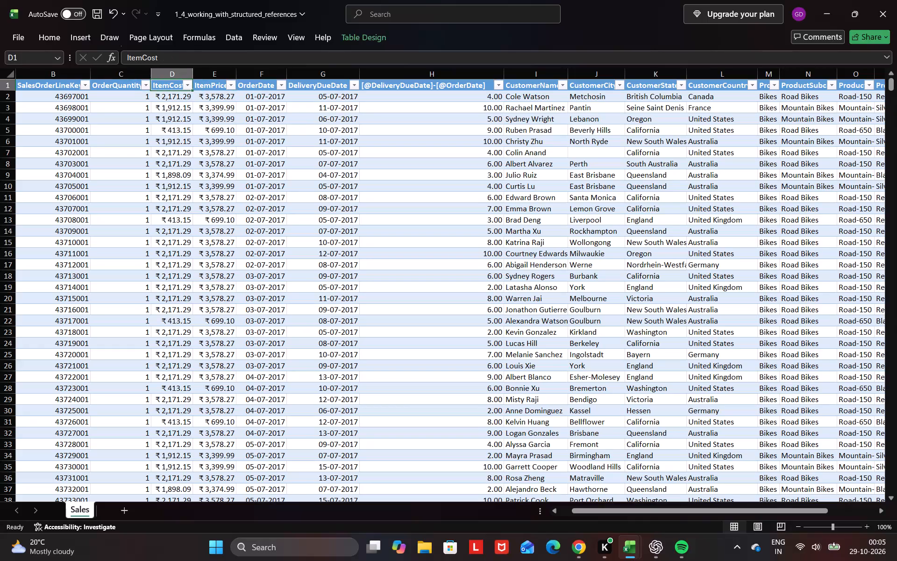
pyautogui.press('Right')
pyautogui.press('Right')
pyautogui.press('Right')
pyautogui.press('Right')
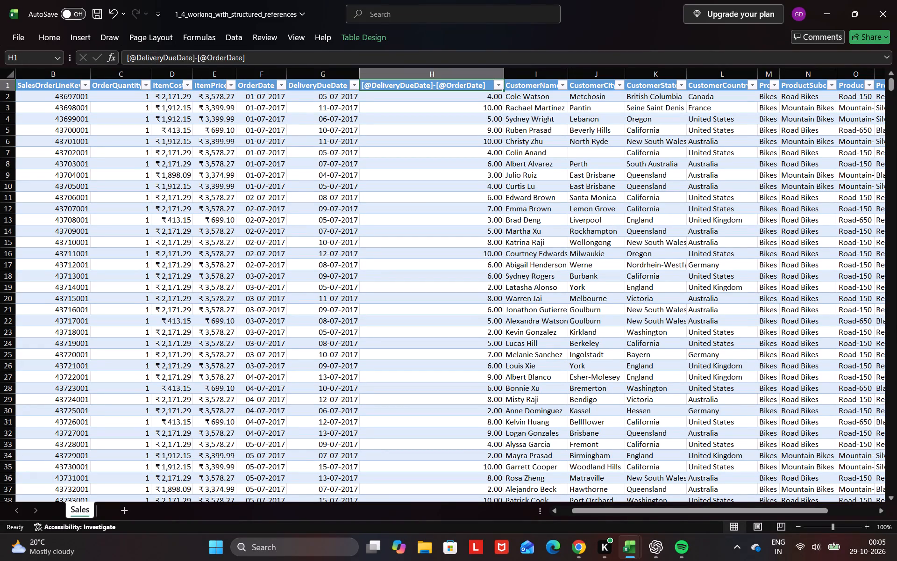
pyautogui.press('Right')
pyautogui.press('Left')
pyautogui.press('Right')
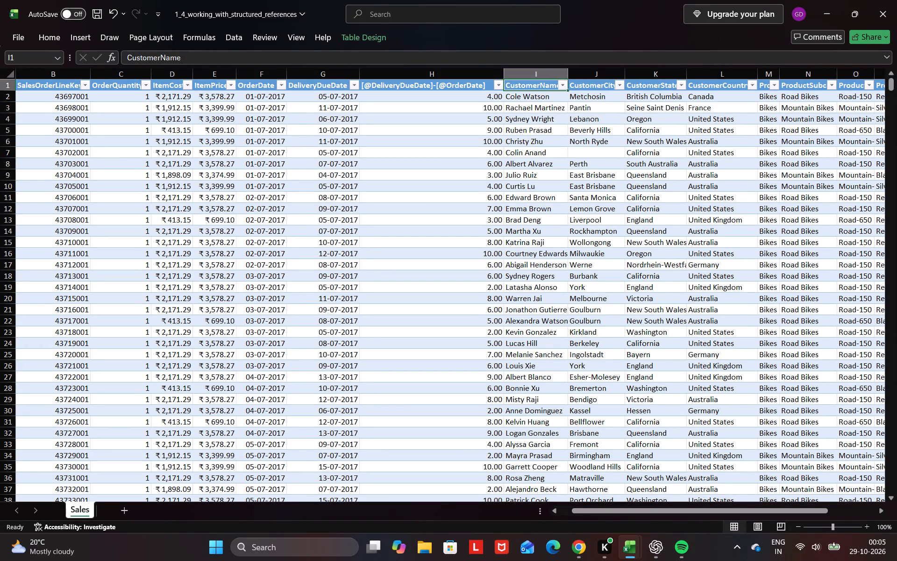
pyautogui.press('Right')
pyautogui.press('Right')
pyautogui.press('Right')
pyautogui.press('Right')
pyautogui.press('Right')
pyautogui.press('Right')
pyautogui.press('Right')
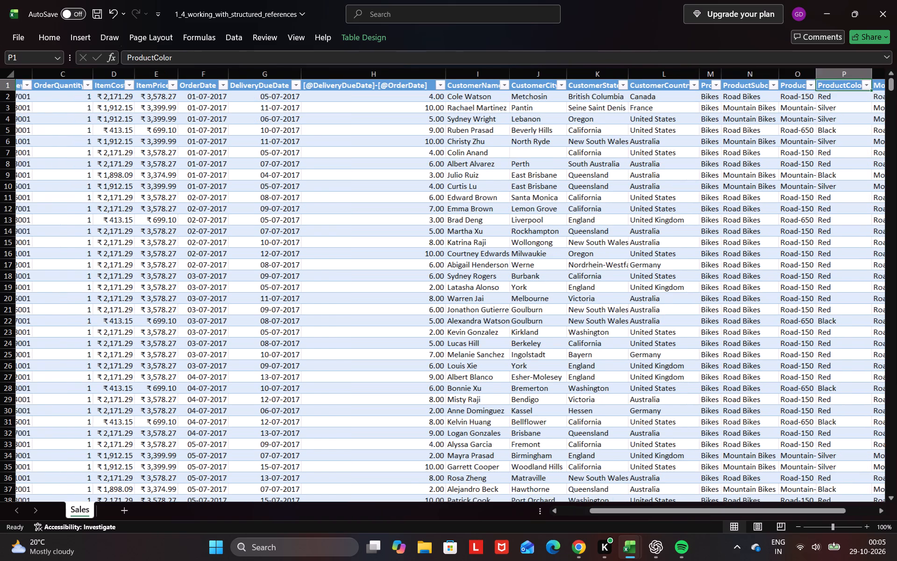
pyautogui.press('Left')
pyautogui.press('Left')
pyautogui.press('Left')
pyautogui.press('Left')
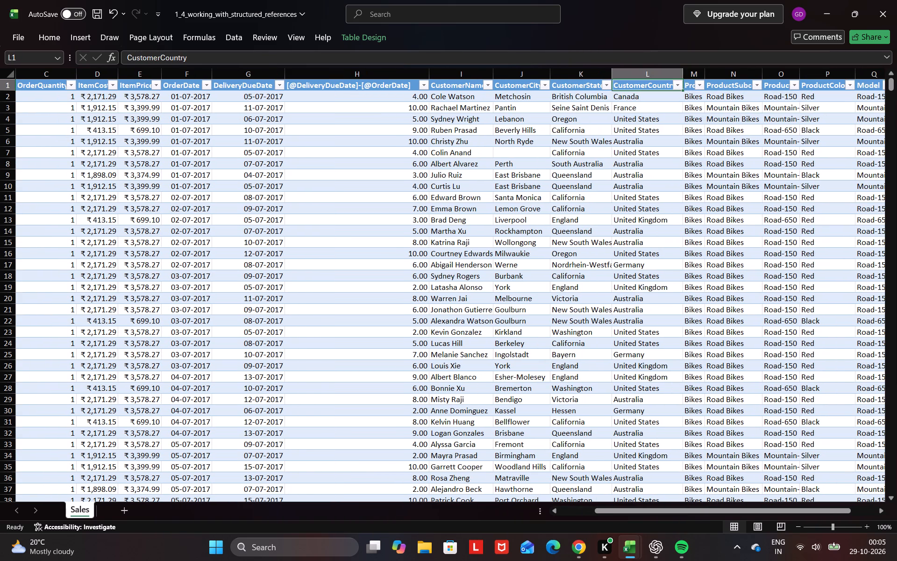
pyautogui.press('Left')
pyautogui.press('Left')
pyautogui.press('Left')
pyautogui.press('Left')
pyautogui.press('Left')
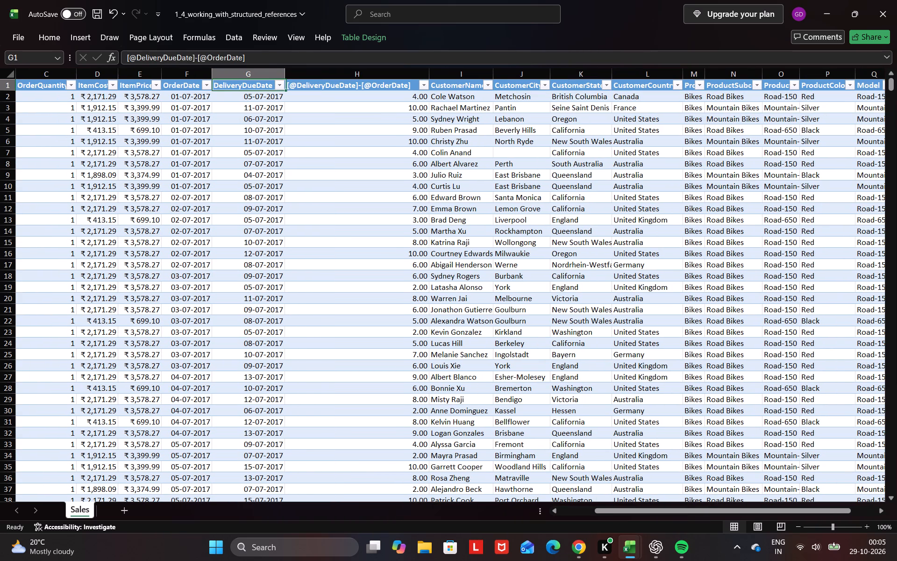
pyautogui.press('Left')
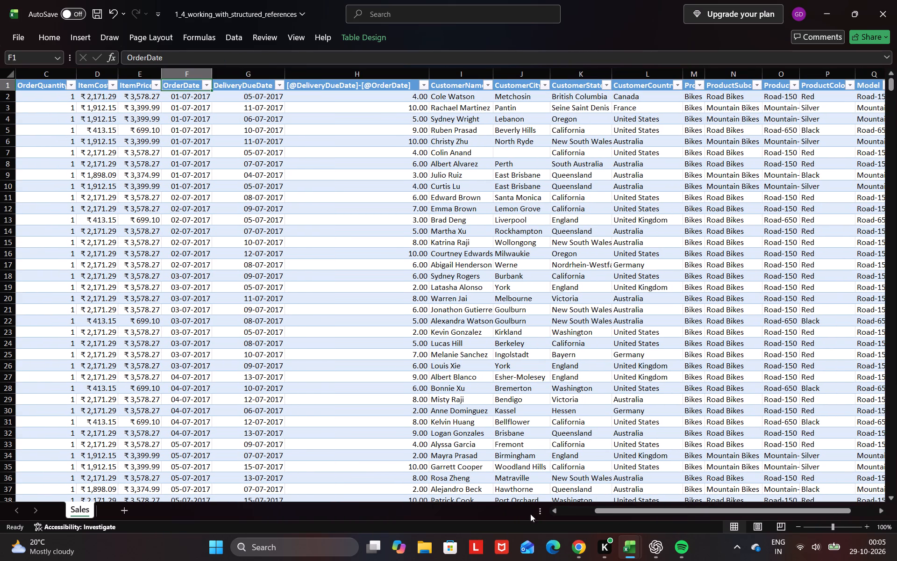
# Switch to Chrome and open the hint for instruction 3 of the Formatting tables exercise.
pyautogui.click(569, 505)
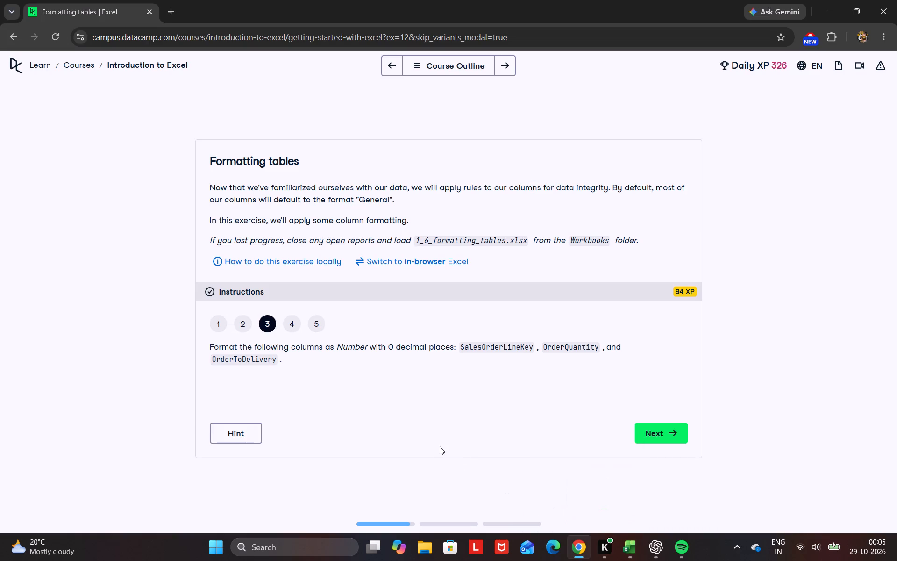
pyautogui.click(231, 432)
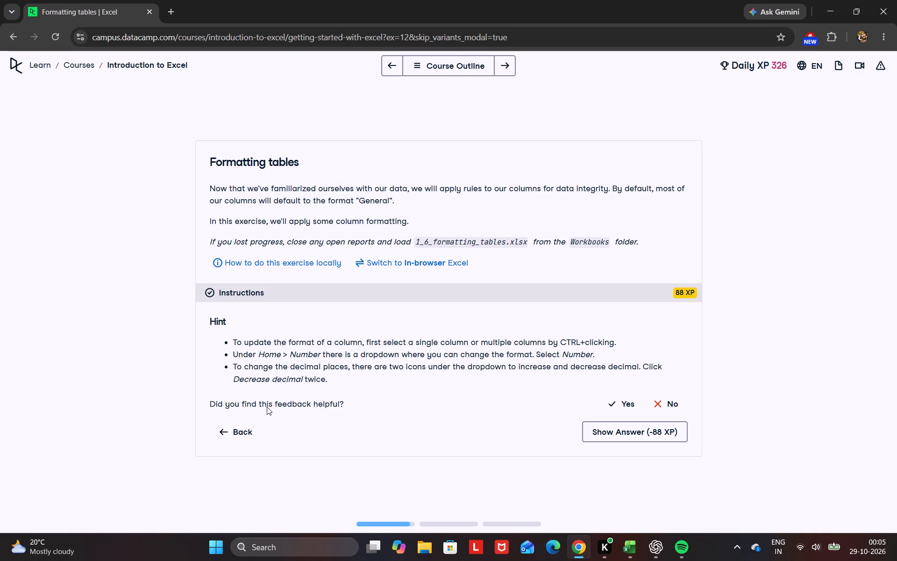
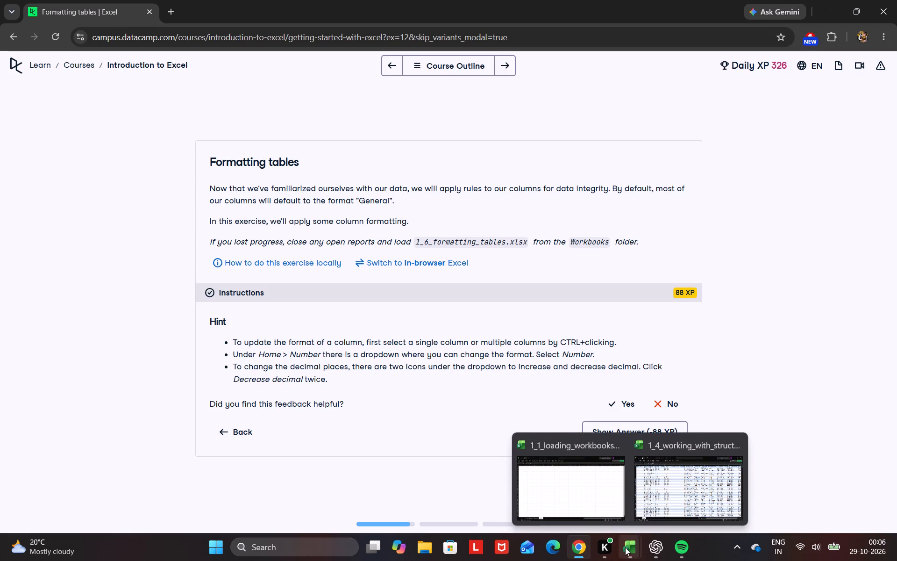
# Close the hint, switch to the 1_4_working_with_structured_references workbook in Excel and look through the Sales header row for the OrderToDelivery column.
pyautogui.click(223, 429)
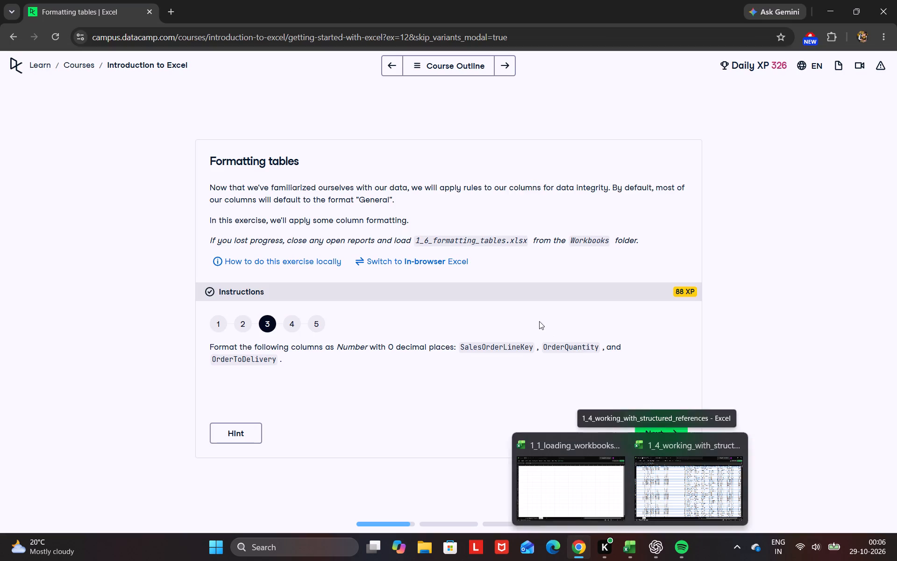
pyautogui.click(661, 506)
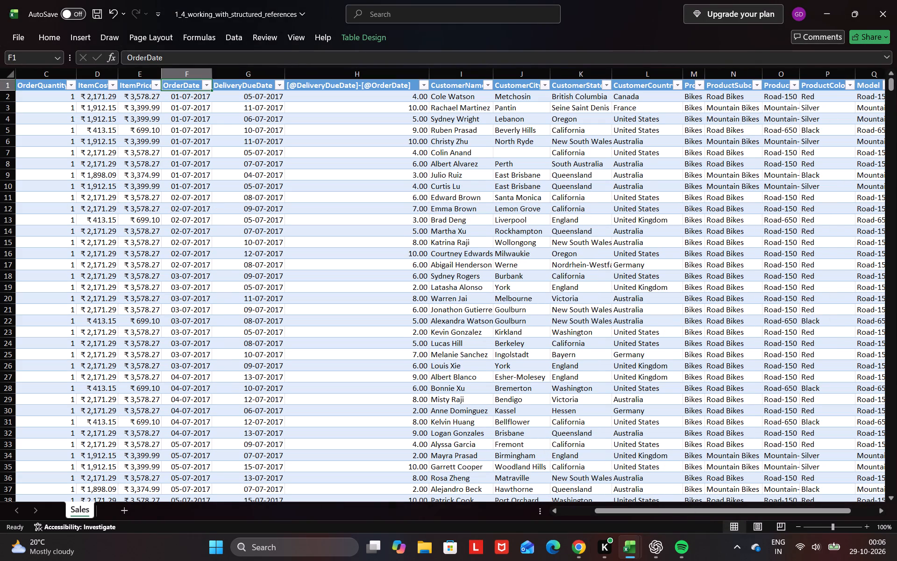
pyautogui.press('Right')
pyautogui.press('Right')
pyautogui.press('Right')
pyautogui.press('Right')
pyautogui.press('Right')
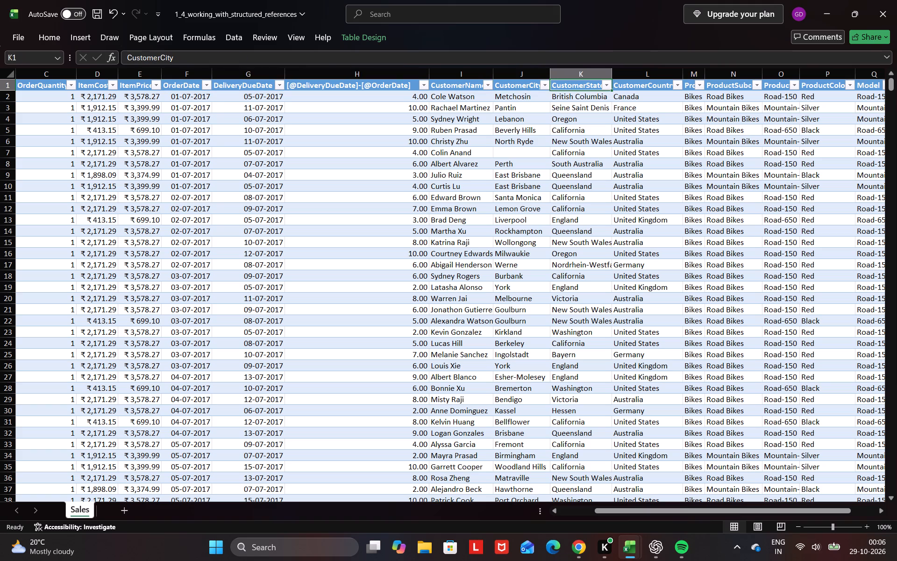
pyautogui.press('Right')
pyautogui.press('Right')
pyautogui.press('Right')
pyautogui.press('Right')
pyautogui.press('Right')
pyautogui.press('Right')
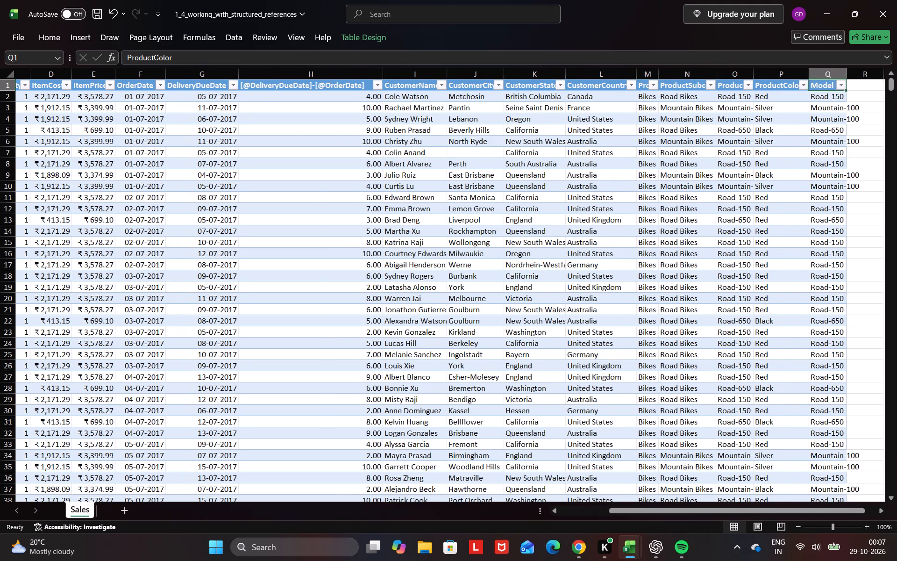
pyautogui.press('Right')
pyautogui.press('Right')
pyautogui.press('Right')
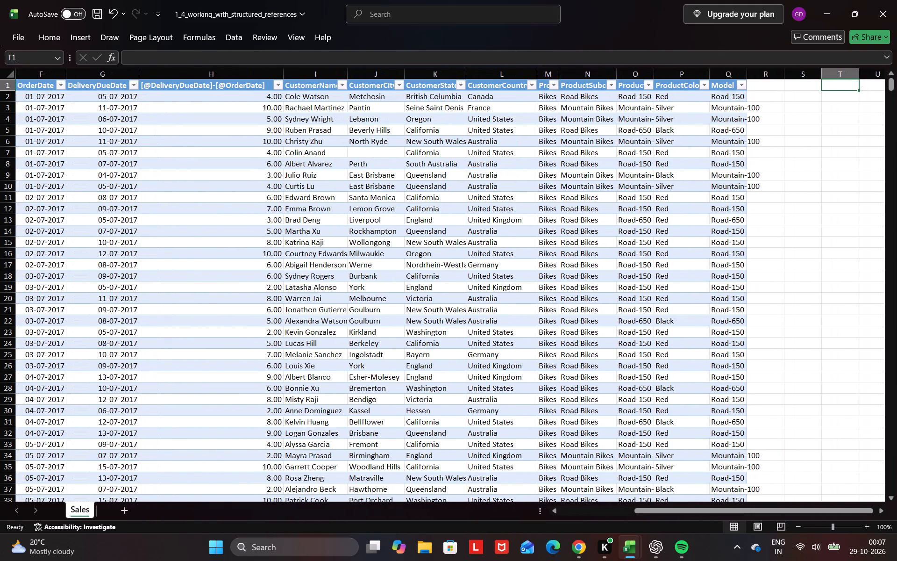
pyautogui.press('Right')
pyautogui.press('Right')
pyautogui.press('Right')
pyautogui.press('Right')
pyautogui.press('Right')
pyautogui.press('Right')
pyautogui.press('Right')
pyautogui.press('Right')
pyautogui.press('Right')
pyautogui.press('Right')
pyautogui.press('Right')
pyautogui.press('Right')
pyautogui.press('Right')
pyautogui.press('Right')
pyautogui.press('Right')
pyautogui.press('Right')
pyautogui.press('Right')
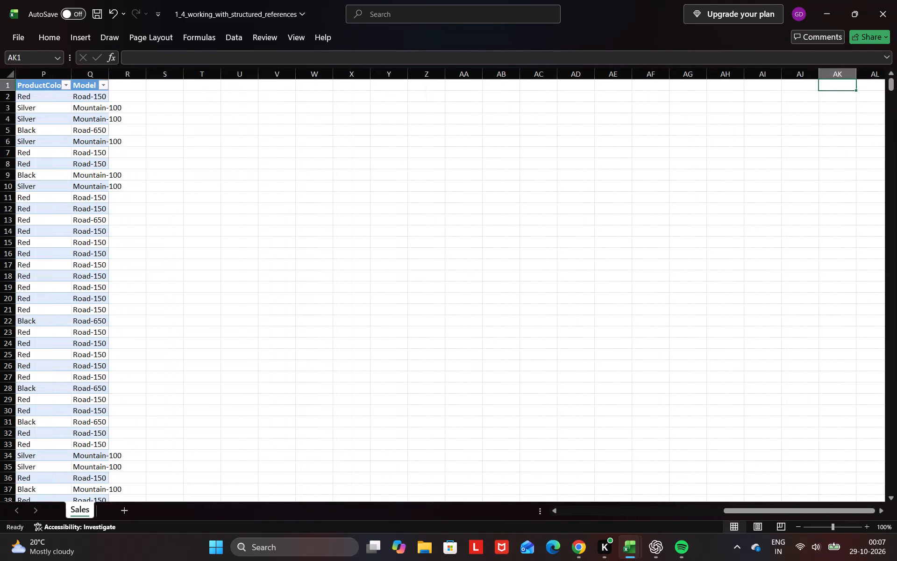
pyautogui.press('Left')
pyautogui.press('Left')
pyautogui.press('Left')
pyautogui.press('Left')
pyautogui.press('Left')
pyautogui.press('Left')
pyautogui.press('Left')
pyautogui.press('Left')
pyautogui.press('Left')
pyautogui.press('Left')
pyautogui.press('Left')
pyautogui.press('Left')
pyautogui.press('Left')
pyautogui.press('Left')
pyautogui.press('Left')
pyautogui.press('Left')
pyautogui.press('Left')
pyautogui.press('Left')
pyautogui.press('Left')
pyautogui.press('Left')
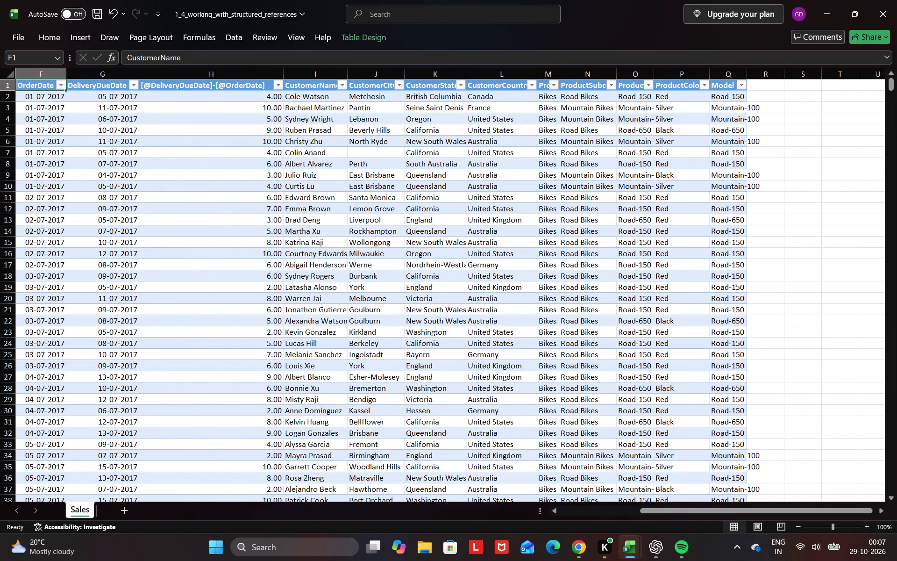
pyautogui.press('Right')
pyautogui.press('Right')
pyautogui.press('Right')
pyautogui.press('Right')
pyautogui.press('Right')
pyautogui.press('Right')
pyautogui.press('Right')
pyautogui.press('Right')
pyautogui.press('Right')
pyautogui.press('Right')
pyautogui.press('Right')
pyautogui.press('Right')
pyautogui.press('Right')
pyautogui.press('Right')
pyautogui.press('Right')
pyautogui.press('Right')
pyautogui.press('Right')
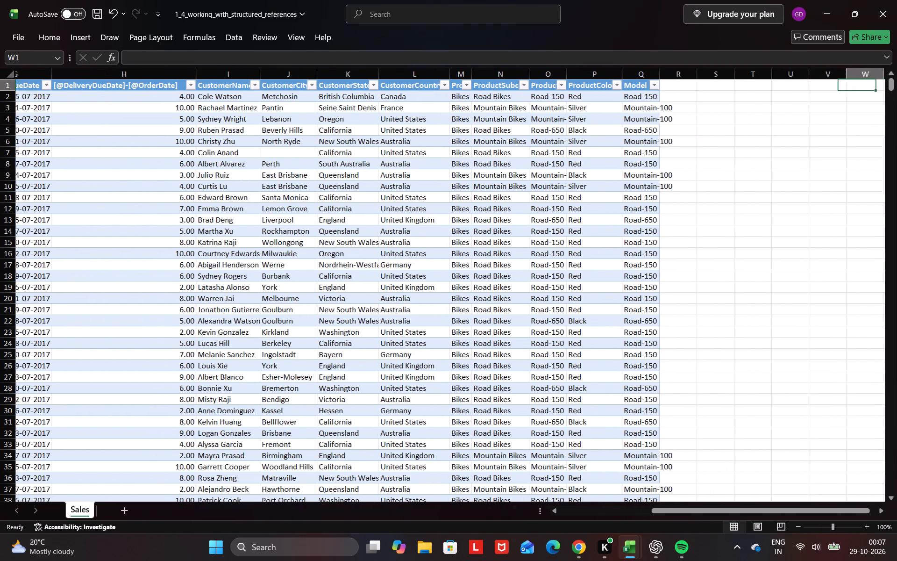
pyautogui.press('Right')
pyautogui.press('Right')
pyautogui.press('Right')
pyautogui.press('Left')
pyautogui.press('Left')
pyautogui.press('Left')
pyautogui.press('Left')
pyautogui.press('Left')
pyautogui.press('Left')
pyautogui.press('Left')
pyautogui.press('Left')
pyautogui.press('Left')
pyautogui.press('Left')
pyautogui.press('Left')
pyautogui.press('Left')
pyautogui.press('Left')
pyautogui.press('Left')
pyautogui.press('Left')
pyautogui.press('Left')
pyautogui.press('Left')
pyautogui.press('Left')
pyautogui.press('Left')
pyautogui.press('Left')
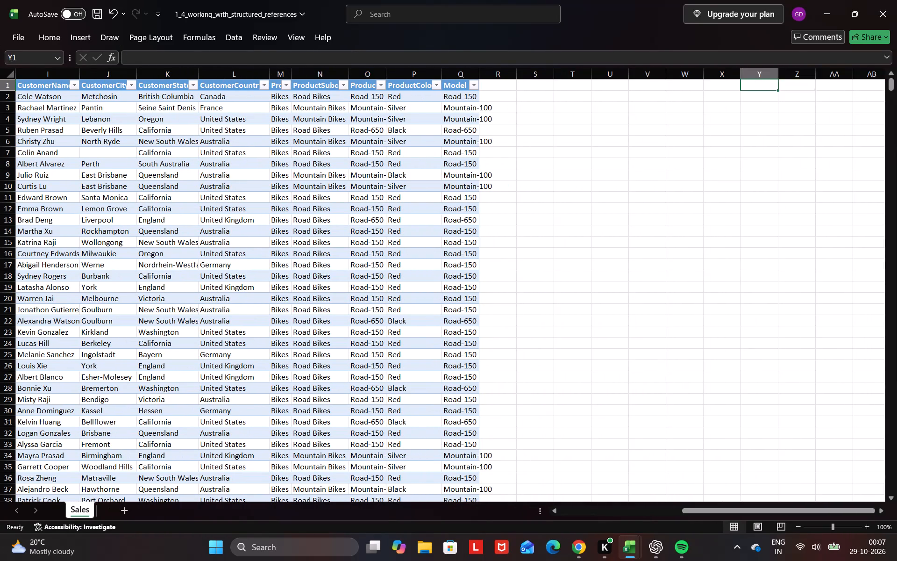
pyautogui.press('Right')
pyautogui.press('Right')
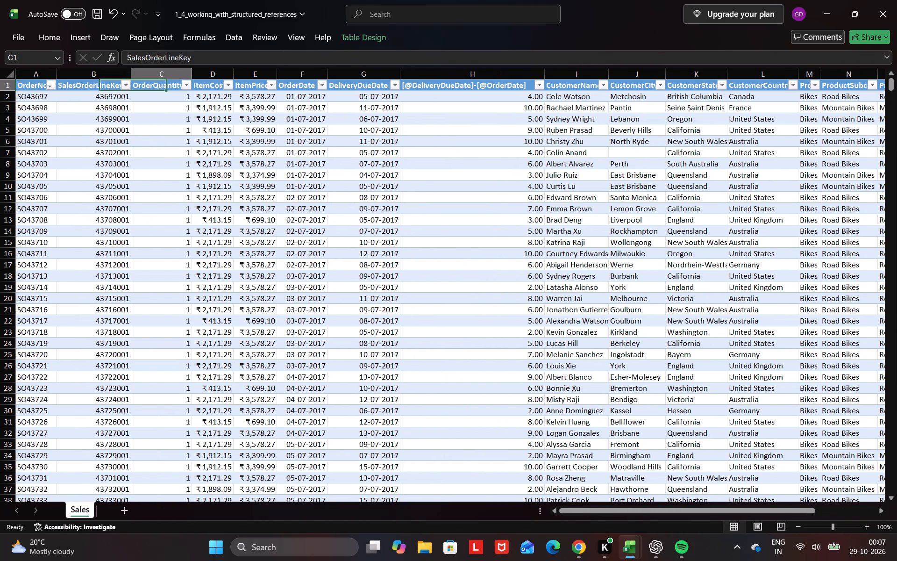
pyautogui.press('Right')
pyautogui.press('Right')
pyautogui.press('Right')
pyautogui.press('Right')
pyautogui.press('Right')
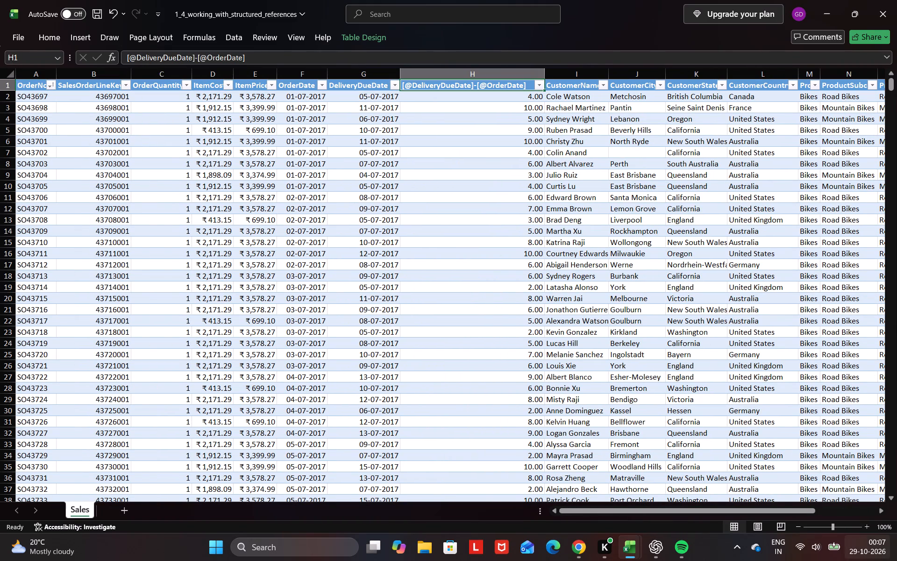
# Switch to Chrome and review instructions 4, 5 and 1 of the Formatting tables exercise.
pyautogui.click(576, 560)
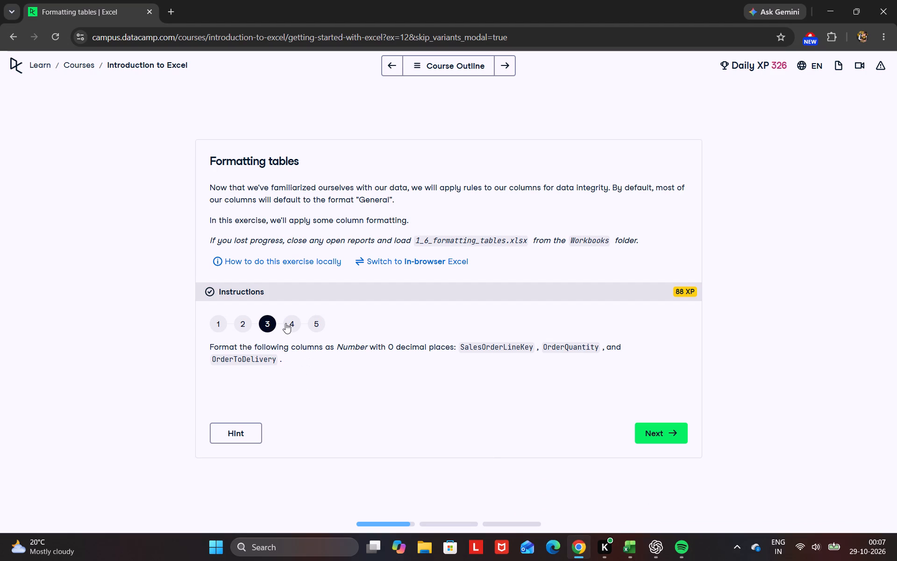
pyautogui.click(285, 323)
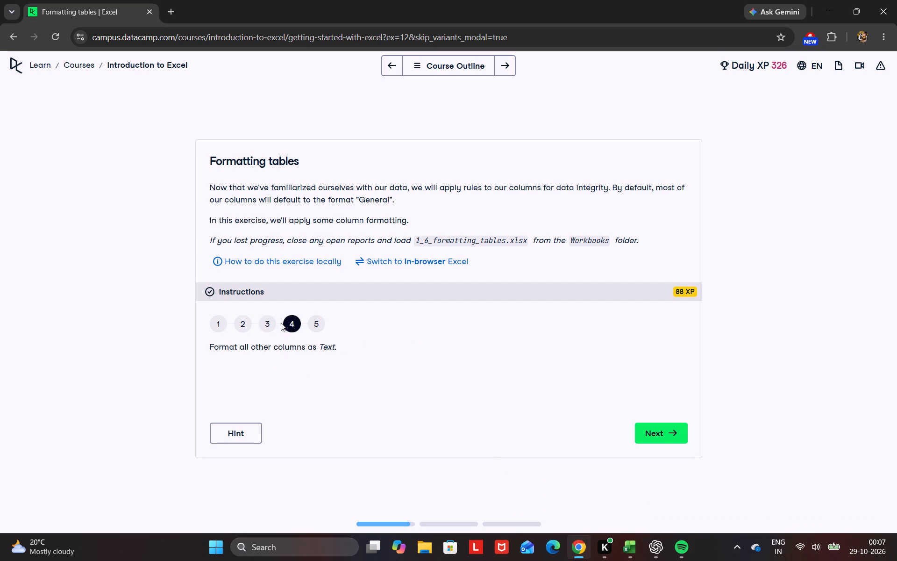
pyautogui.click(320, 324)
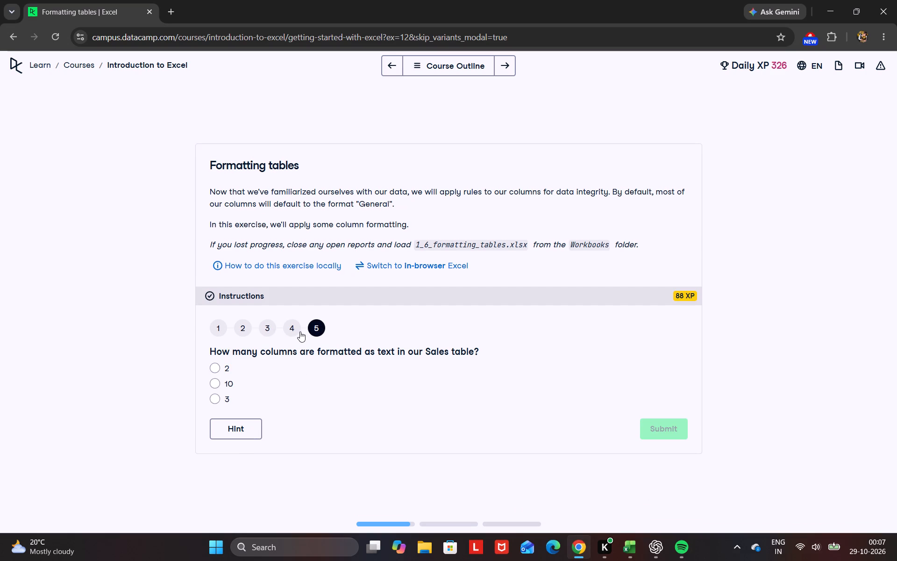
pyautogui.click(300, 331)
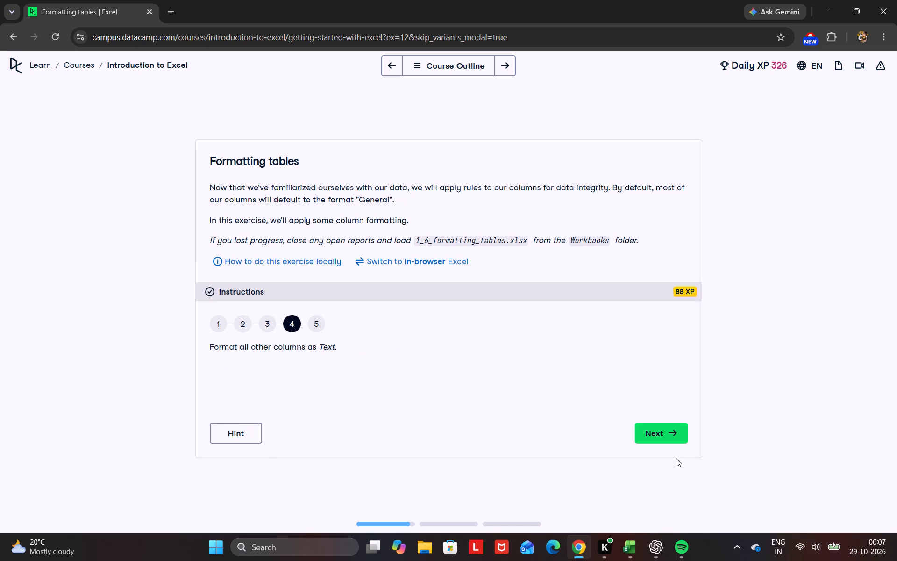
pyautogui.click(652, 499)
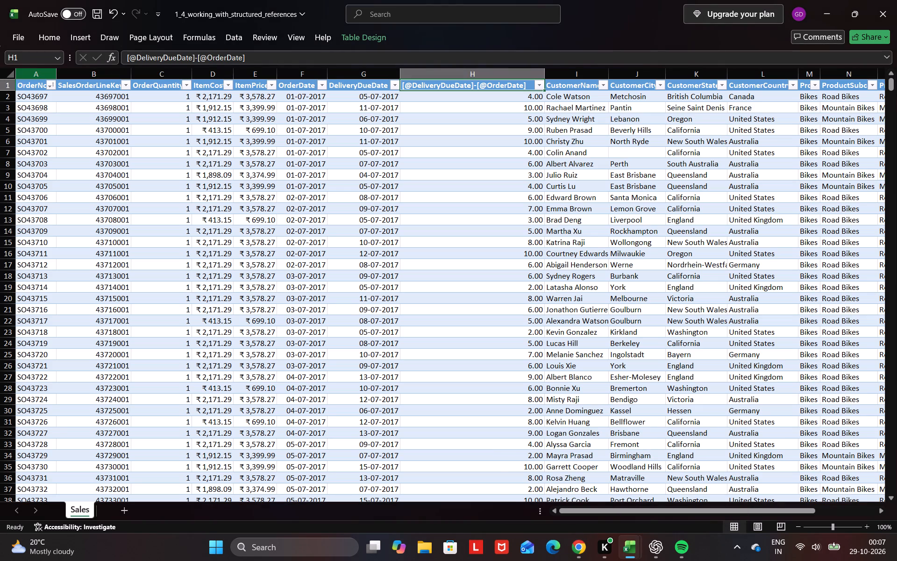
pyautogui.click(584, 545)
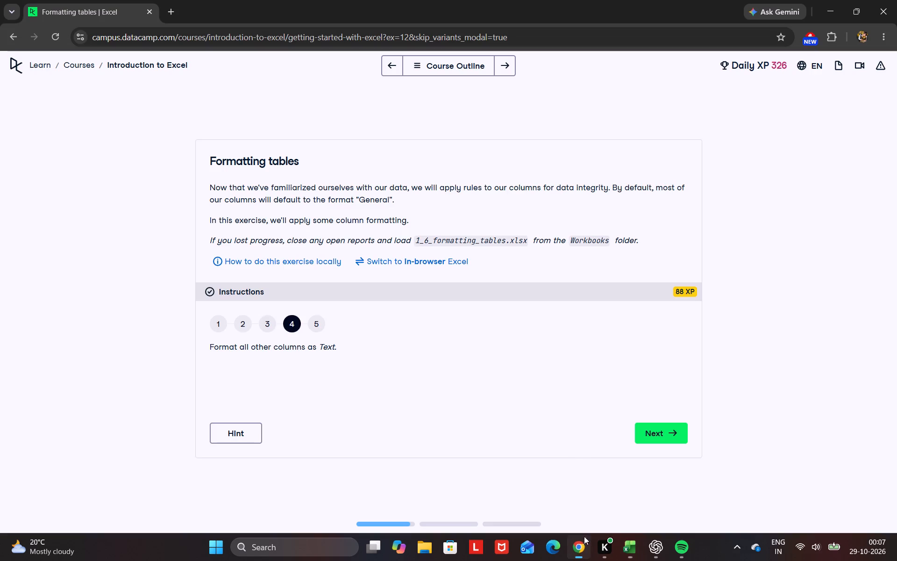
pyautogui.click(221, 323)
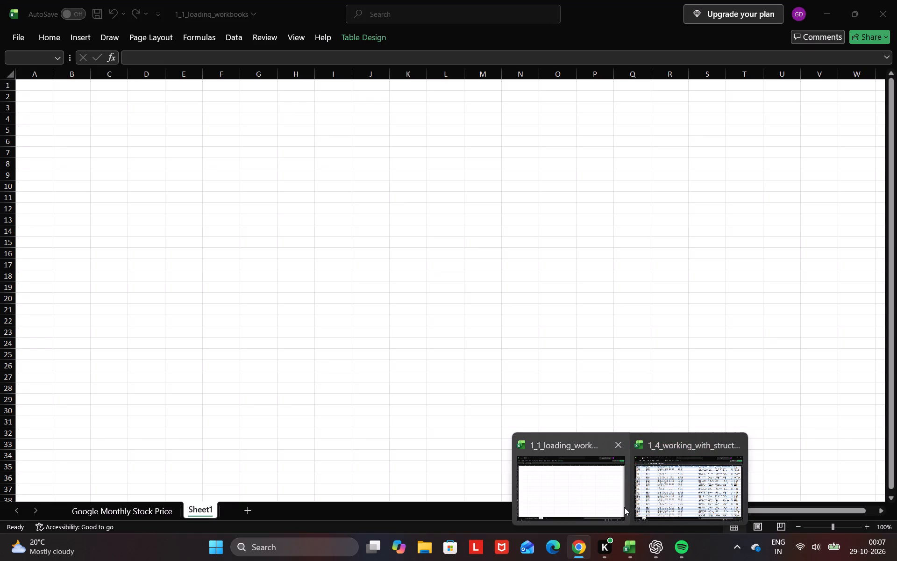
# Switch to the 1_4_working_with_structured_references workbook in Excel and format the CustomerName column as Text.
pyautogui.click(647, 499)
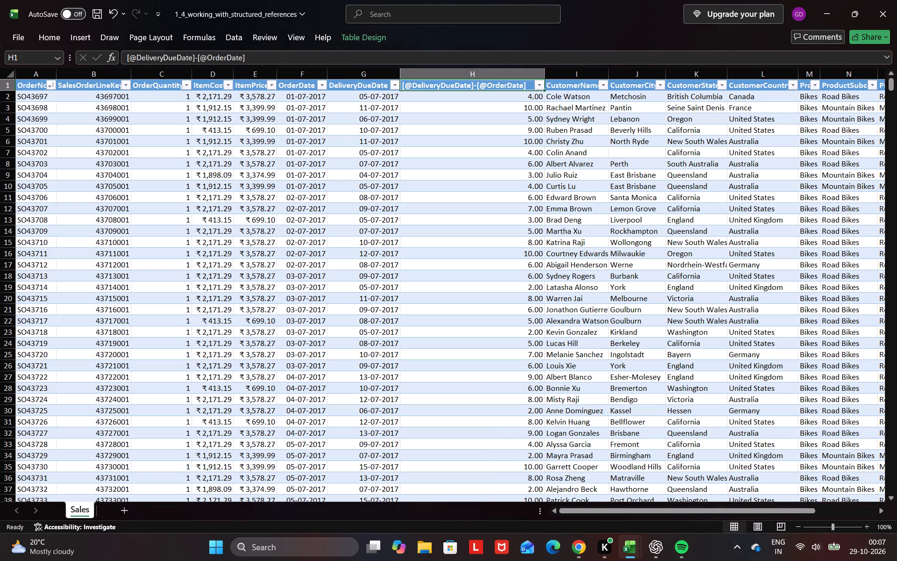
pyautogui.click(592, 78)
pyautogui.rightClick(602, 73)
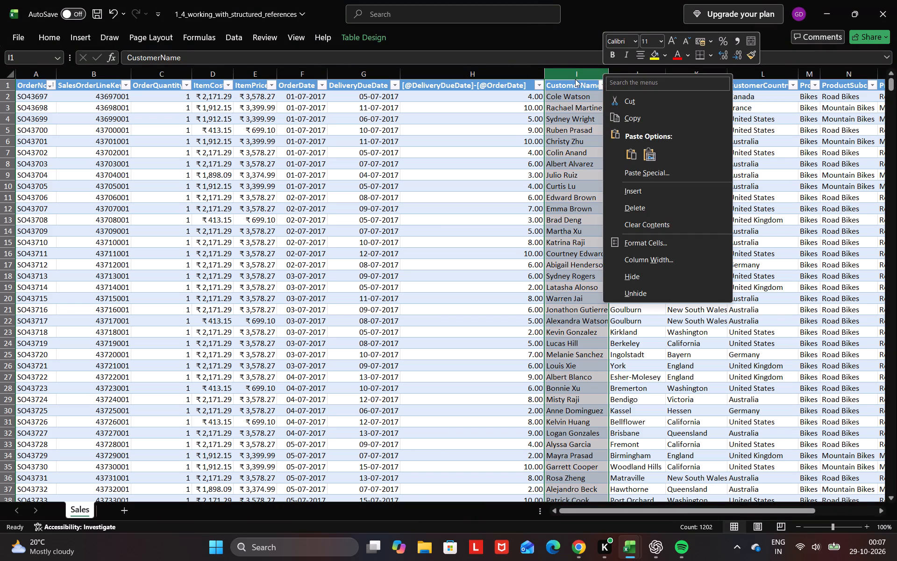
pyautogui.click(575, 76)
pyautogui.click(601, 85)
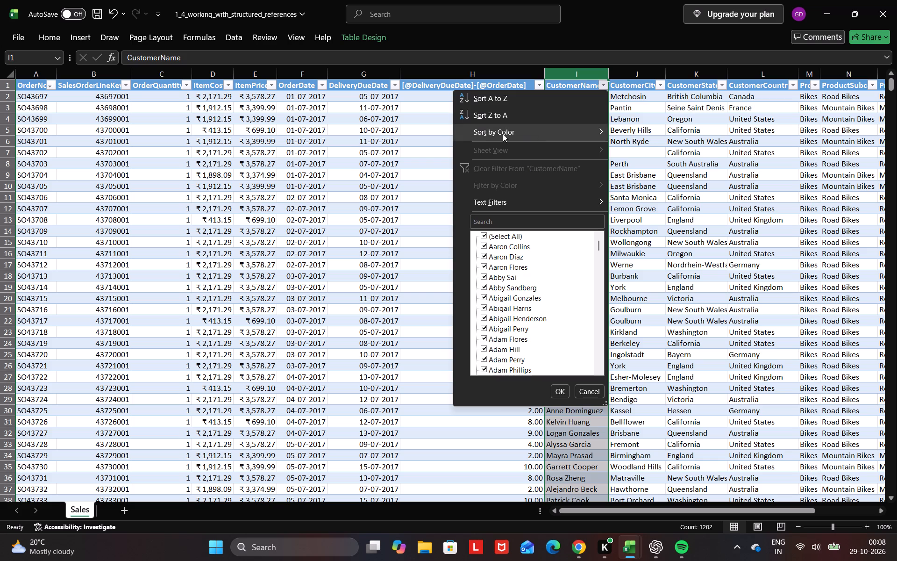
pyautogui.click(62, 37)
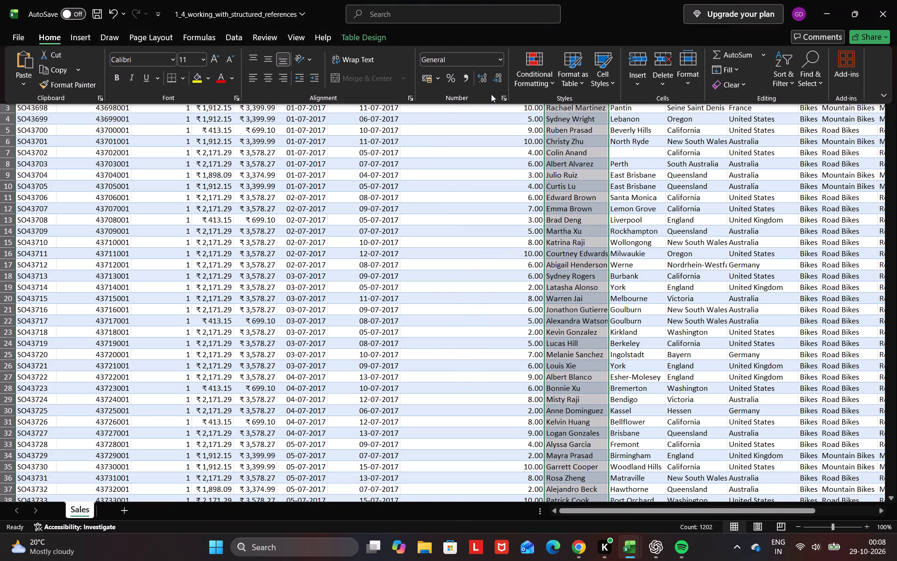
pyautogui.click(502, 94)
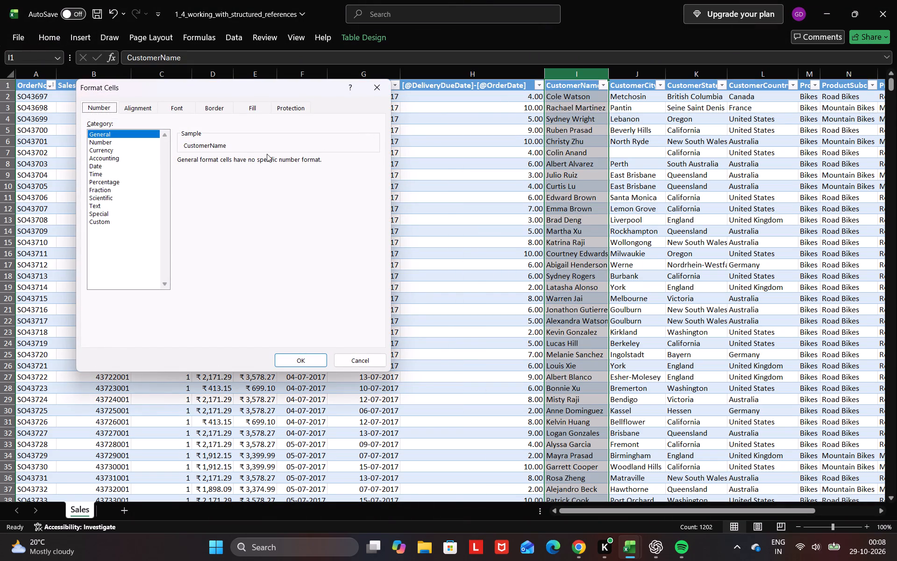
pyautogui.click(112, 204)
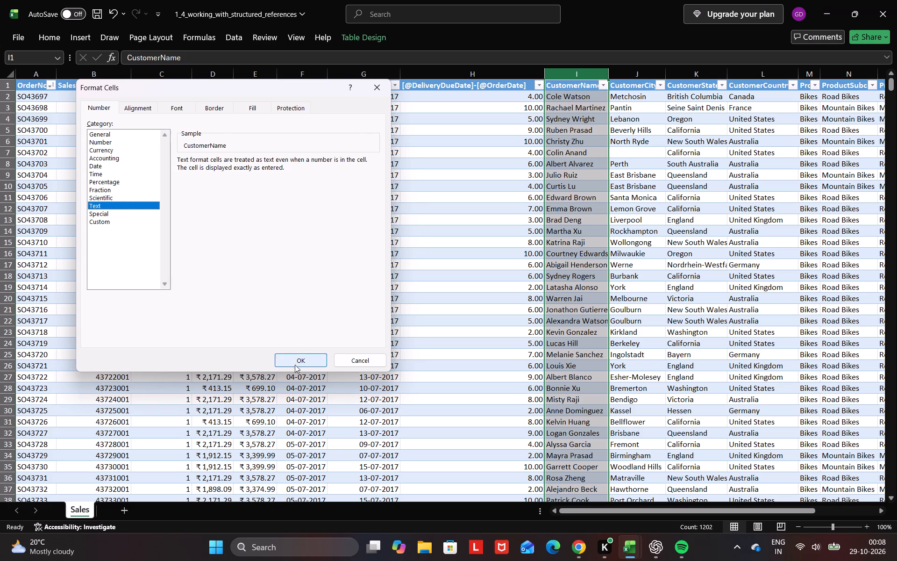
pyautogui.click(295, 360)
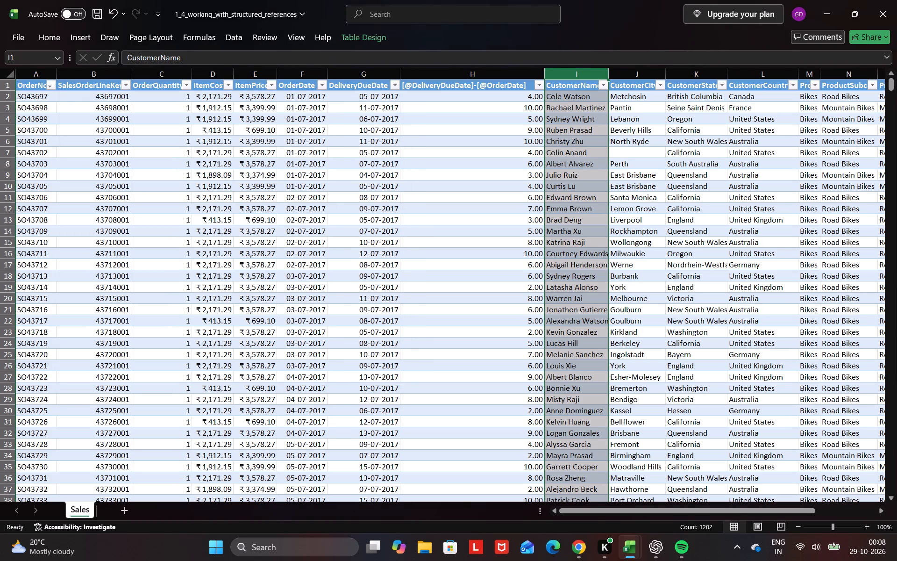
# Format the CustomerCity column of the Sales table as Text.
pyautogui.click(646, 76)
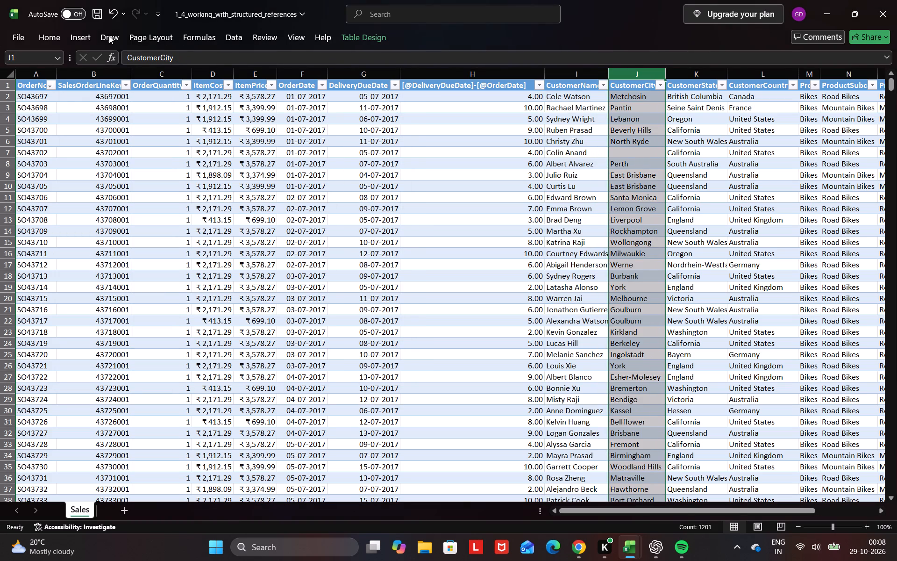
pyautogui.click(61, 41)
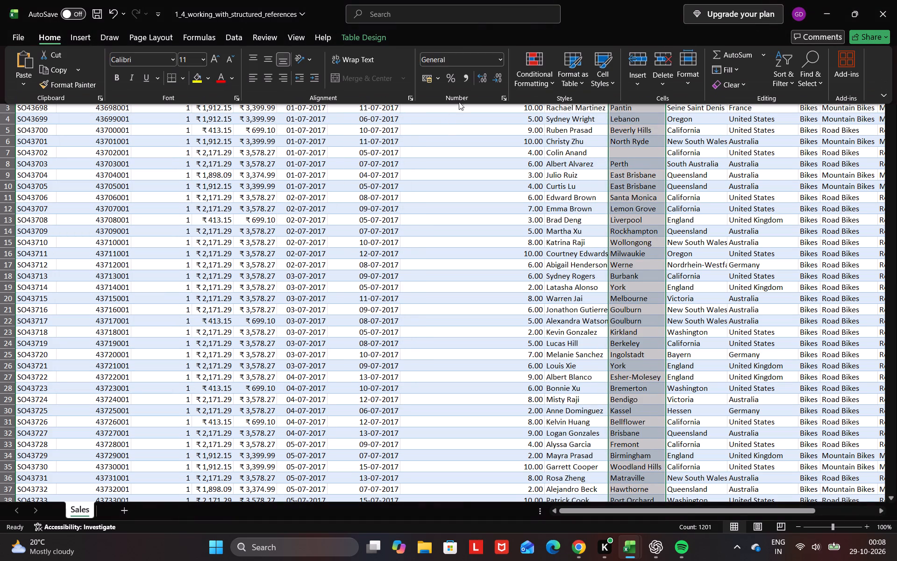
pyautogui.click(461, 99)
pyautogui.click(501, 98)
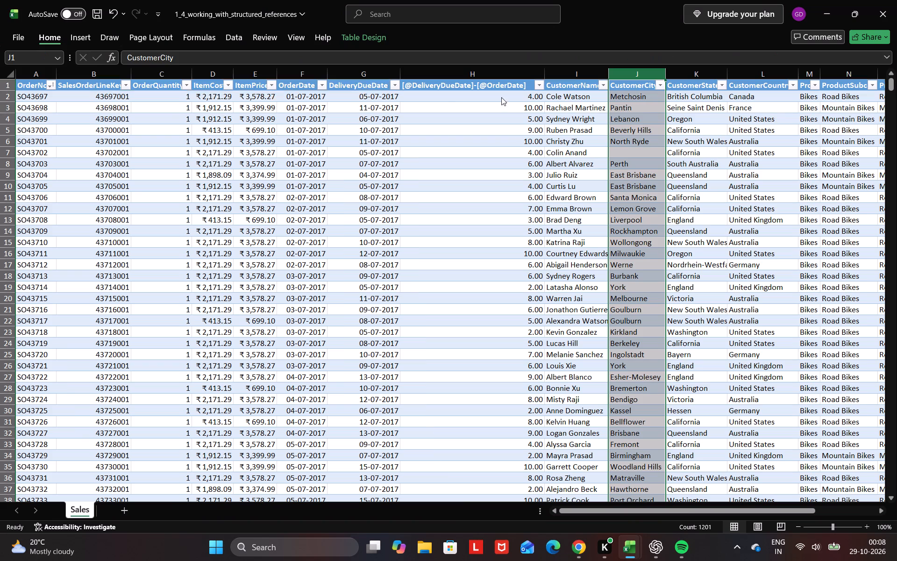
pyautogui.click(92, 207)
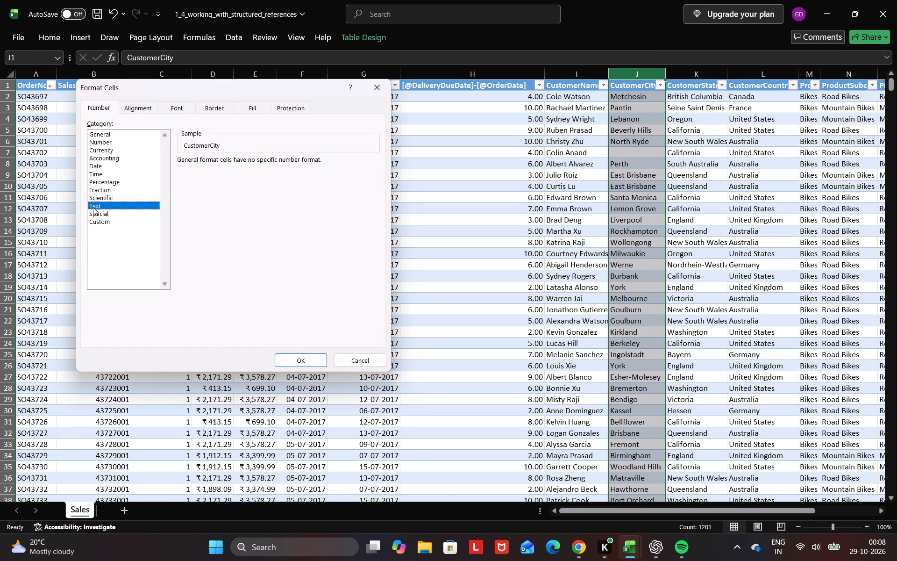
pyautogui.click(289, 358)
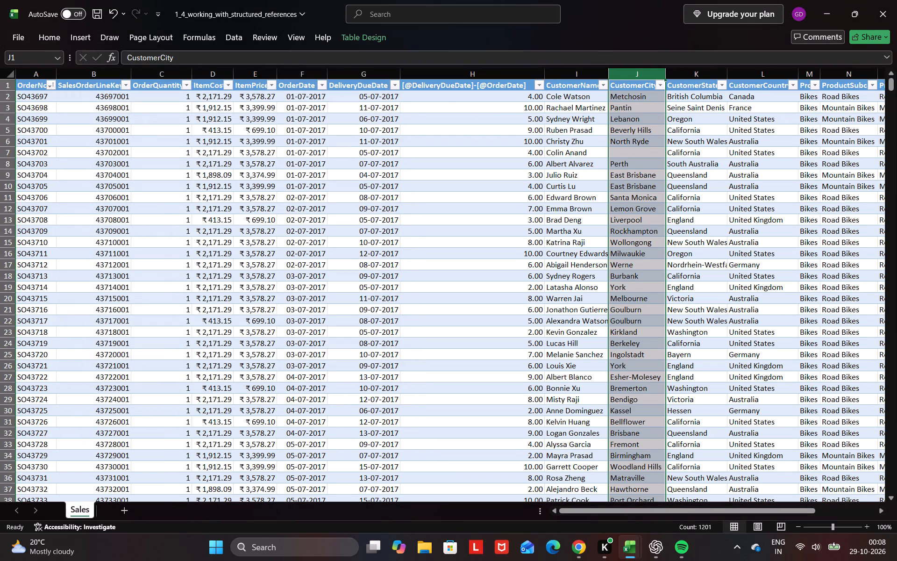
# Format the CustomerState column of the Sales table as Text.
pyautogui.click(711, 76)
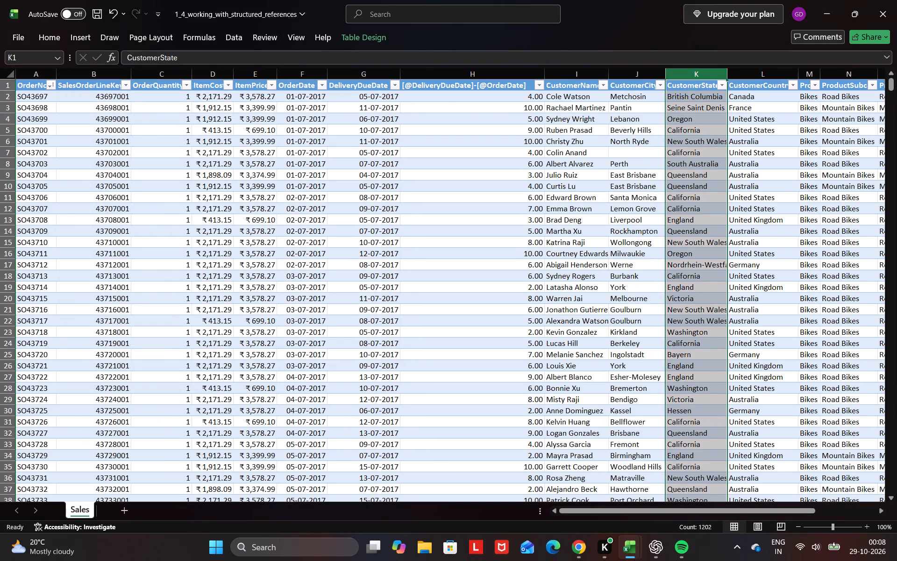
pyautogui.click(57, 35)
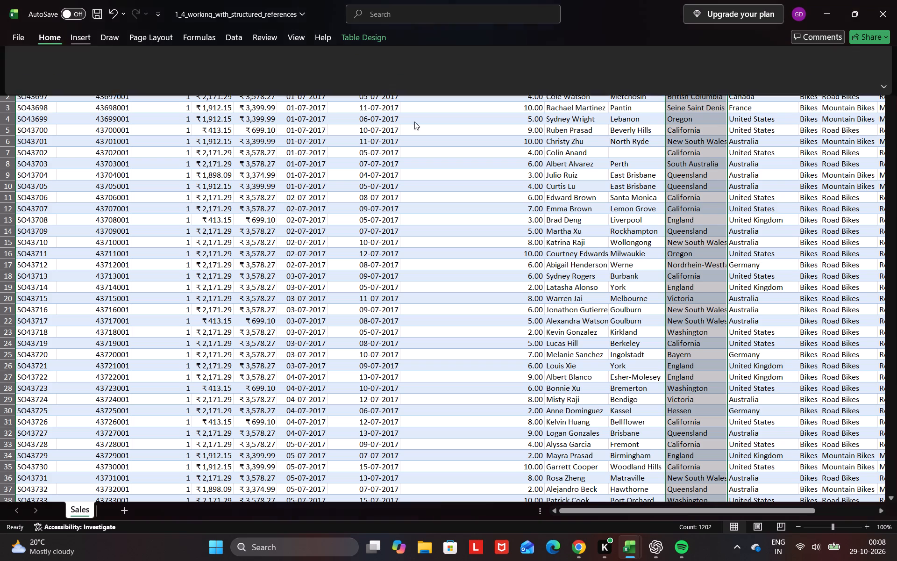
pyautogui.click(504, 97)
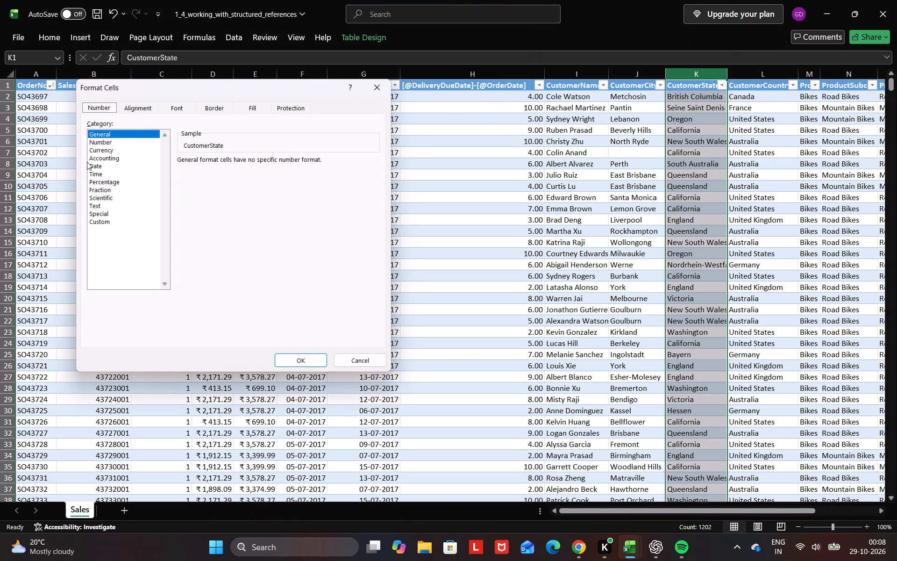
pyautogui.click(93, 201)
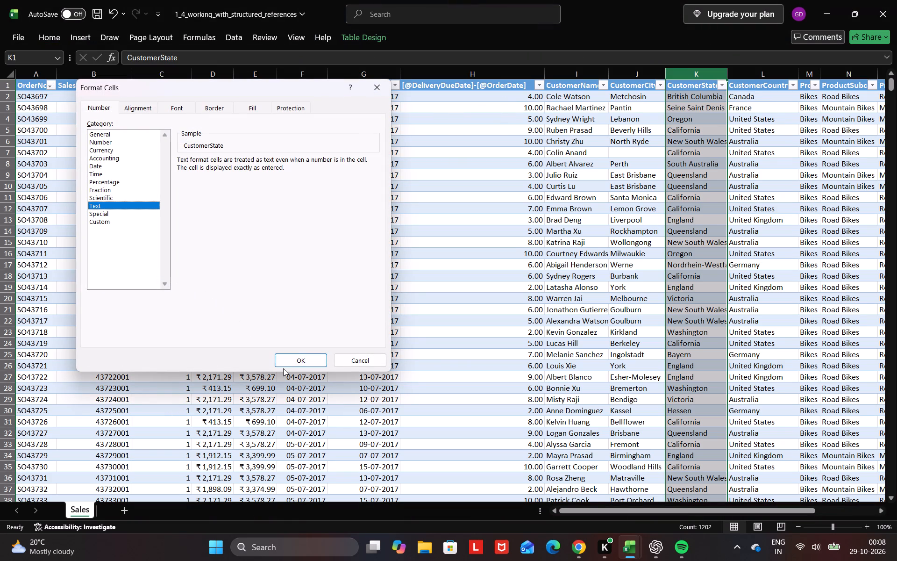
pyautogui.click(289, 361)
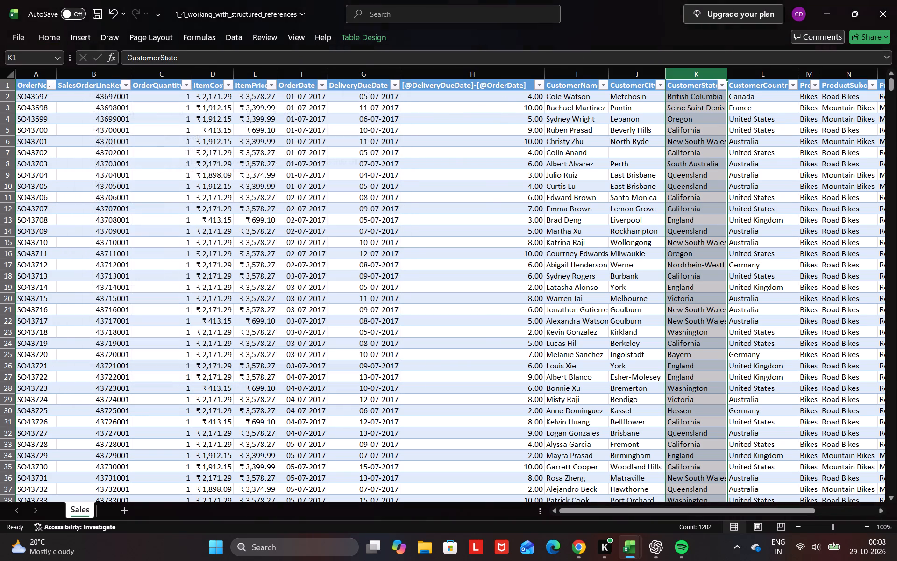
# Check the number format applied to the CustomerName and CustomerCity columns of the Sales table.
pyautogui.click(563, 77)
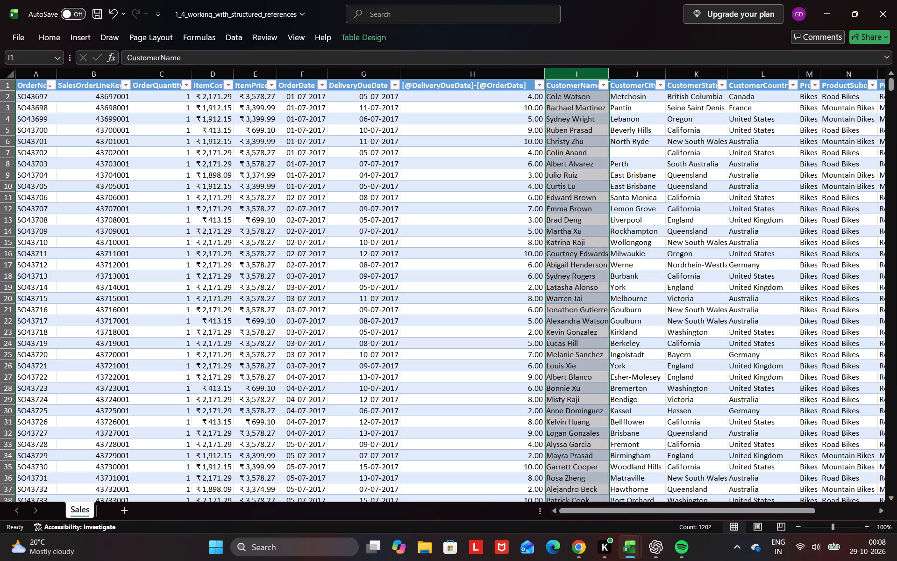
pyautogui.click(54, 31)
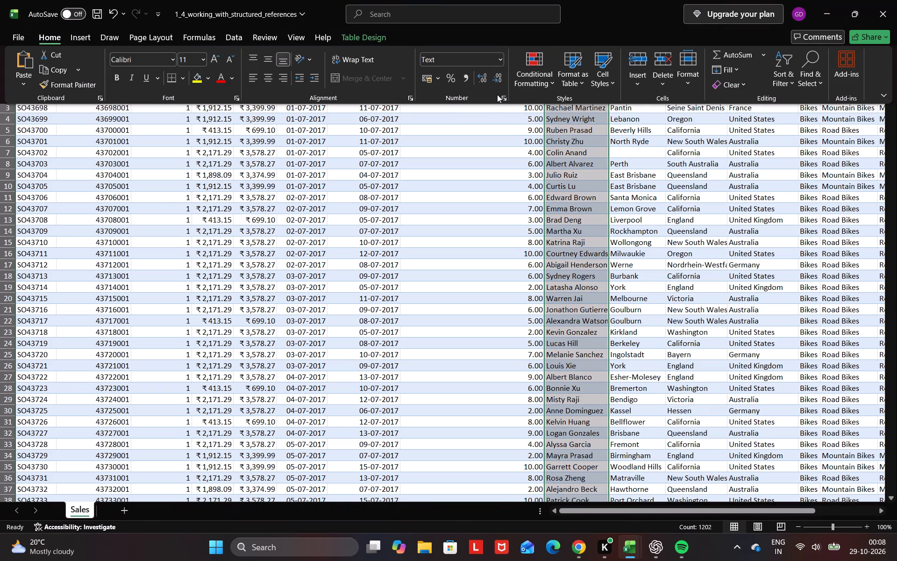
pyautogui.click(496, 59)
pyautogui.click(497, 59)
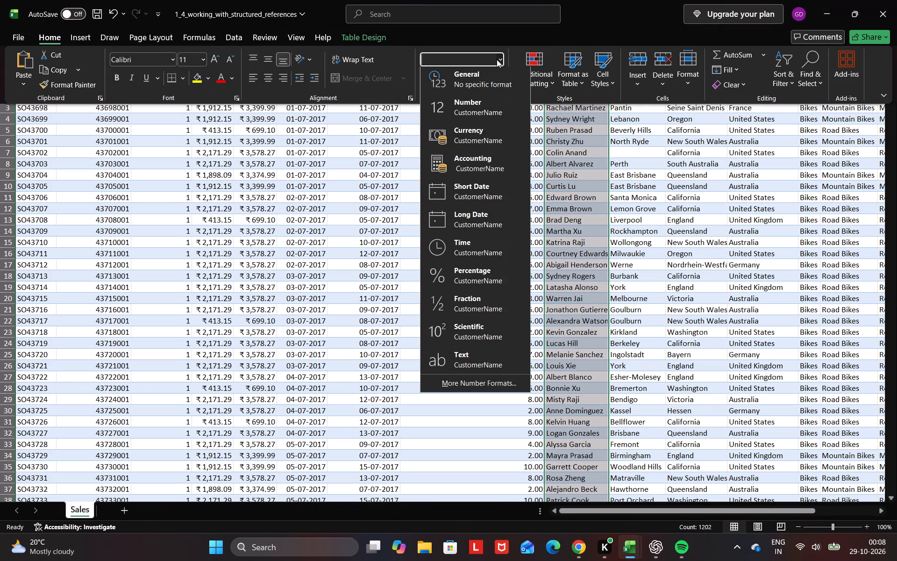
pyautogui.click(498, 59)
pyautogui.click(465, 119)
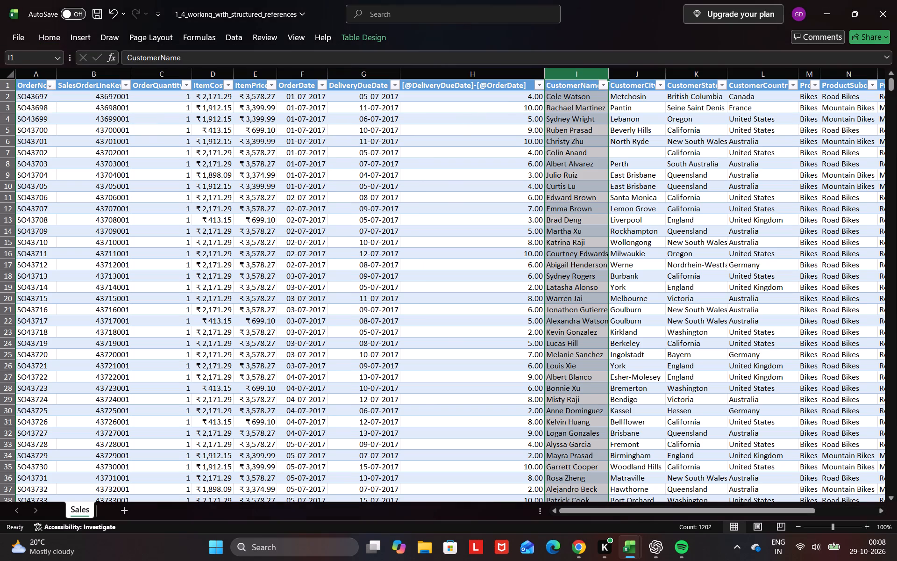
pyautogui.click(641, 71)
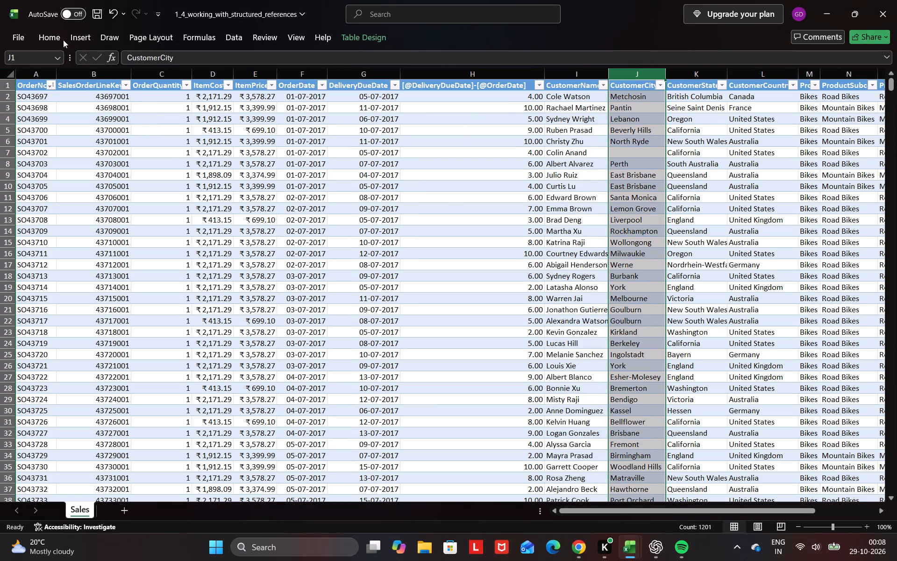
pyautogui.click(63, 40)
pyautogui.click(437, 201)
# Format the CustomerCountry column of the Sales table as Text.
pyautogui.click(773, 74)
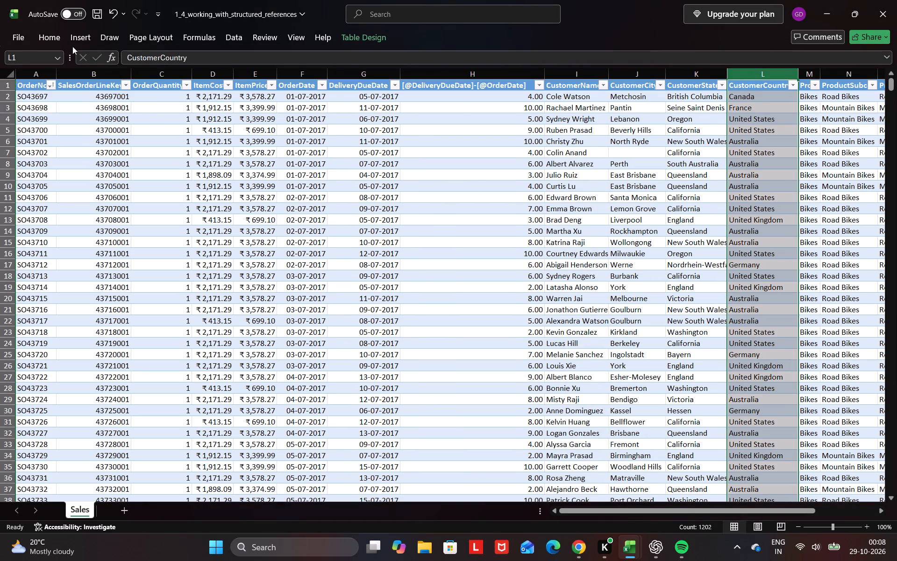
pyautogui.click(51, 37)
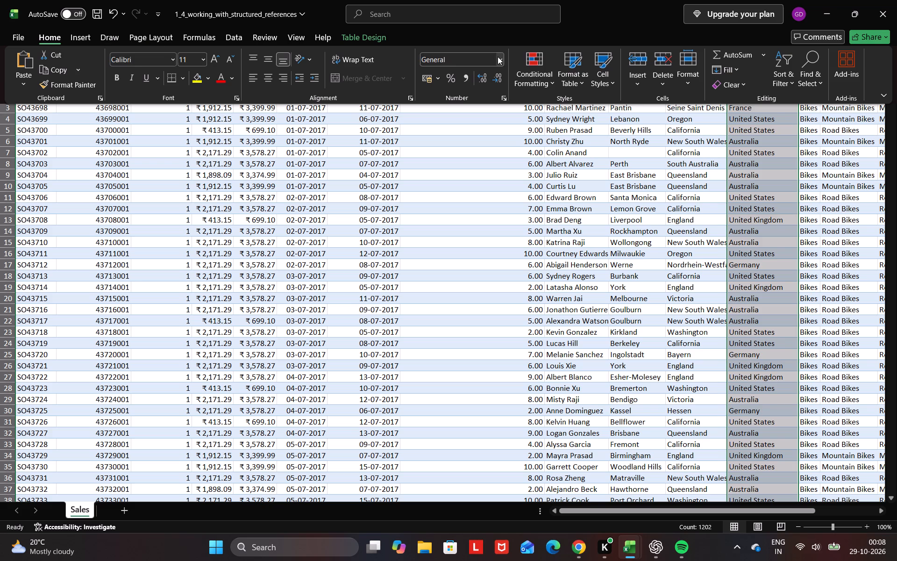
pyautogui.click(498, 56)
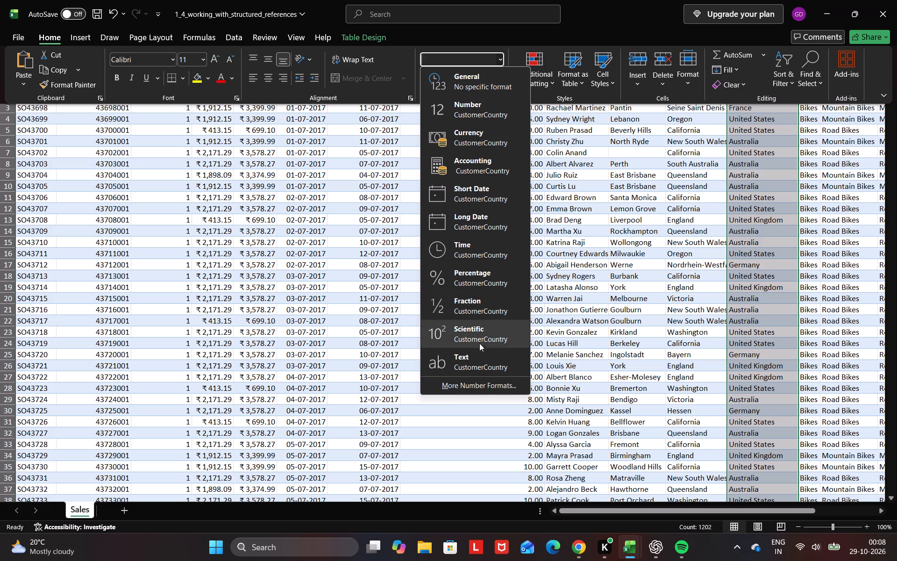
pyautogui.click(477, 361)
pyautogui.click(499, 93)
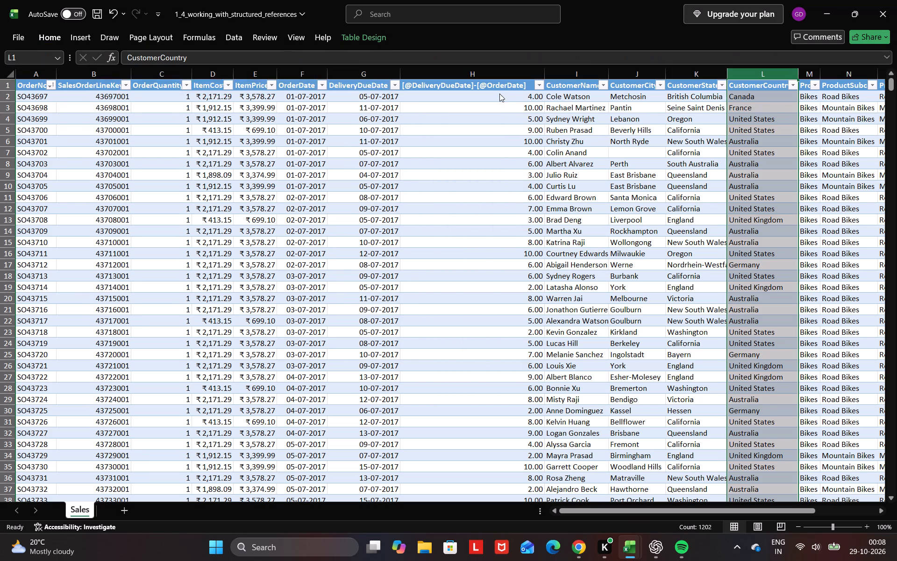
pyautogui.click(310, 366)
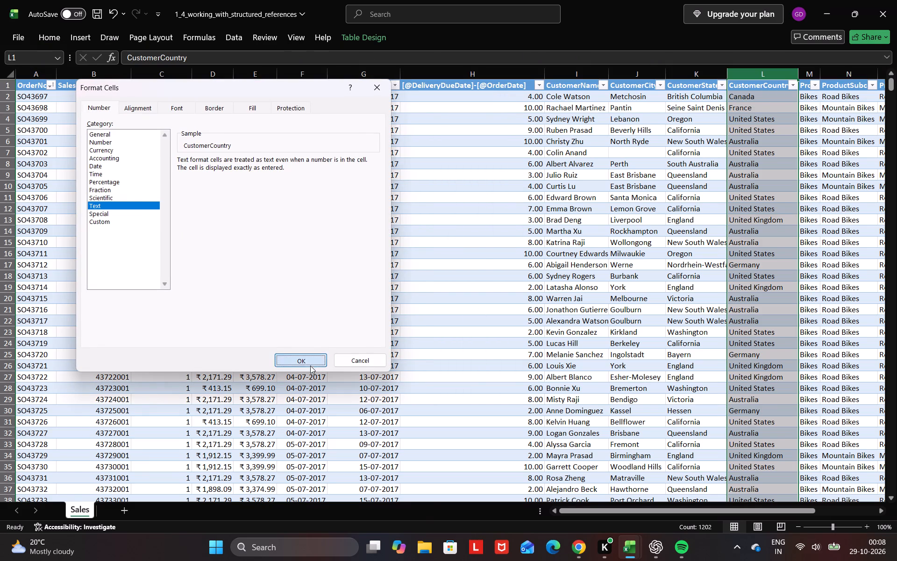
# Check the number format applied to the CustomerState and CustomerCity columns of the Sales table.
pyautogui.click(687, 76)
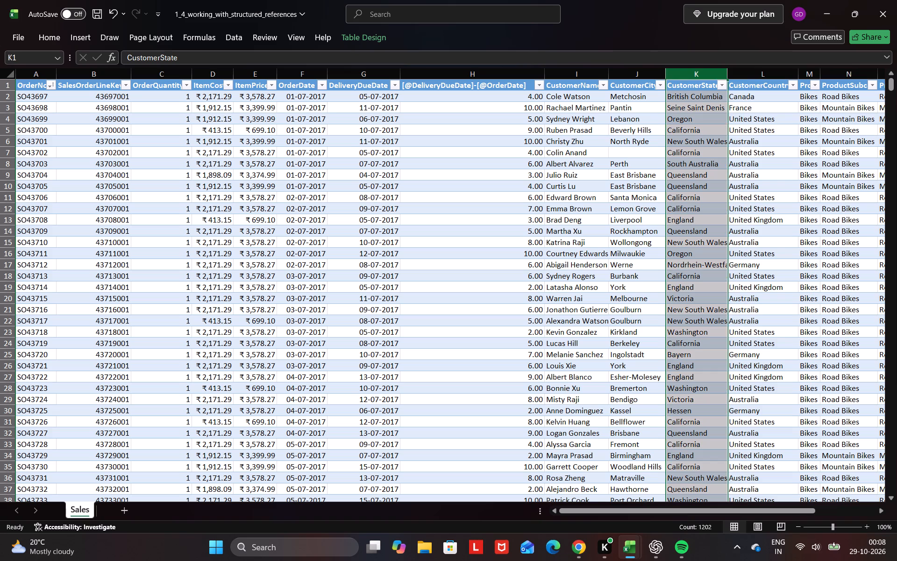
pyautogui.click(51, 35)
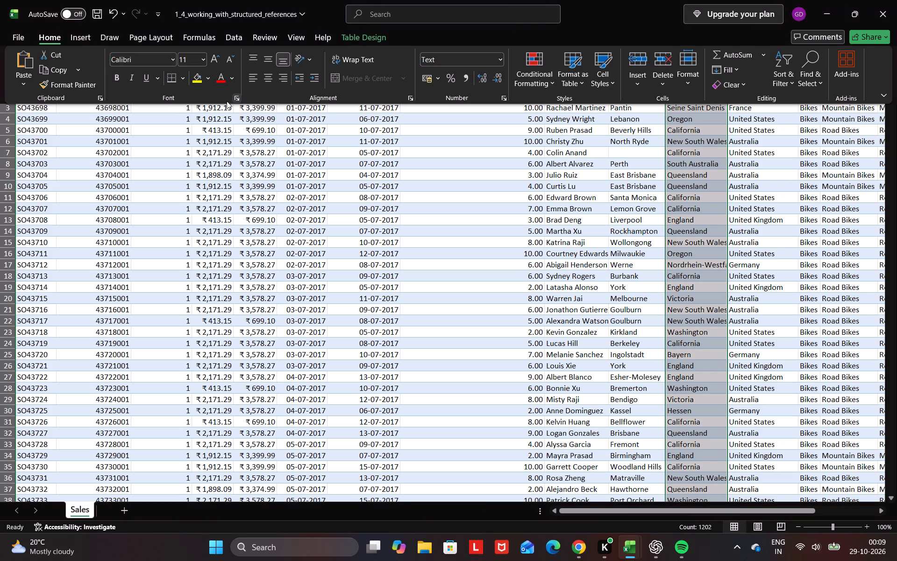
pyautogui.click(500, 94)
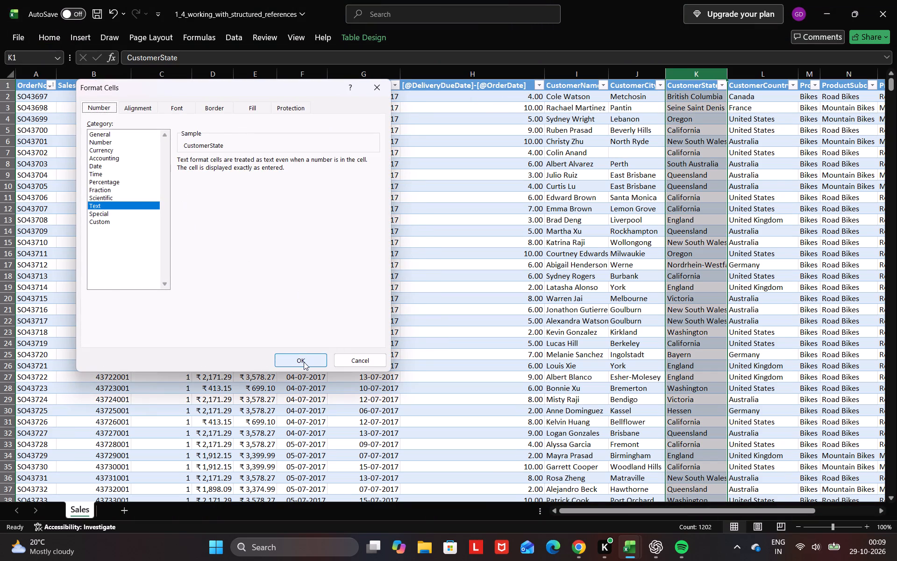
pyautogui.click(304, 362)
pyautogui.click(632, 78)
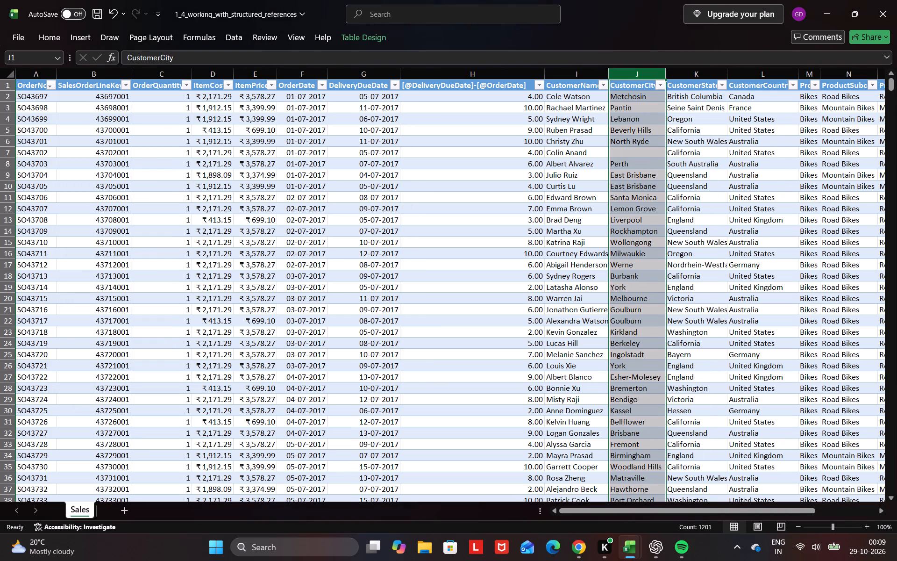
pyautogui.click(50, 40)
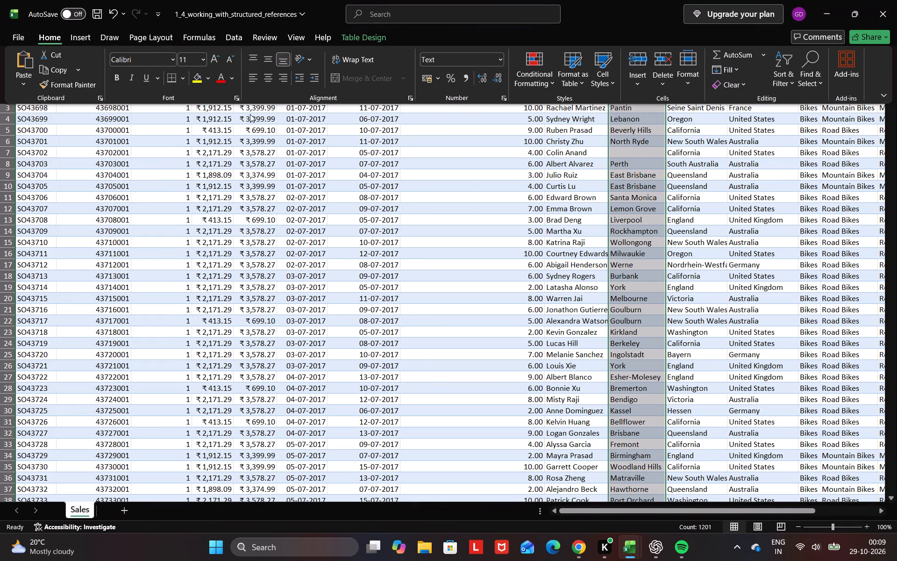
pyautogui.click(806, 224)
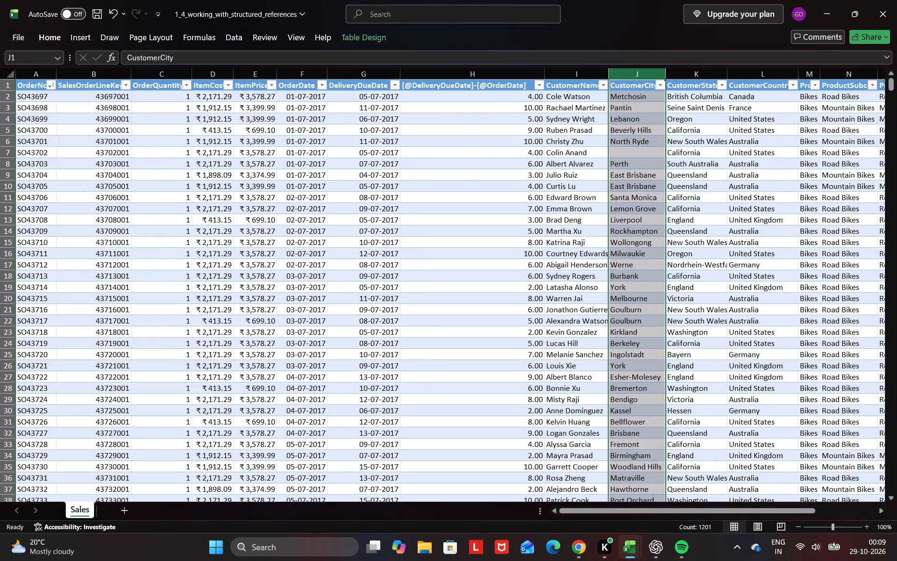
# Format the ProductCategory column of the Sales table as Text.
pyautogui.click(809, 72)
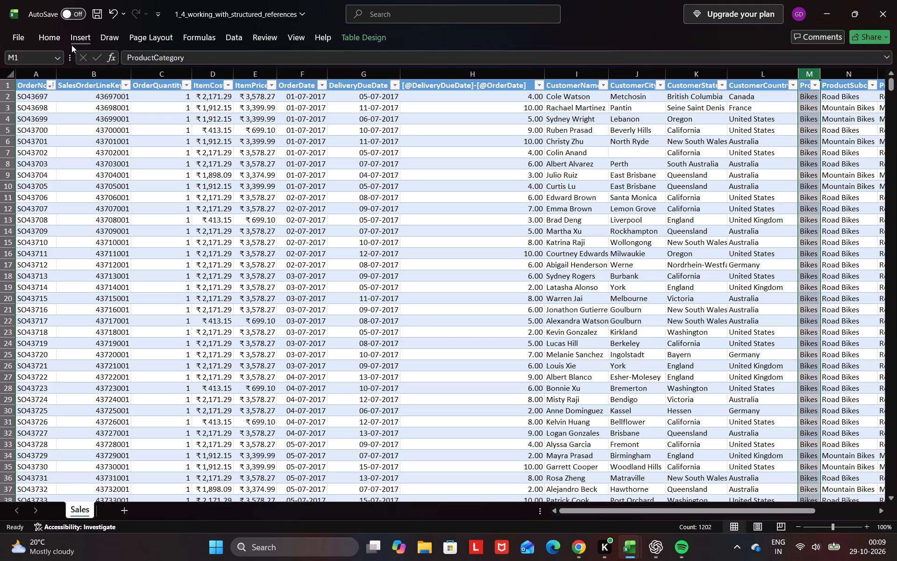
pyautogui.click(47, 38)
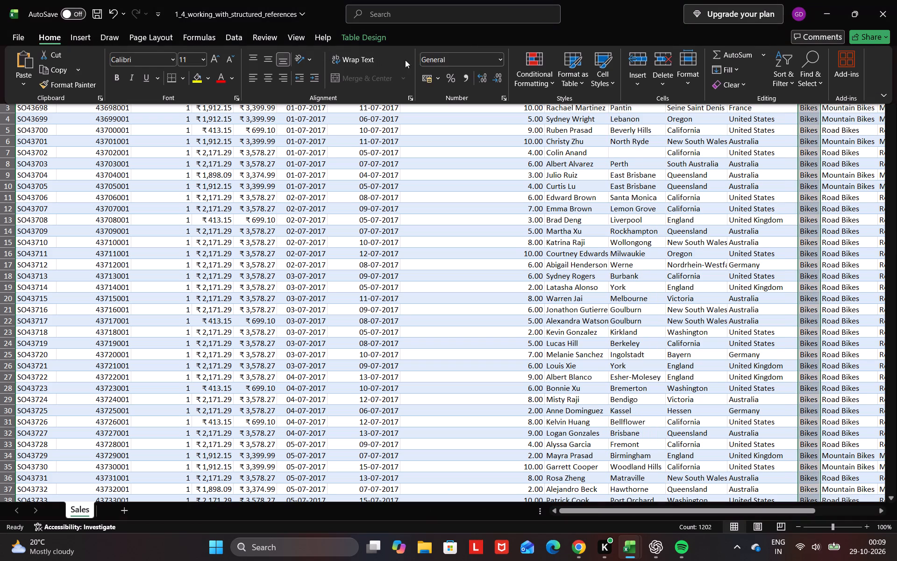
pyautogui.click(503, 57)
pyautogui.click(490, 361)
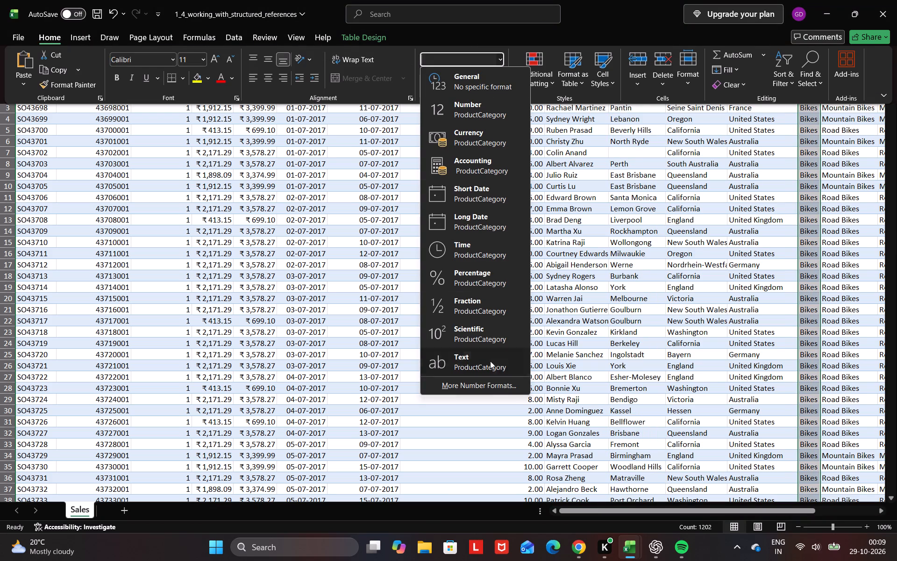
pyautogui.click(831, 118)
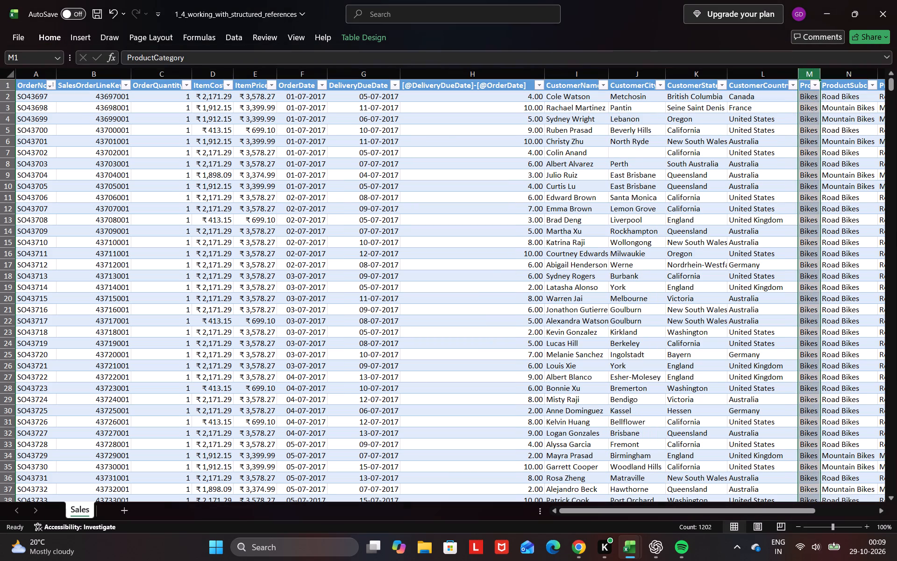
# Format the ProductSubcategory column of the Sales table as Text.
pyautogui.click(835, 75)
pyautogui.click(56, 38)
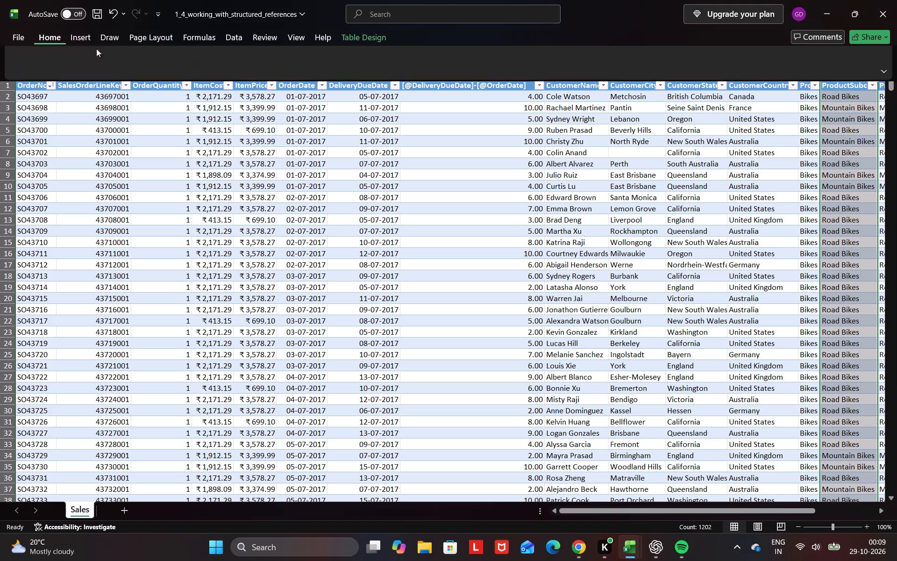
pyautogui.click(502, 53)
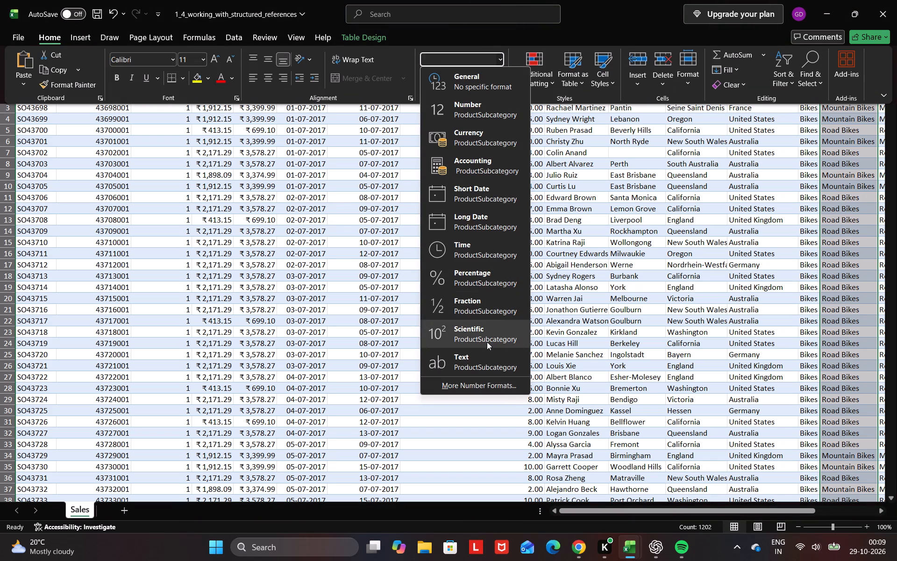
pyautogui.click(486, 360)
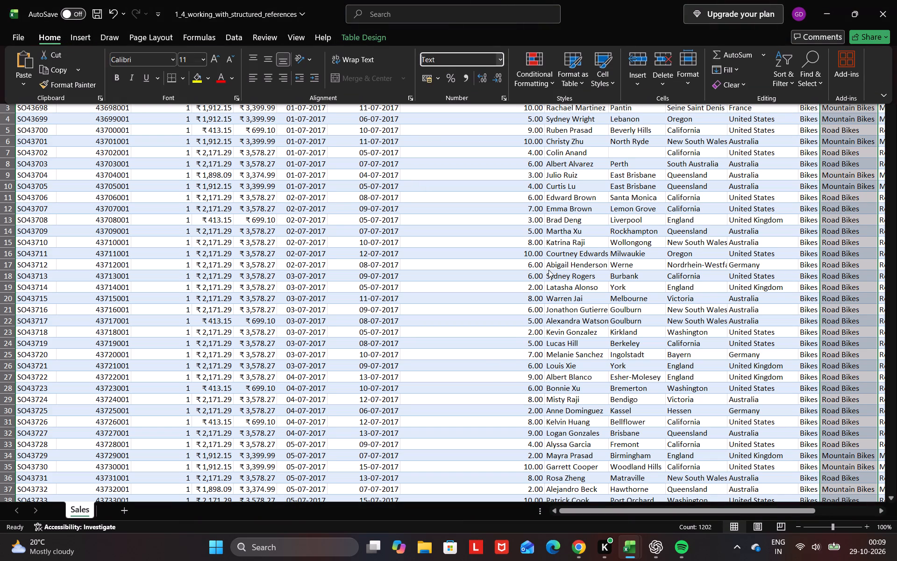
pyautogui.press('Right')
pyautogui.click(461, 224)
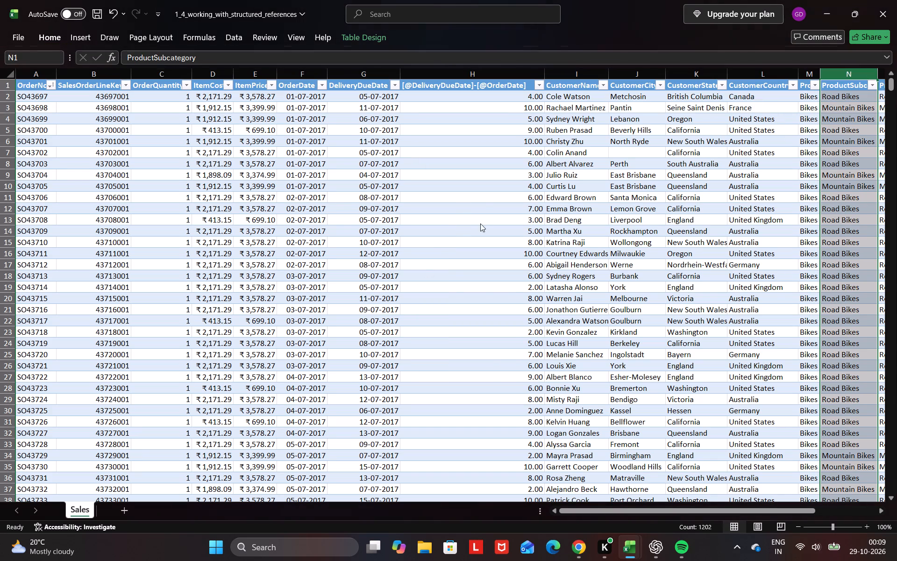
# Format the Product column of the Sales table as Text.
pyautogui.click(881, 72)
pyautogui.press('Right')
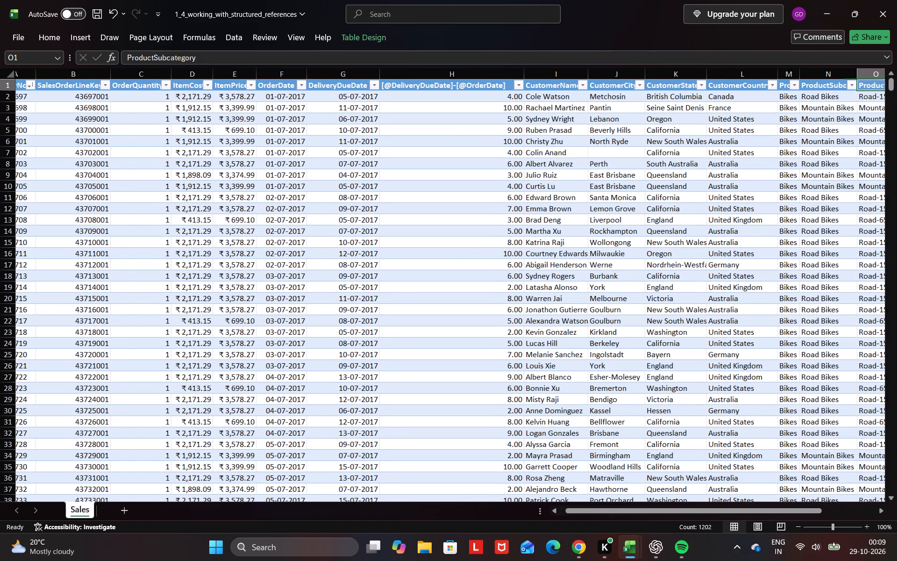
pyautogui.click(852, 76)
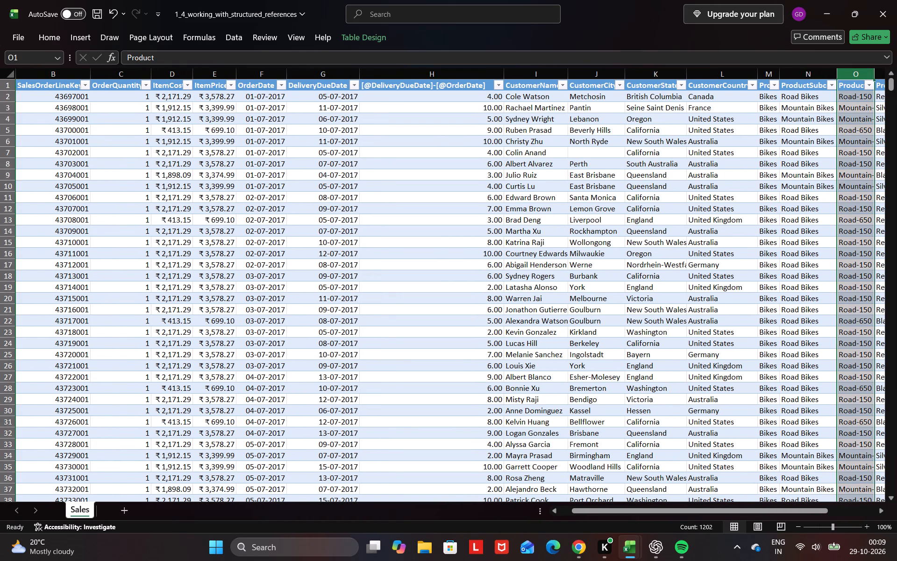
pyautogui.click(46, 44)
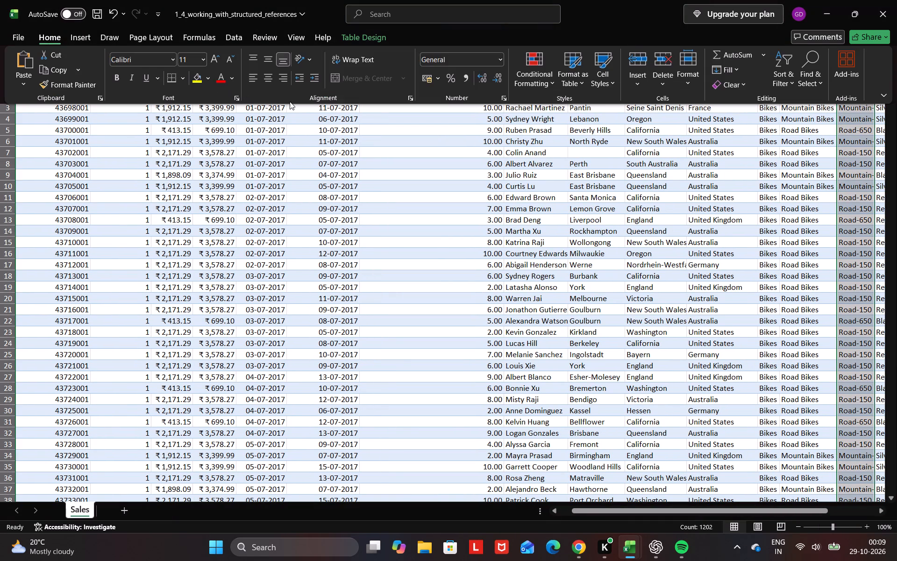
pyautogui.click(470, 60)
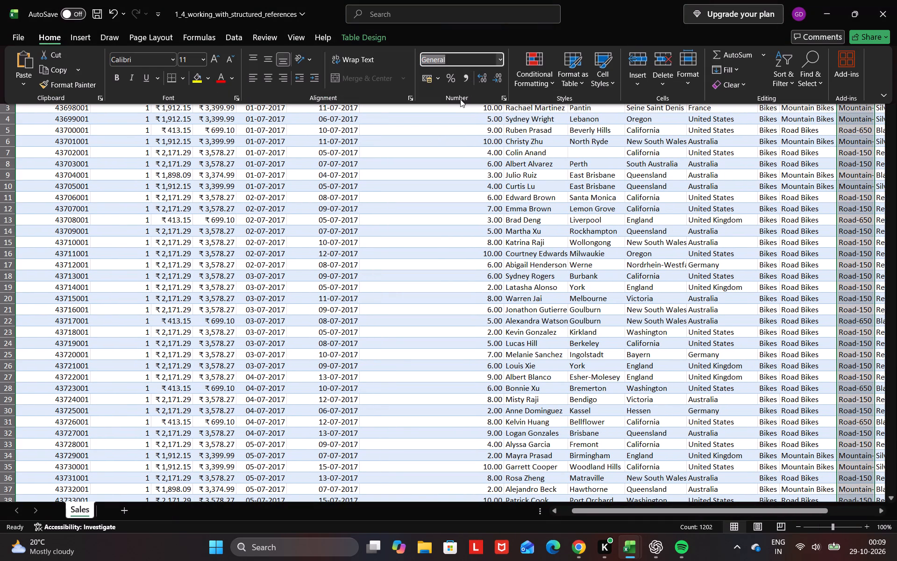
pyautogui.click(498, 58)
pyautogui.click(441, 370)
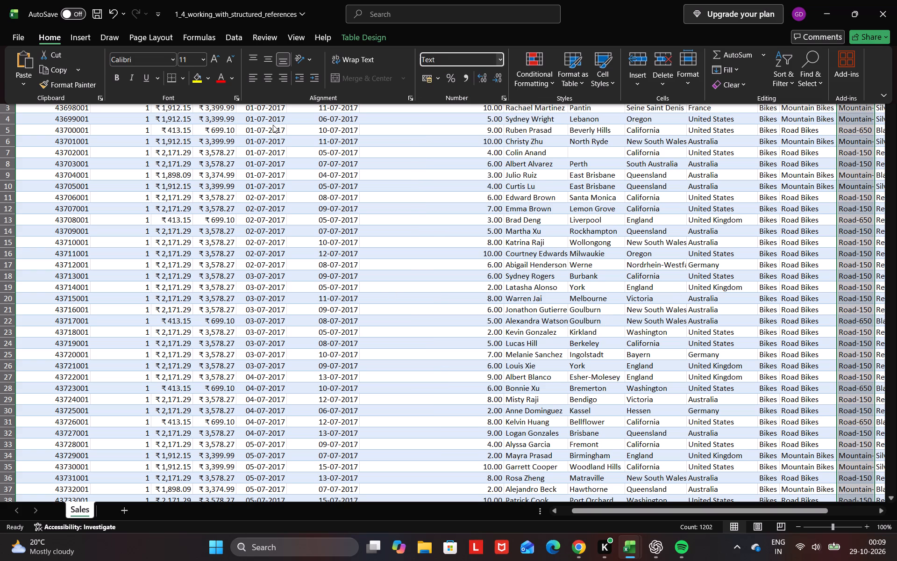
pyautogui.press('Right')
pyautogui.click(881, 240)
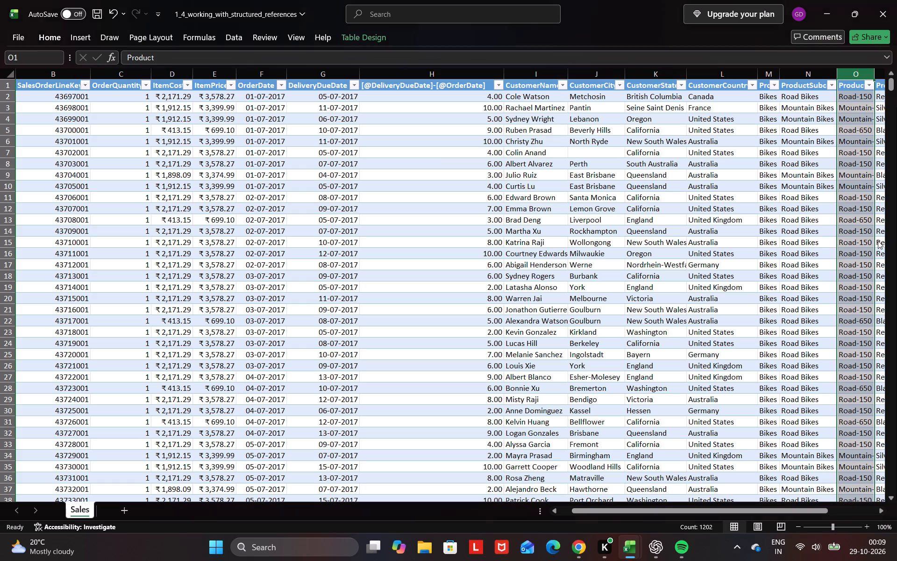
# Format the ProductColor column of the Sales table as Text.
pyautogui.click(878, 76)
pyautogui.press('Right')
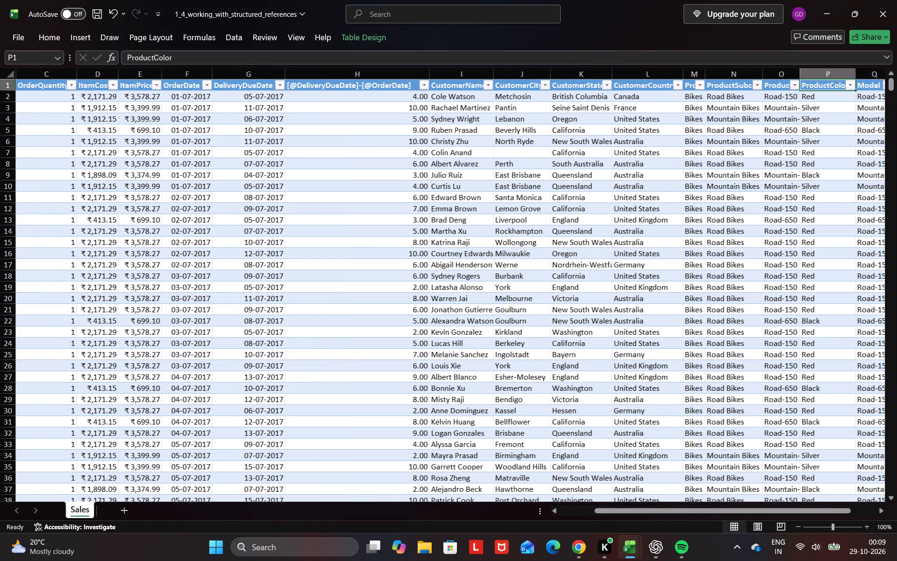
pyautogui.click(827, 81)
pyautogui.click(813, 78)
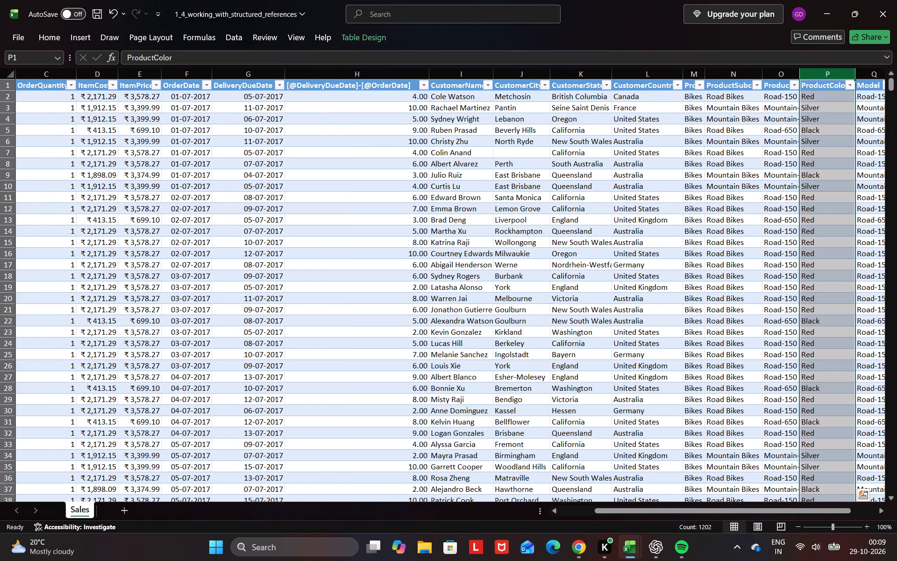
pyautogui.click(55, 43)
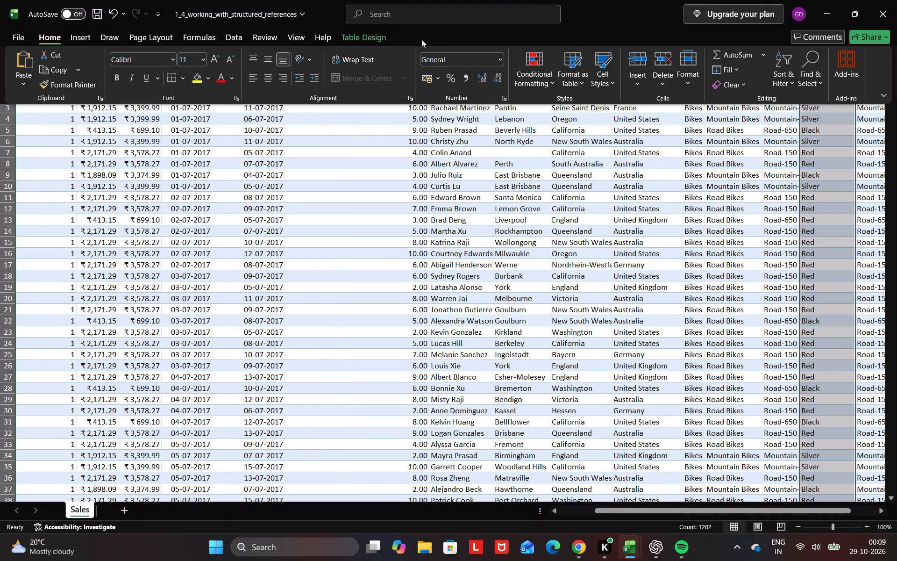
pyautogui.click(471, 55)
pyautogui.click(500, 53)
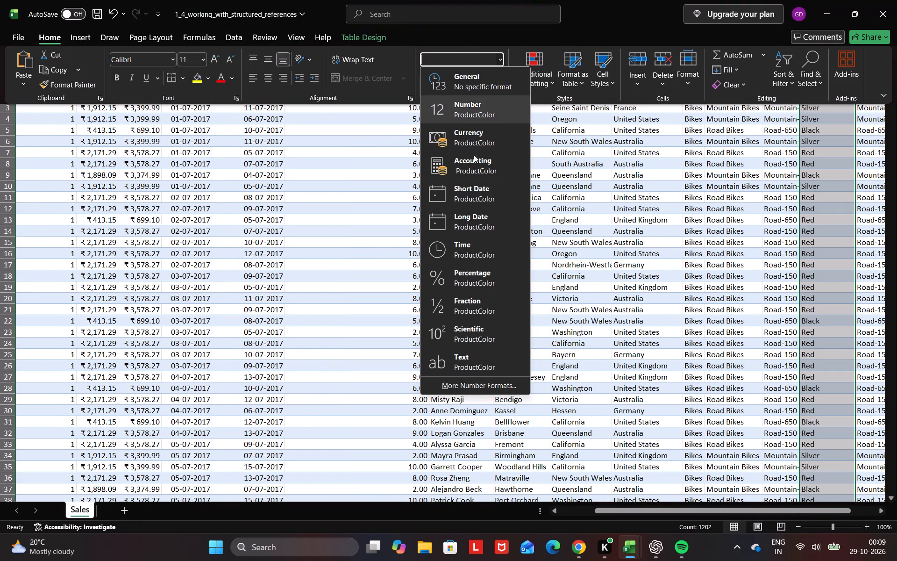
pyautogui.click(472, 350)
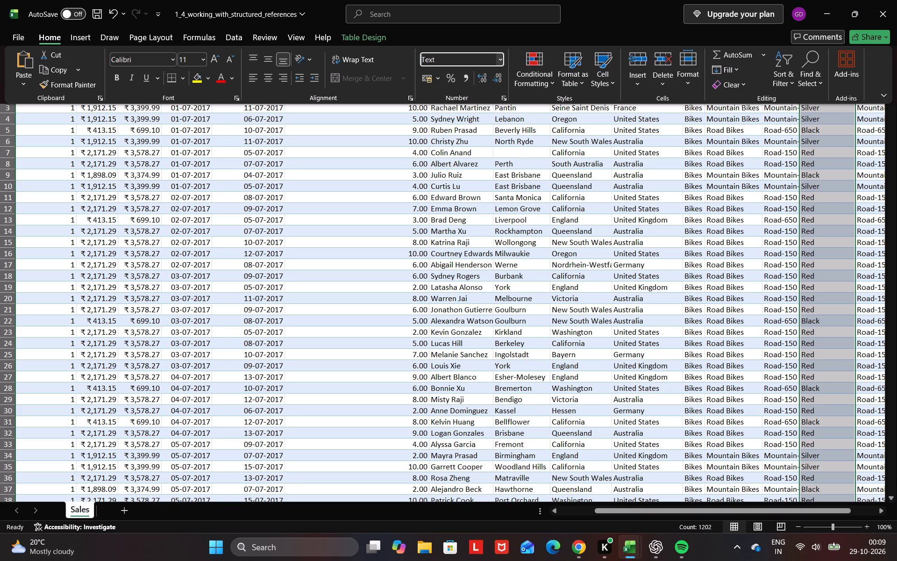
# Format the Model column of the Sales table as Text.
pyautogui.click(867, 128)
pyautogui.click(870, 74)
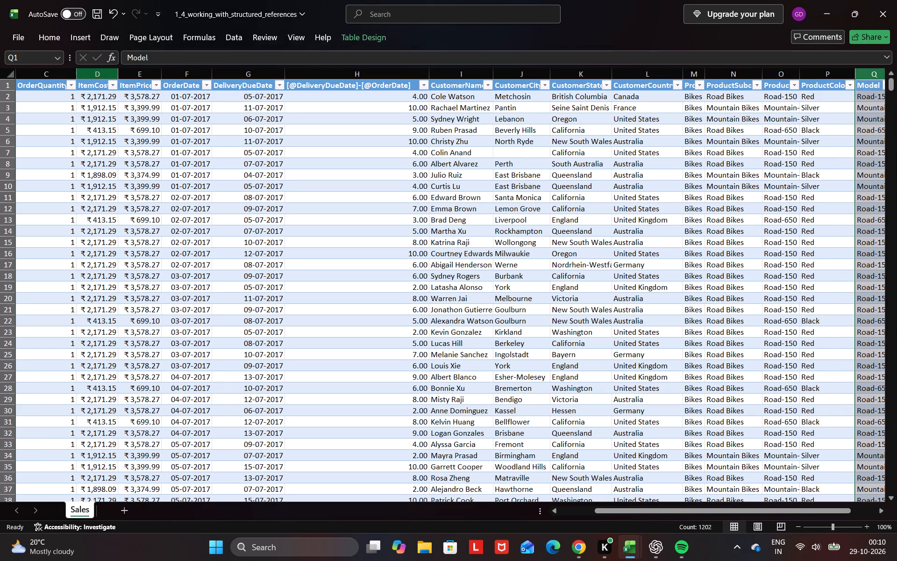
pyautogui.click(46, 36)
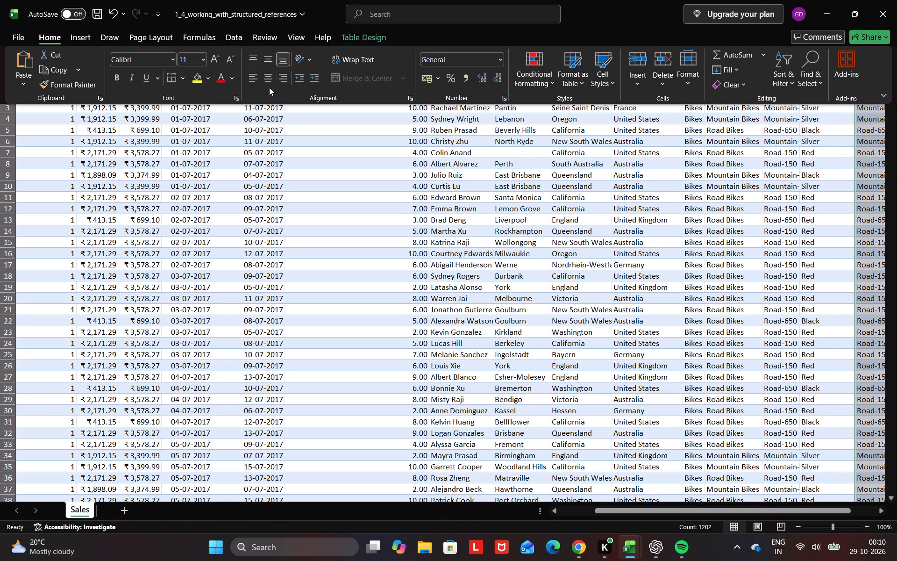
pyautogui.click(490, 64)
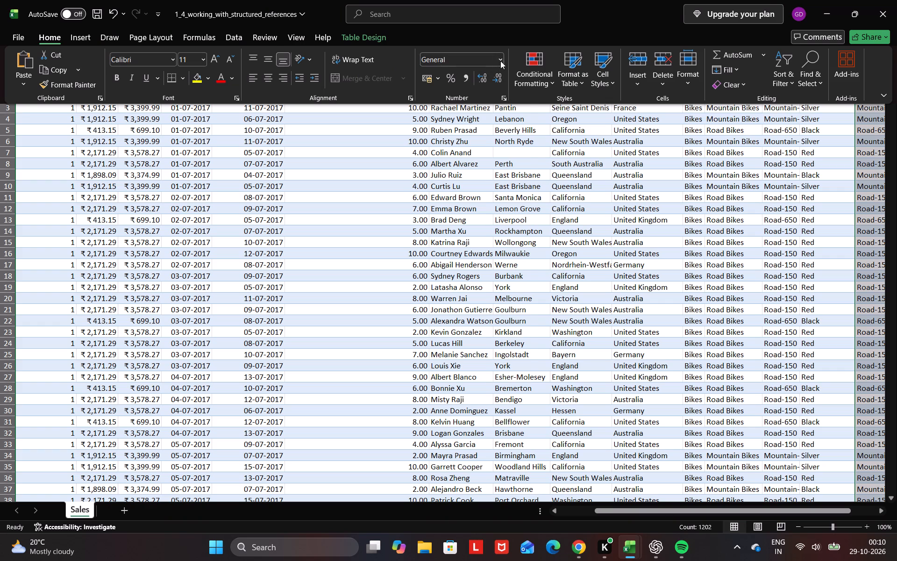
pyautogui.click(500, 61)
pyautogui.click(447, 362)
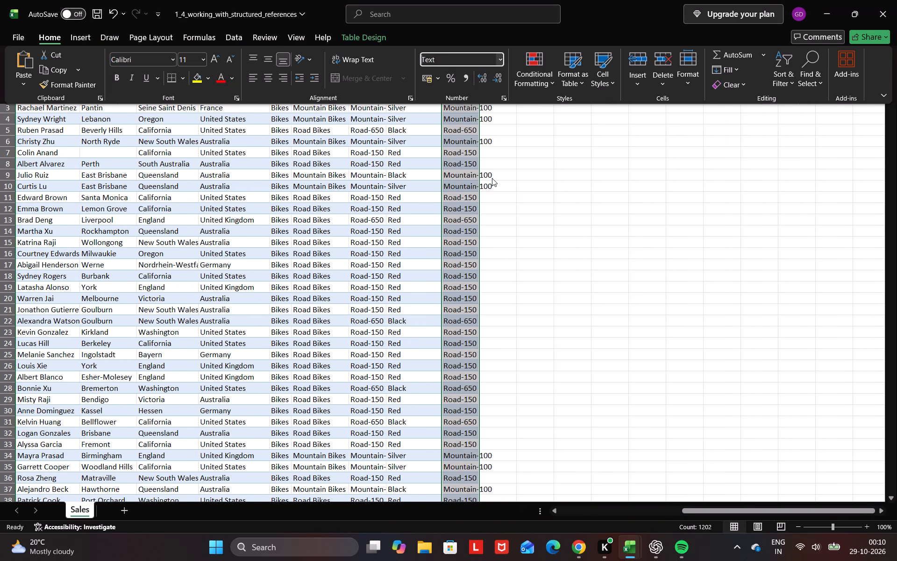
pyautogui.click(498, 61)
pyautogui.click(474, 364)
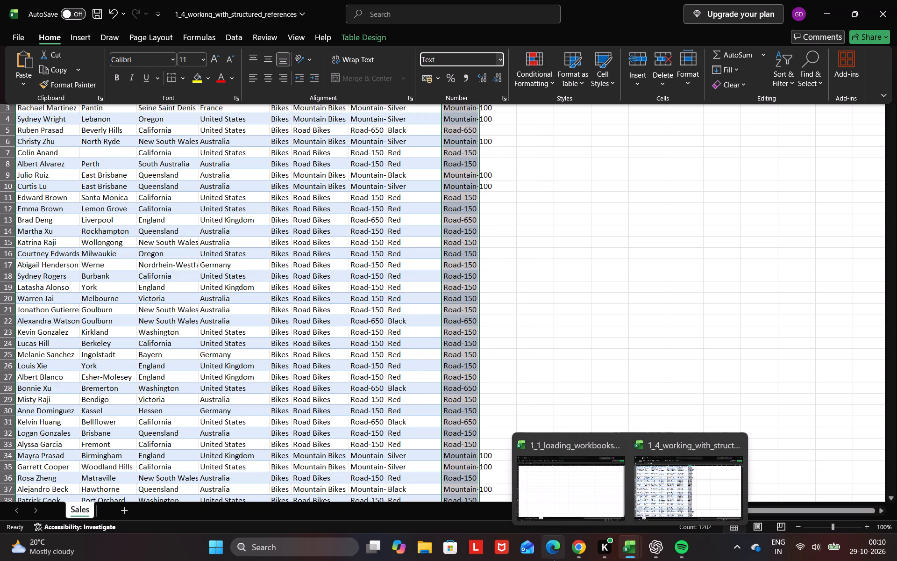
# Switch to Chrome and read the hint for instruction 5 of the Formatting tables exercise.
pyautogui.click(580, 490)
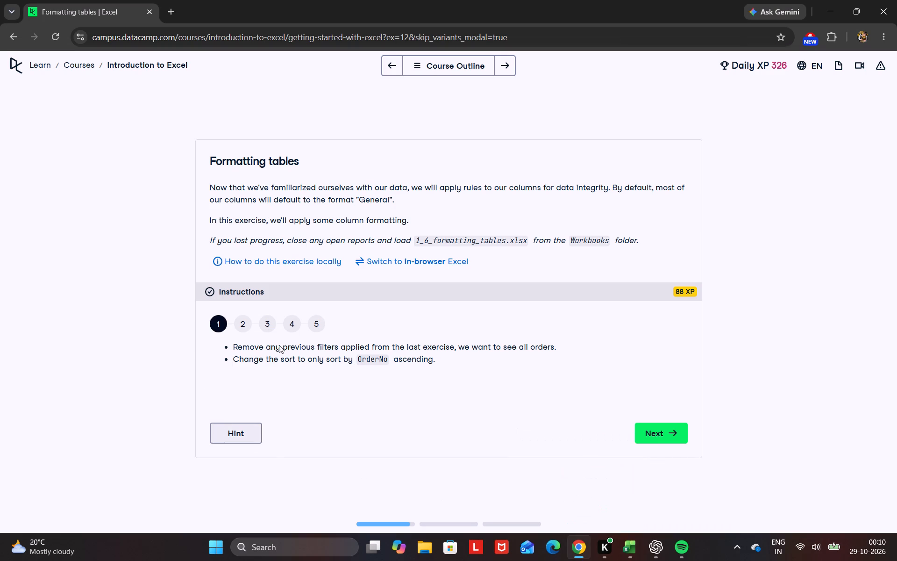
pyautogui.click(307, 320)
pyautogui.click(309, 320)
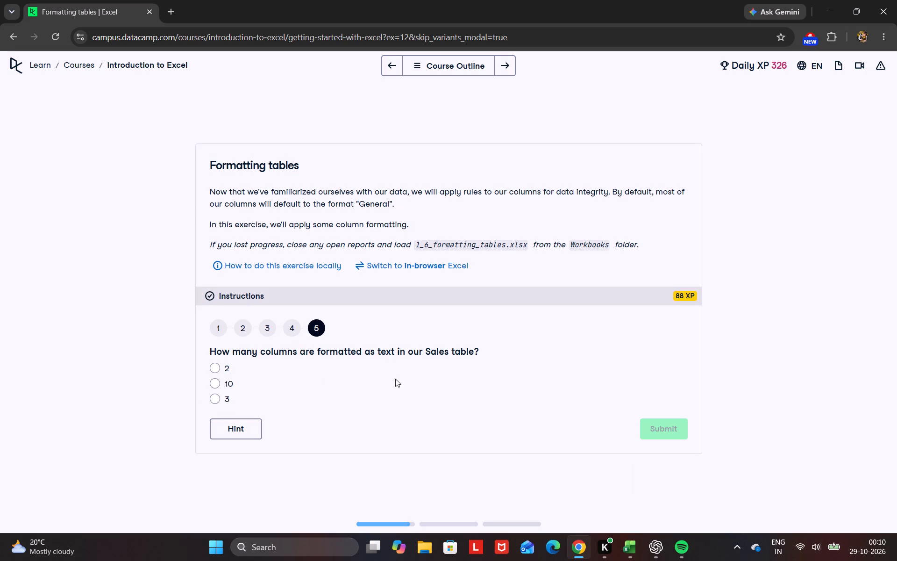
pyautogui.click(257, 418)
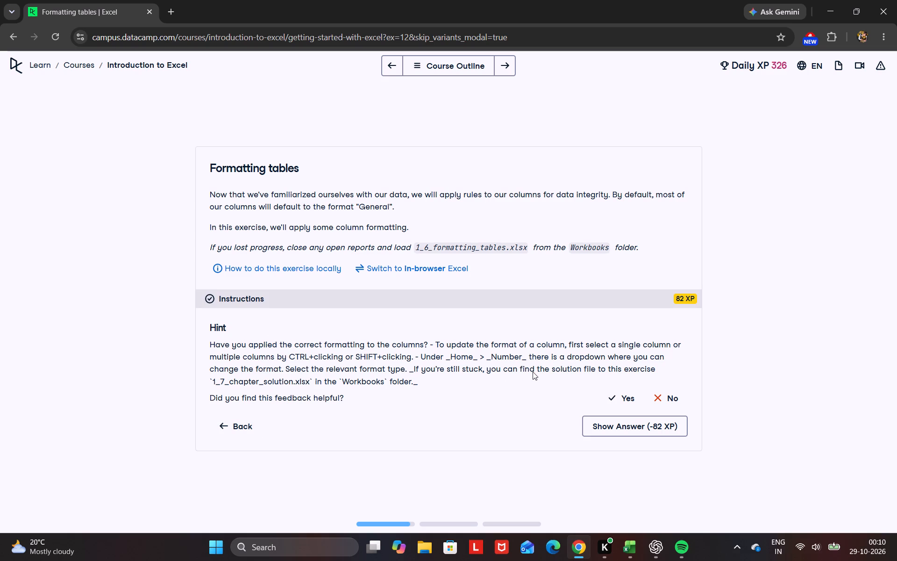
pyautogui.click(243, 431)
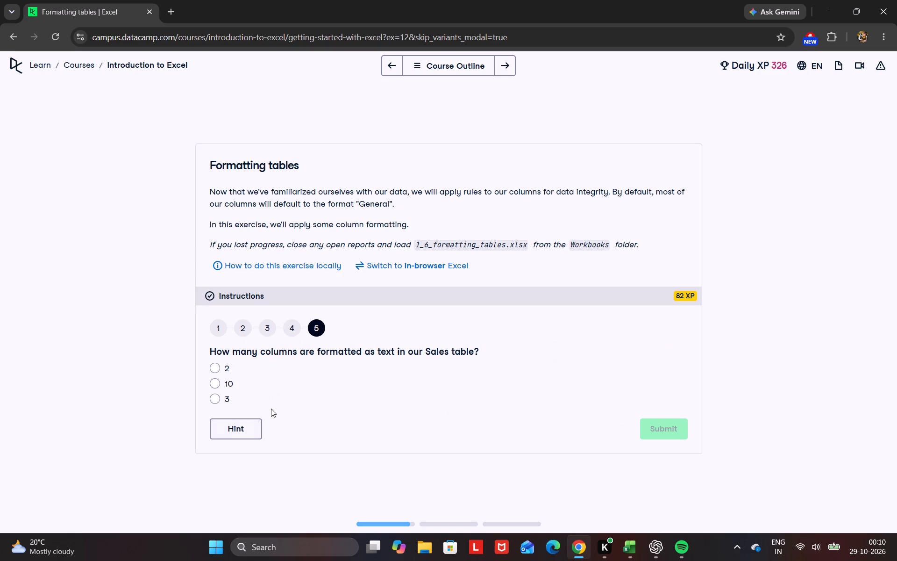
# Submit 10 as the answer to how many columns are formatted as text in the Sales table.
pyautogui.click(220, 382)
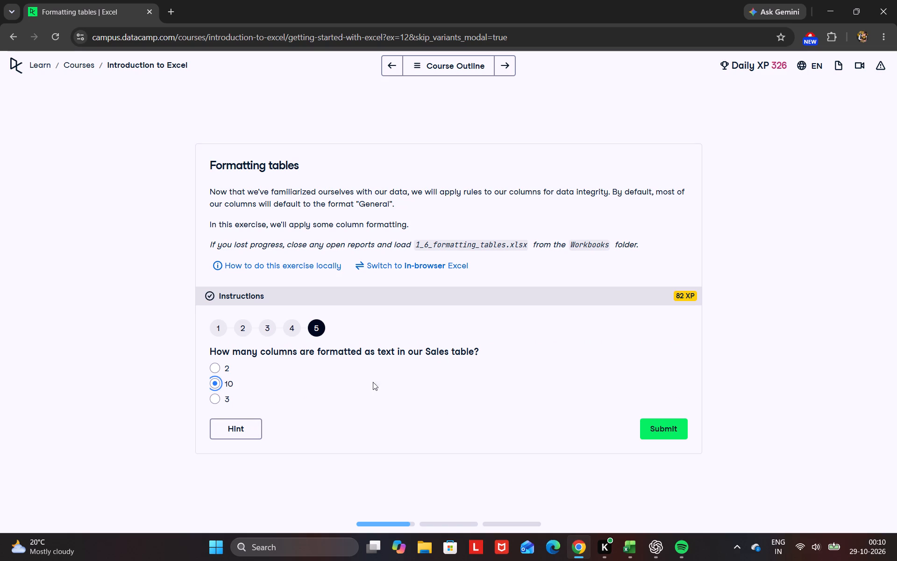
pyautogui.click(666, 422)
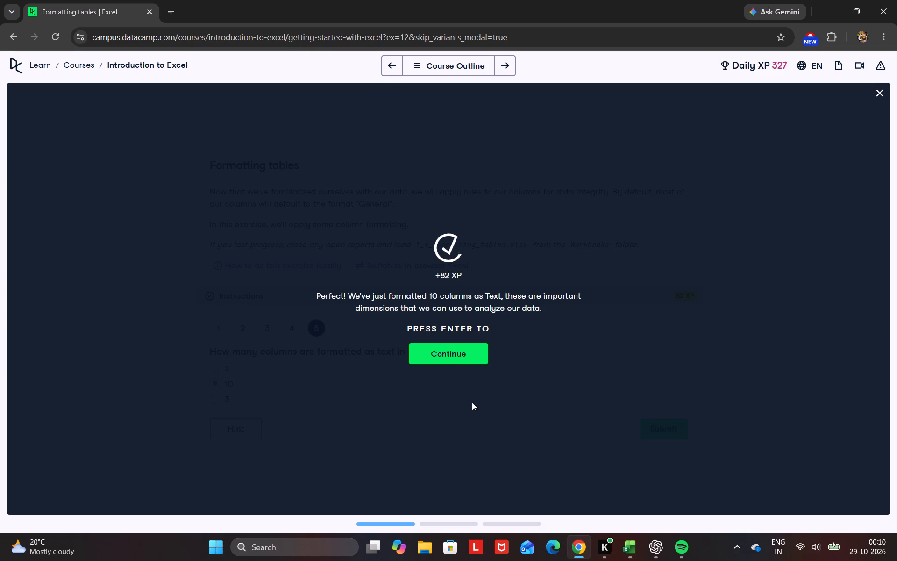
# Continue to the next chapter's Managing and formatting data lesson, dismissing the chapter rating without giving one.
pyautogui.click(452, 355)
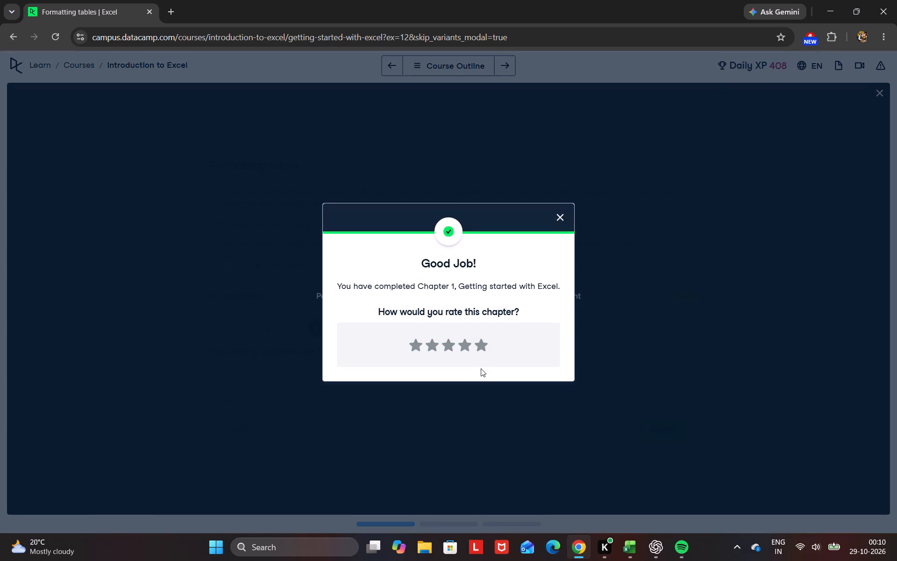
pyautogui.click(555, 218)
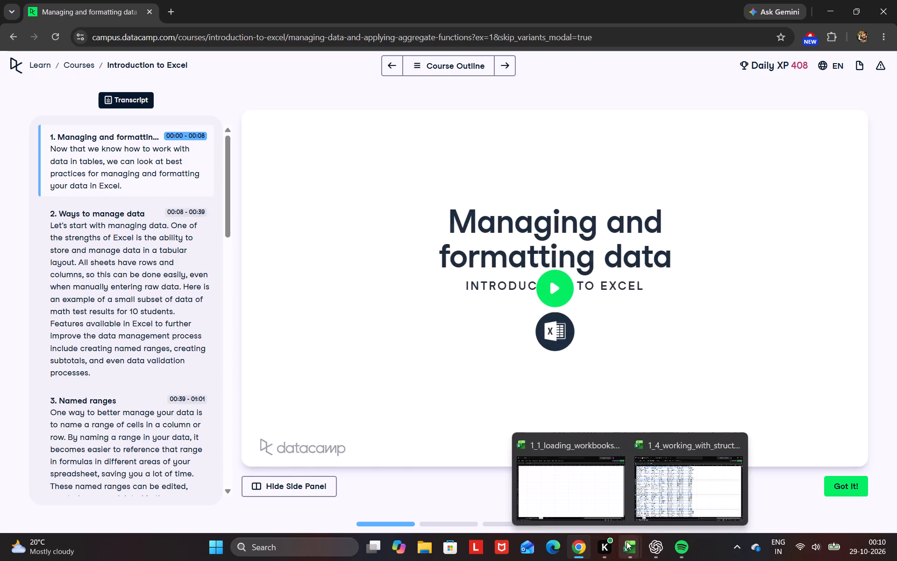
# Switch back to the 1_4_working_with_structured_references workbook in Excel and open the number format choices for the Model column.
pyautogui.click(659, 486)
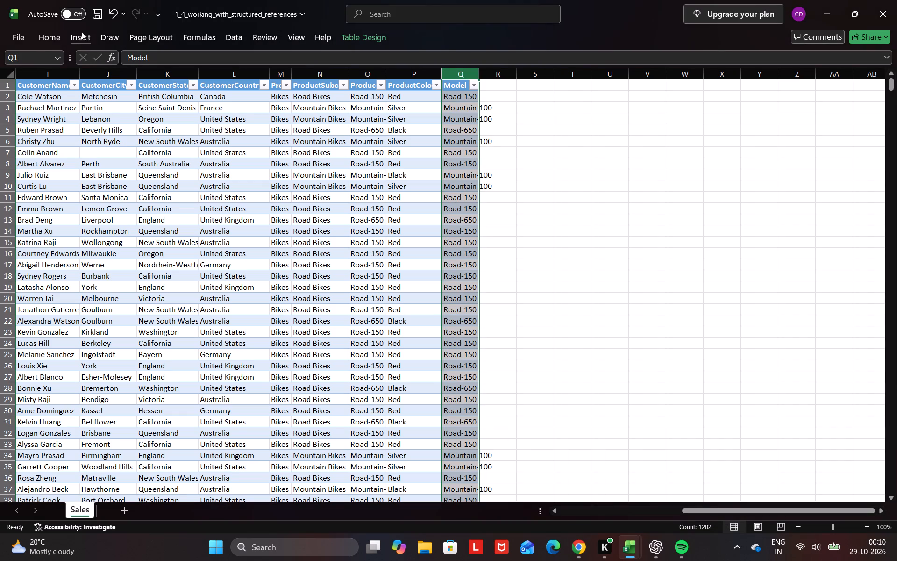
pyautogui.click(44, 31)
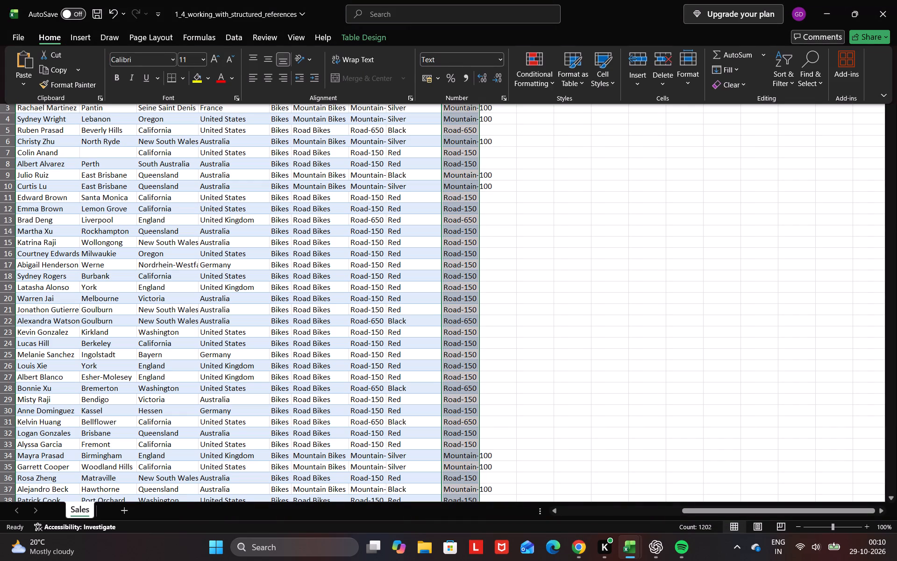
pyautogui.click(498, 57)
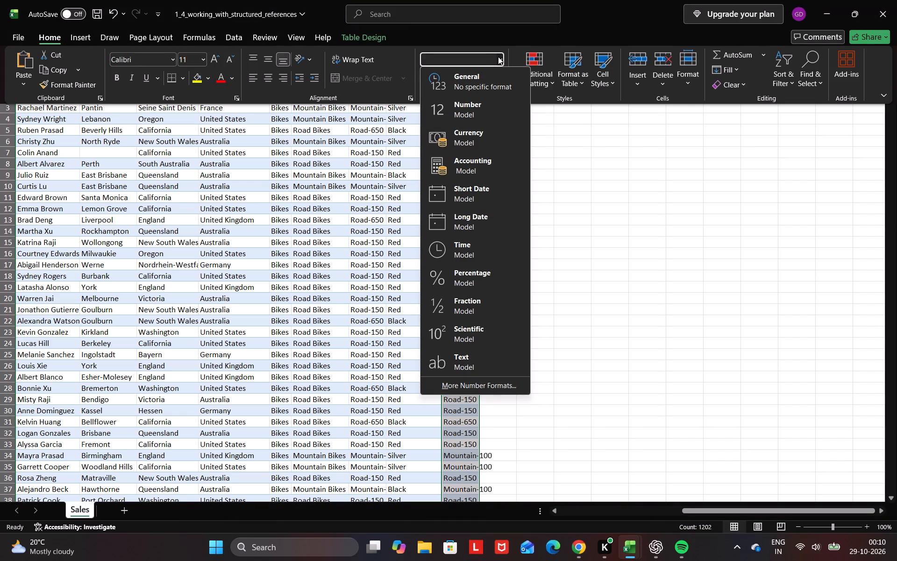
# Open the Format Cells dialog for the Model column and inspect its alignment and number format settings.
pyautogui.click(498, 57)
pyautogui.click(504, 93)
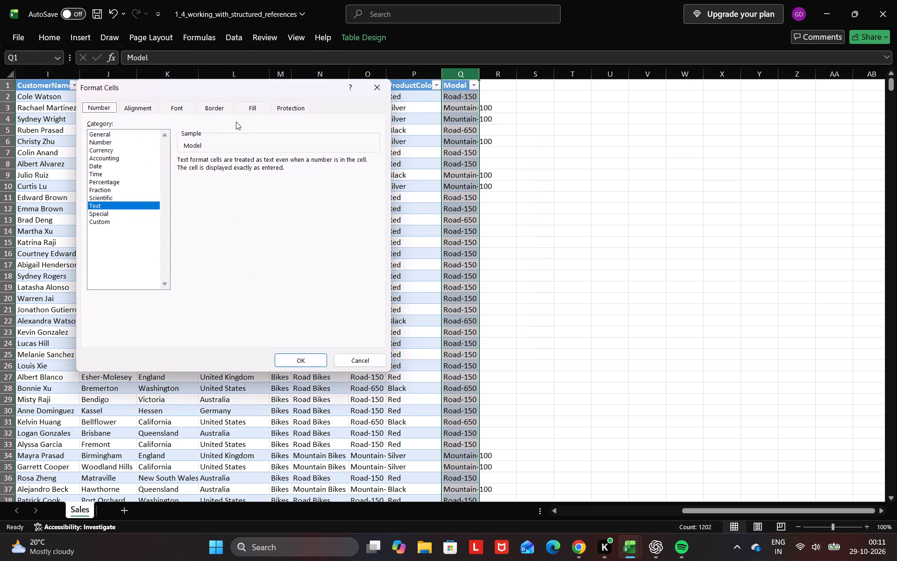
pyautogui.click(144, 106)
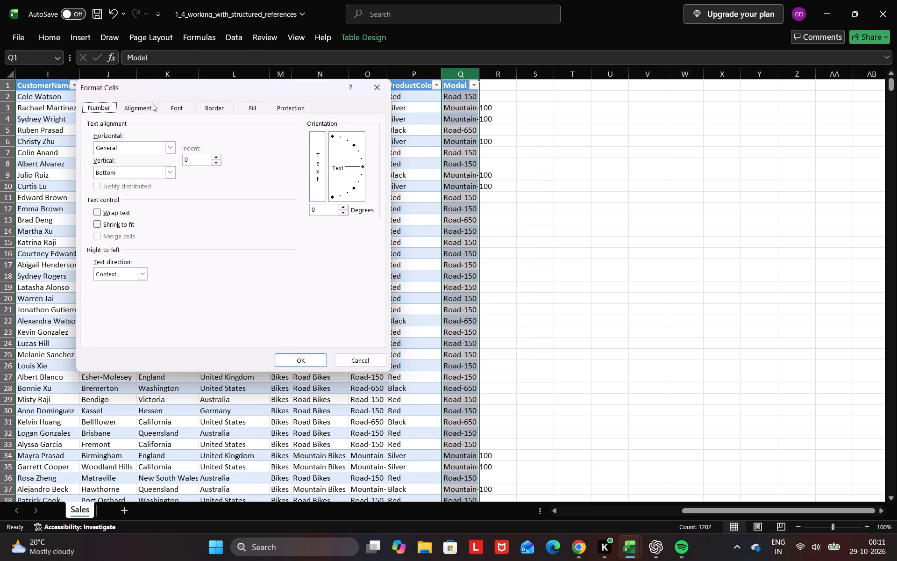
pyautogui.click(97, 104)
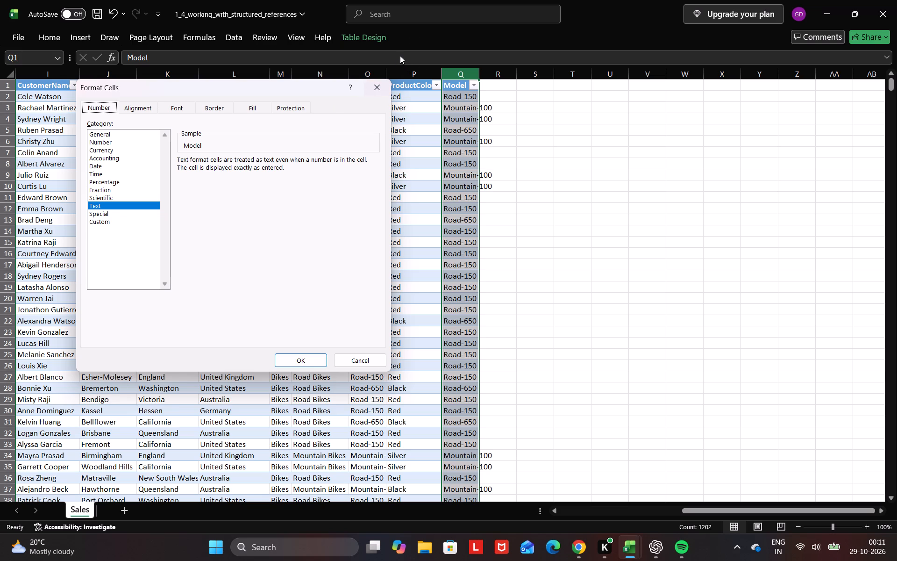
pyautogui.click(413, 28)
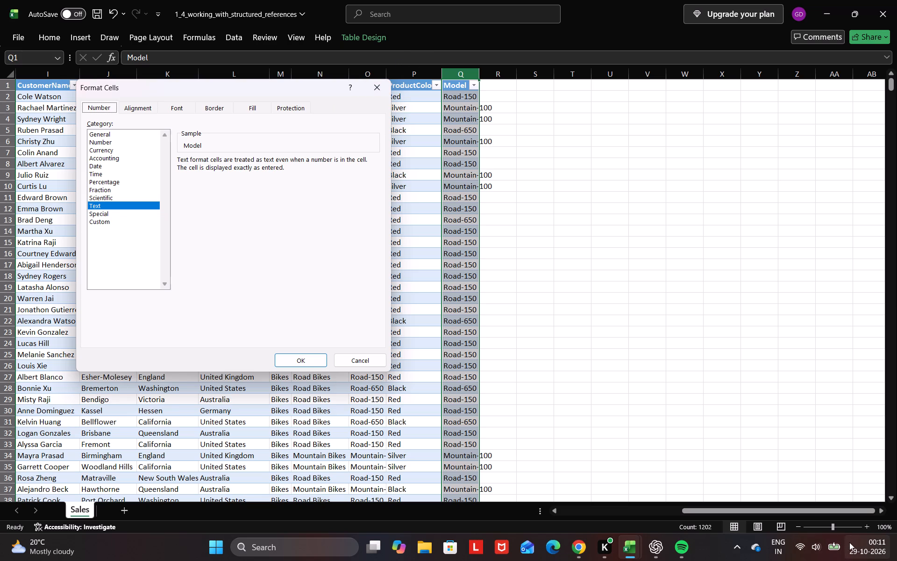
# Switch to the system quick settings and skip to the next Spotify track.
pyautogui.click(843, 550)
pyautogui.click(834, 542)
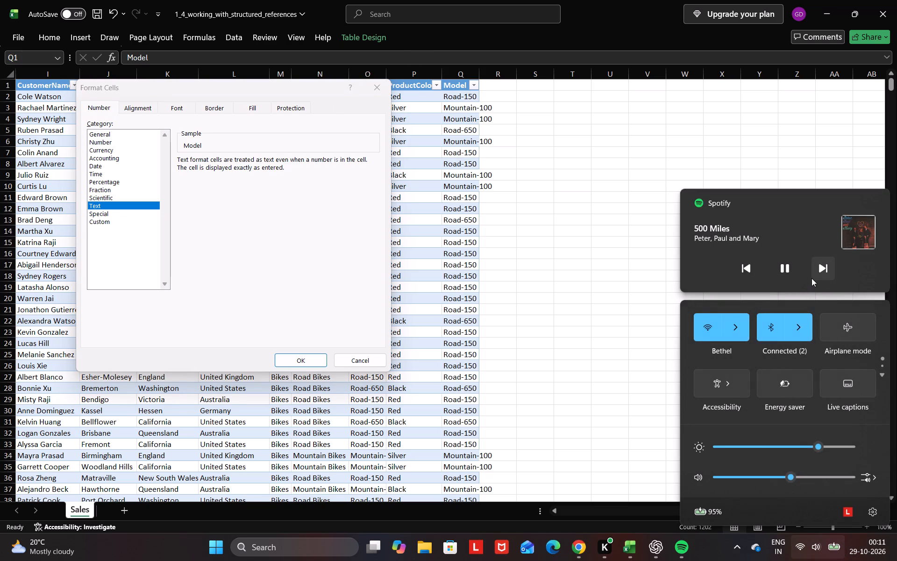
pyautogui.click(812, 278)
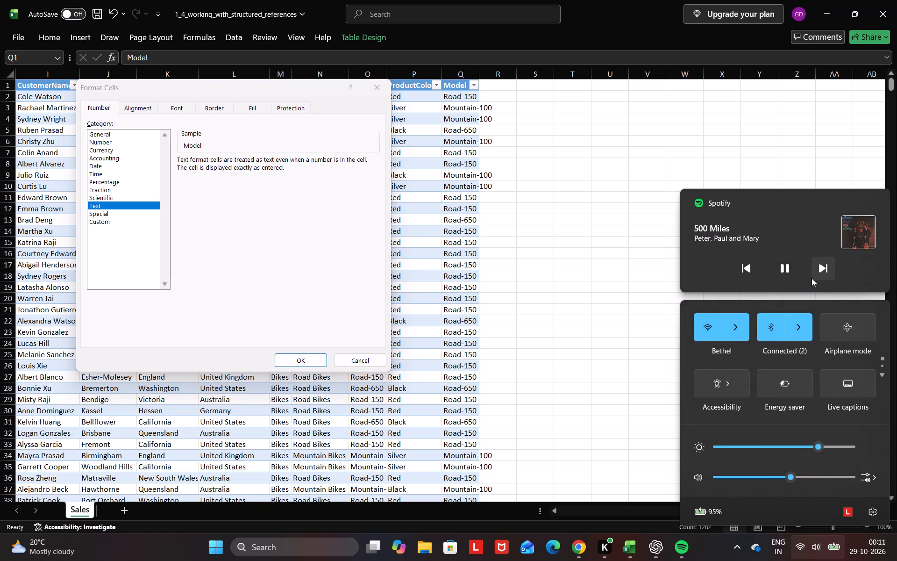
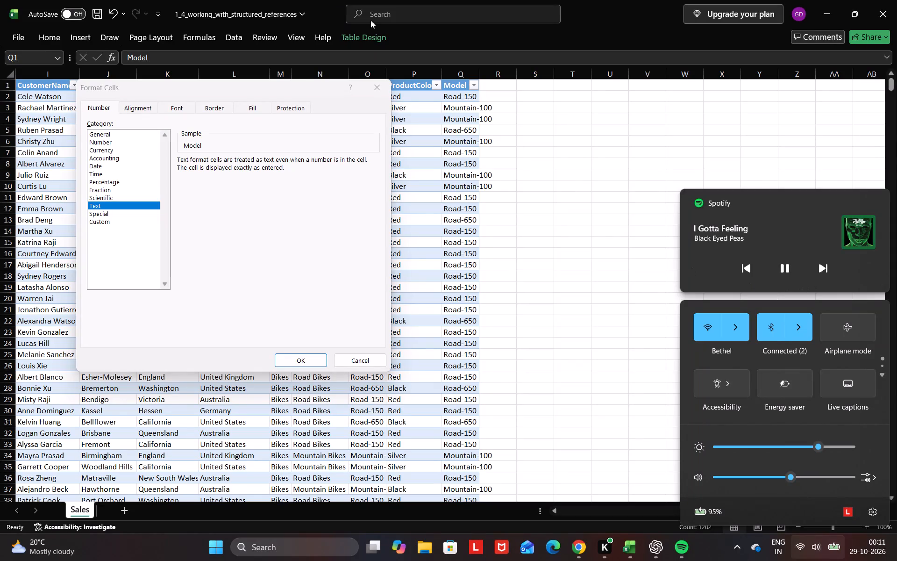
# Dismiss the system quick settings and close the Model column's cell format settings without applying any change.
pyautogui.click(413, 32)
pyautogui.click(540, 89)
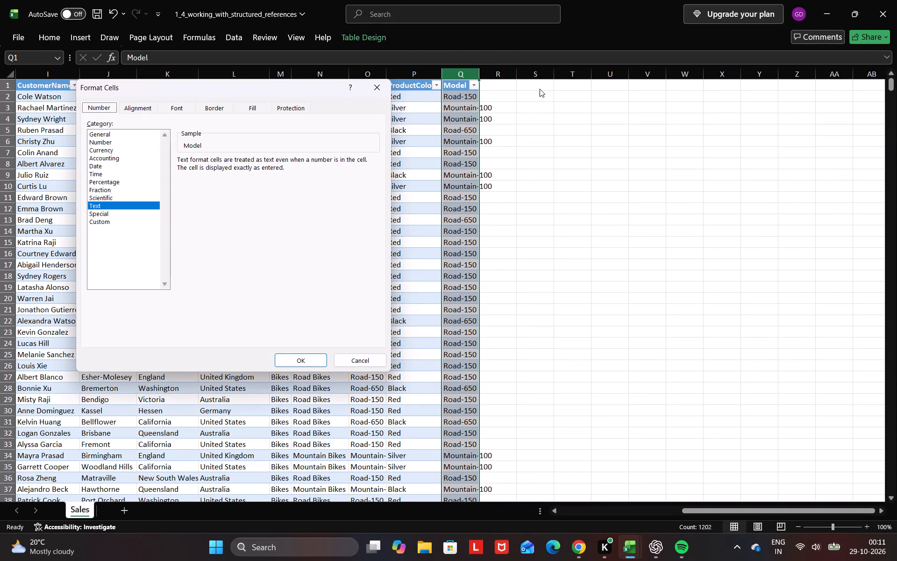
pyautogui.click(355, 360)
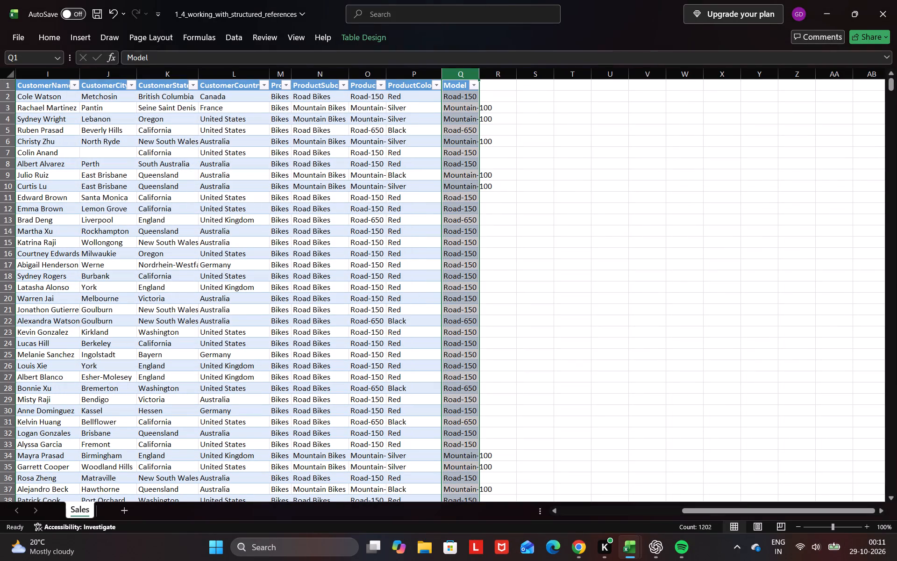
# Go back across the header row to the OrderNo header in cell A1 of the Sales table.
pyautogui.press('Left')
pyautogui.press('Left')
pyautogui.press('Left')
pyautogui.press('Left')
pyautogui.press('Left')
pyautogui.press('Left')
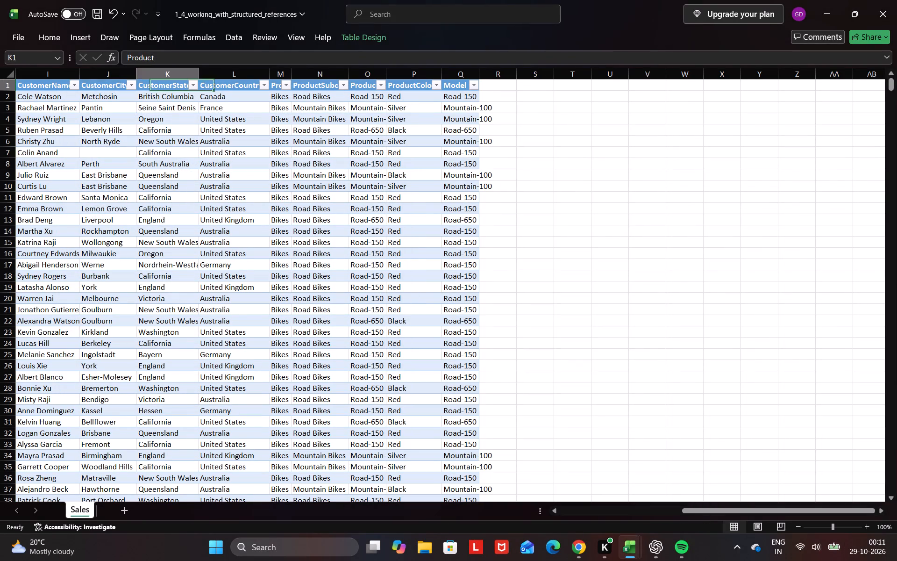
pyautogui.press('Left')
pyautogui.press('Left')
pyautogui.press('Left')
pyautogui.press('Left')
pyautogui.press('Left')
pyautogui.press('Left')
pyautogui.press('Left')
pyautogui.press('Left')
pyautogui.press('Left')
pyautogui.press('Left')
pyautogui.press('Left')
pyautogui.press('Left')
pyautogui.press('Left')
pyautogui.press('Left')
pyautogui.press('Left')
pyautogui.press('Left')
pyautogui.press('Left')
pyautogui.press('Left')
pyautogui.press('Left')
pyautogui.press('Left')
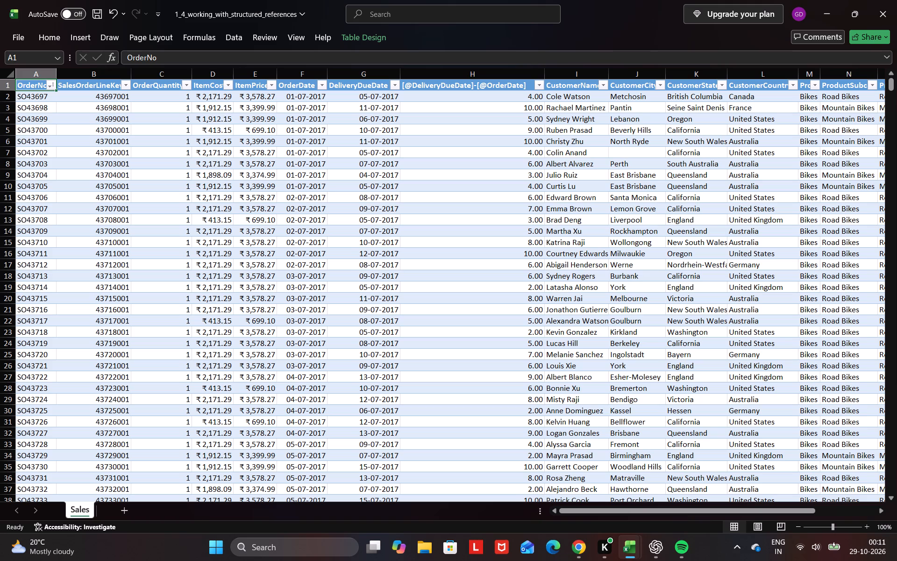
pyautogui.press('Right')
pyautogui.press('Right')
pyautogui.press('Right')
pyautogui.press('Right')
pyautogui.press('Right')
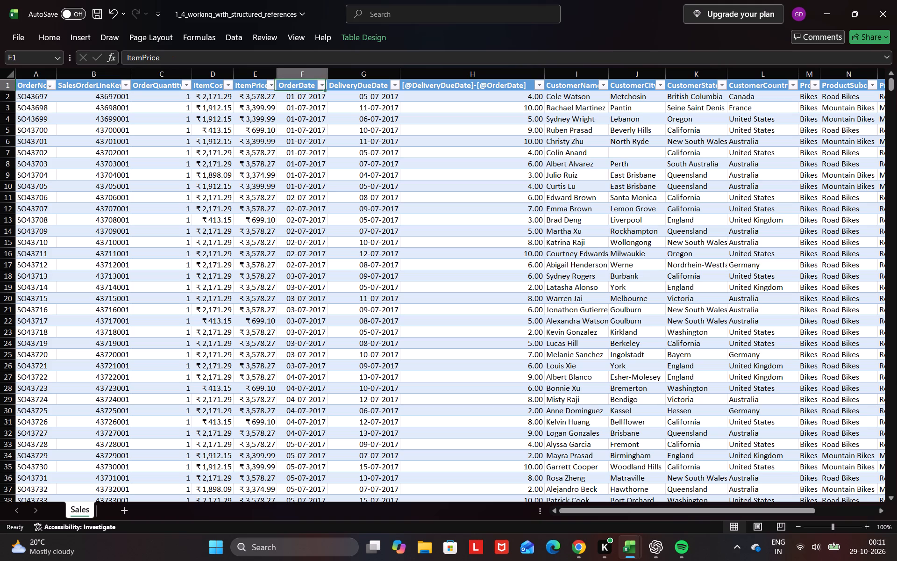
pyautogui.press('Right')
pyautogui.press('Right')
pyautogui.press('Right')
pyautogui.press('Right')
pyautogui.press('Right')
pyautogui.press('Right')
pyautogui.press('Right')
pyautogui.press('Right')
pyautogui.press('Right')
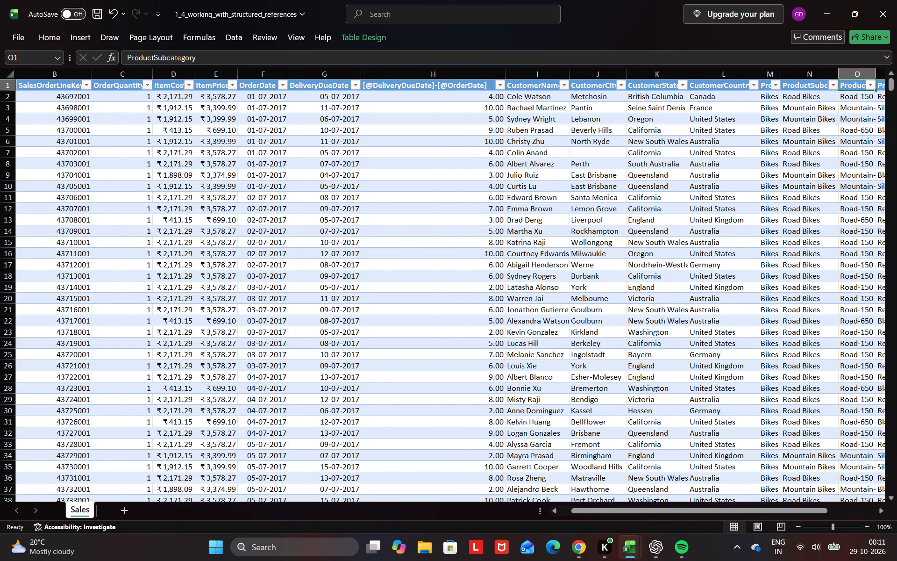
pyautogui.press('Right')
pyautogui.press('Right')
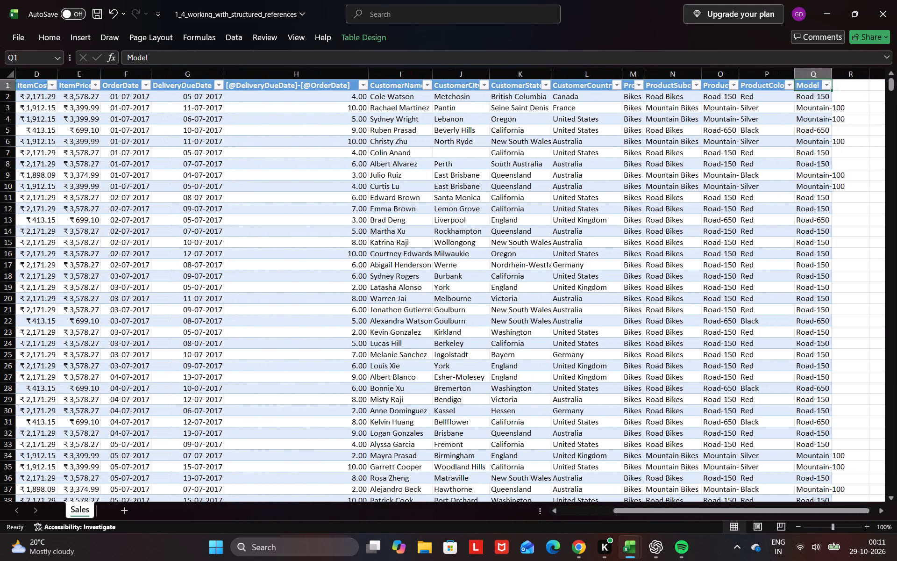
pyautogui.press('Left')
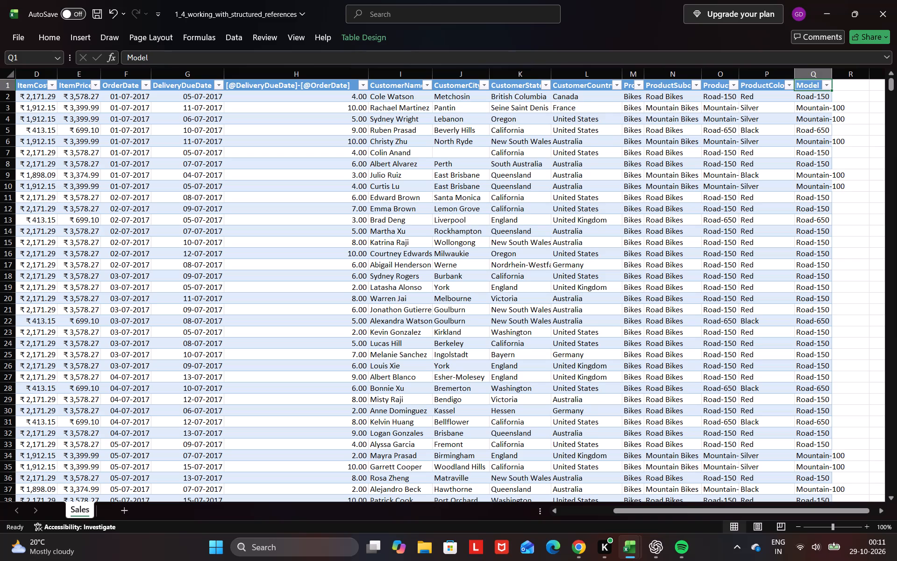
pyautogui.press('Left')
pyautogui.press('Left')
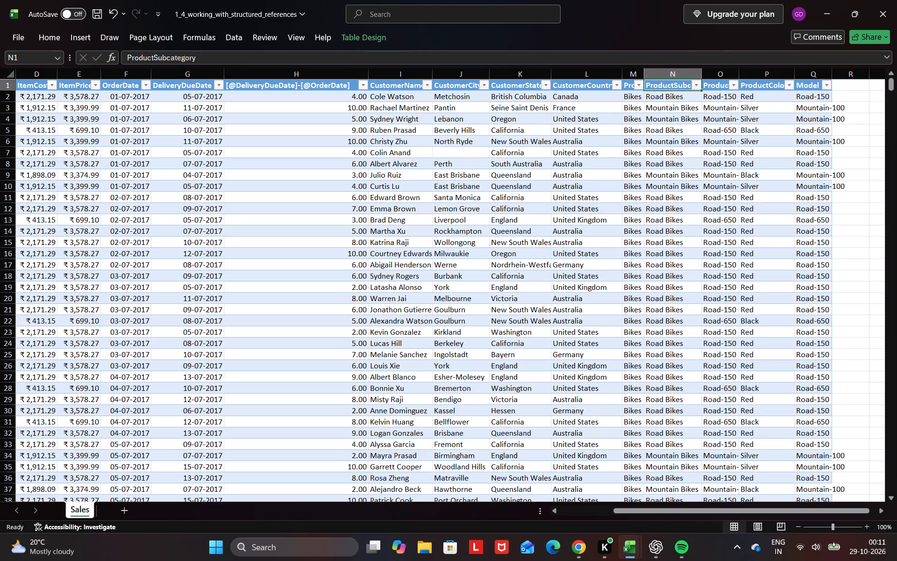
pyautogui.press('Left')
pyautogui.press('Left')
pyautogui.press('Left')
pyautogui.press('Left')
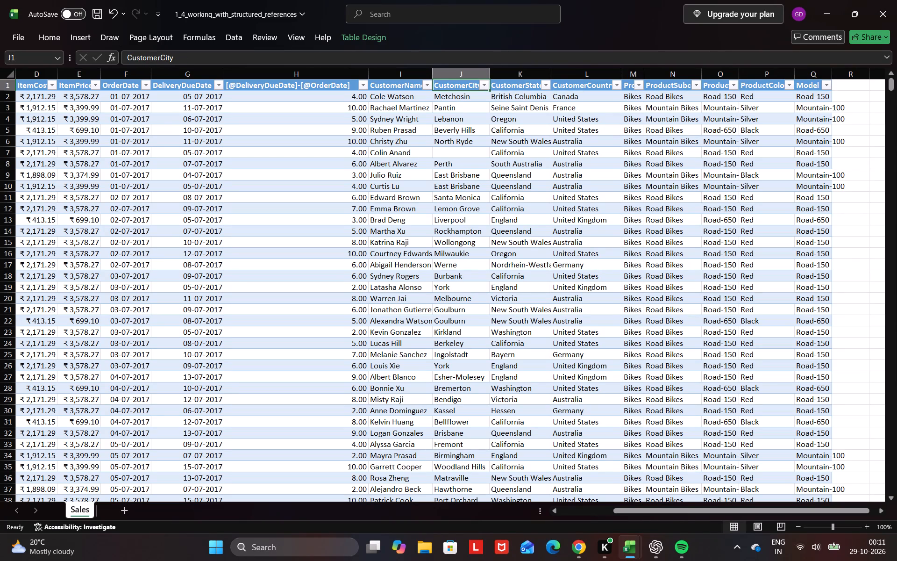
pyautogui.press('Left')
pyautogui.press('Left')
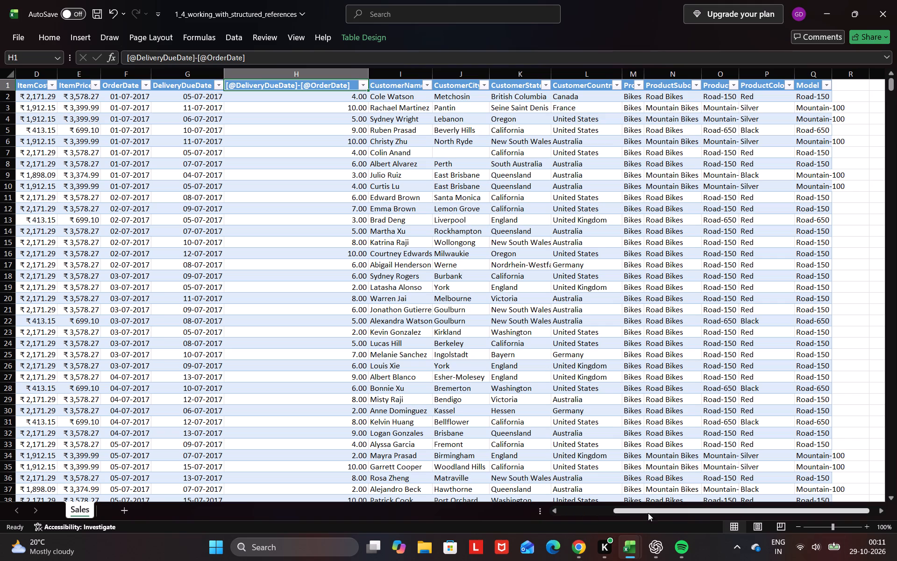
# Switch to Chrome and review the Introduction to Excel course outline, expanding the Other functions and visualizing data chapter, and close the outline.
pyautogui.click(581, 554)
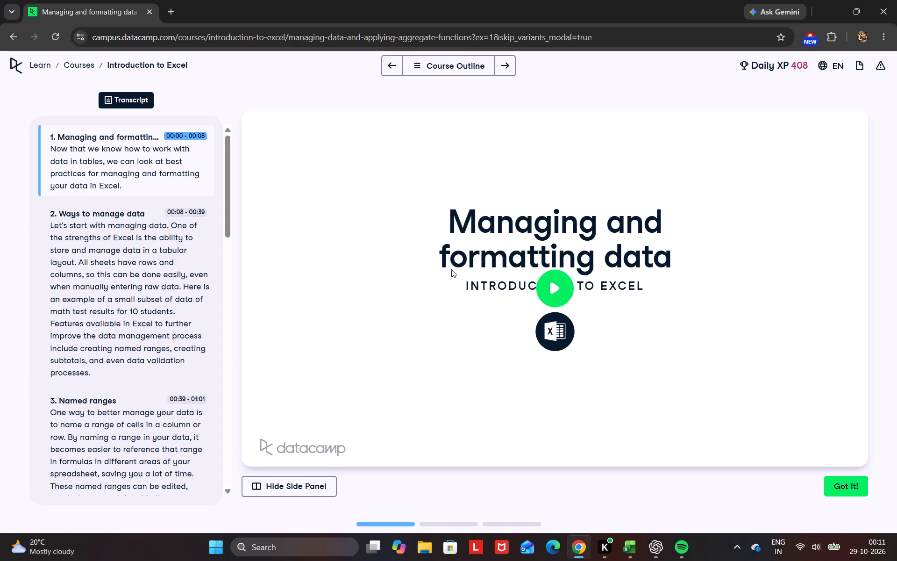
pyautogui.click(431, 67)
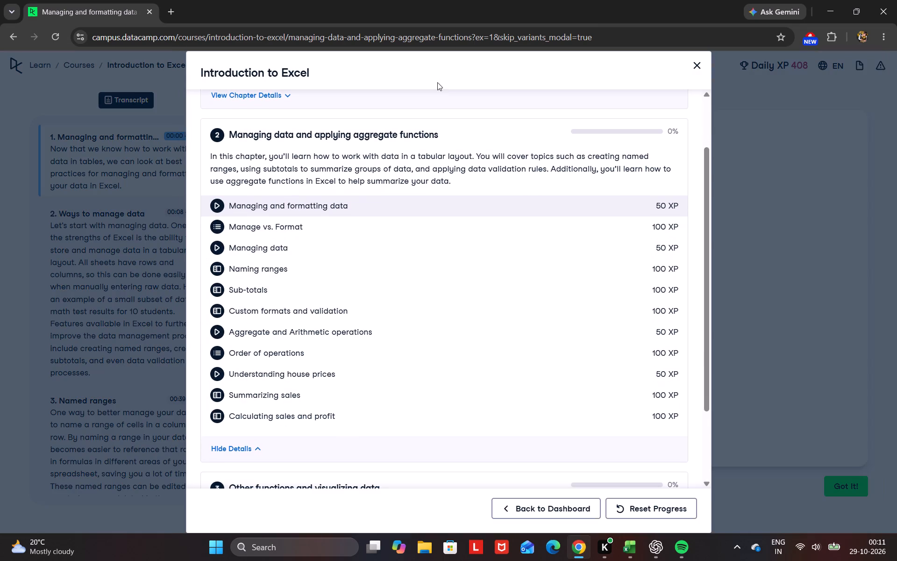
pyautogui.scroll(2, 532, 361)
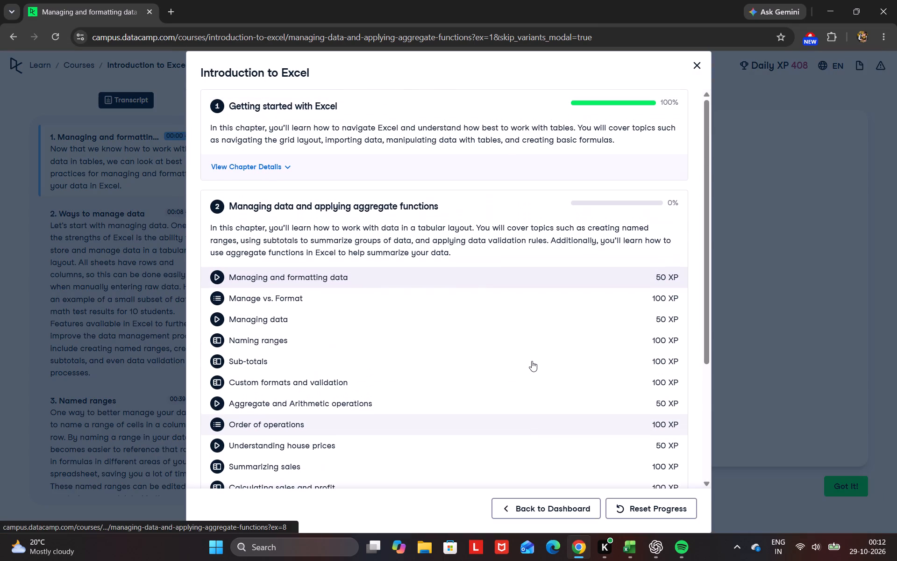
pyautogui.scroll(4, 532, 361)
pyautogui.scroll(-5, 537, 397)
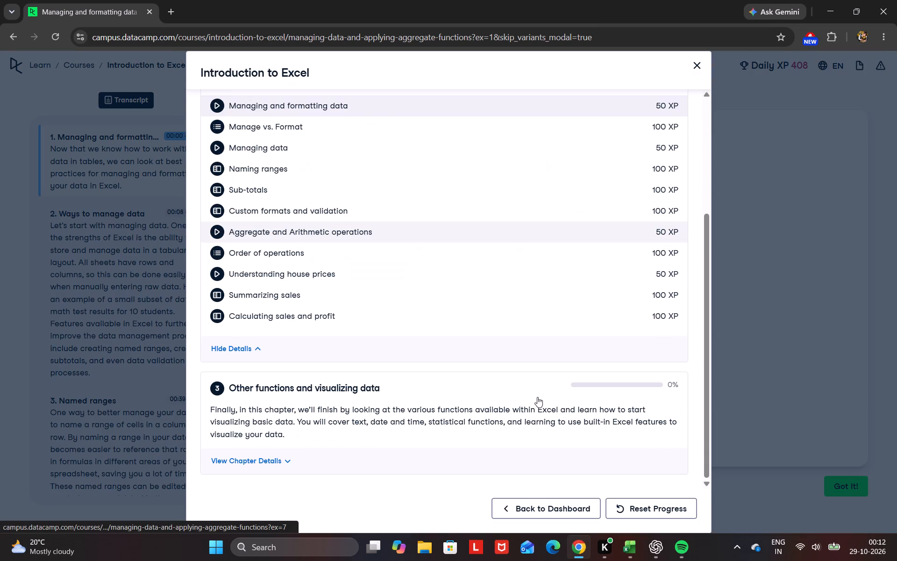
pyautogui.scroll(-3, 537, 397)
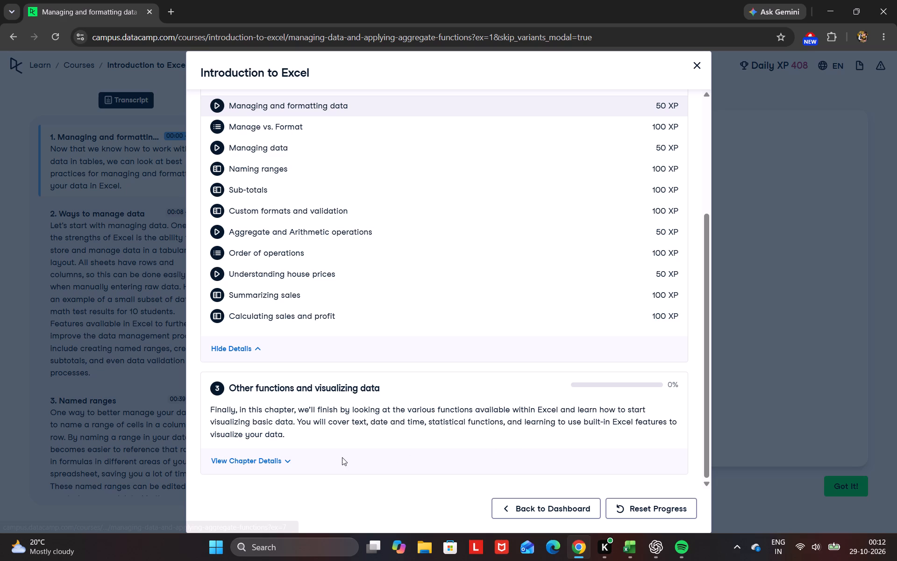
pyautogui.click(275, 463)
pyautogui.scroll(-1, 318, 396)
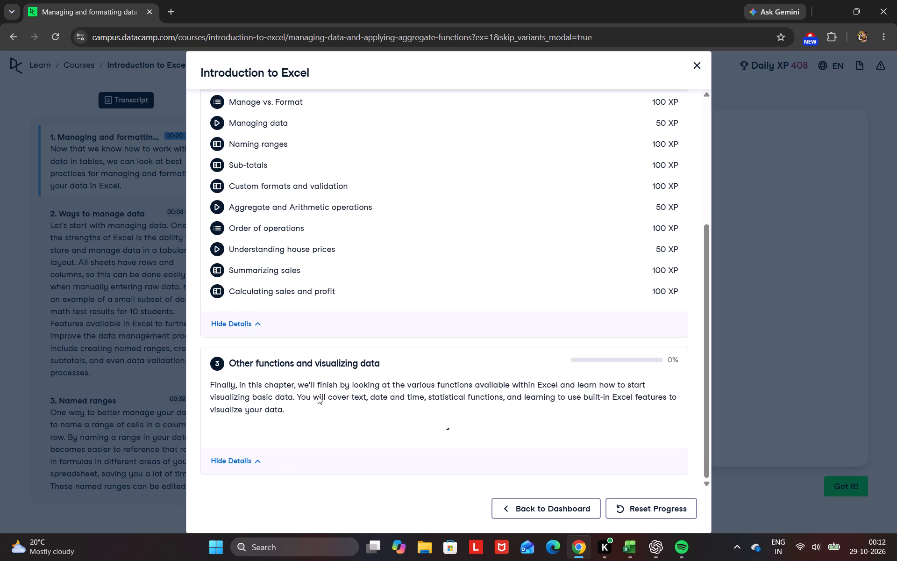
pyautogui.scroll(-8, 318, 396)
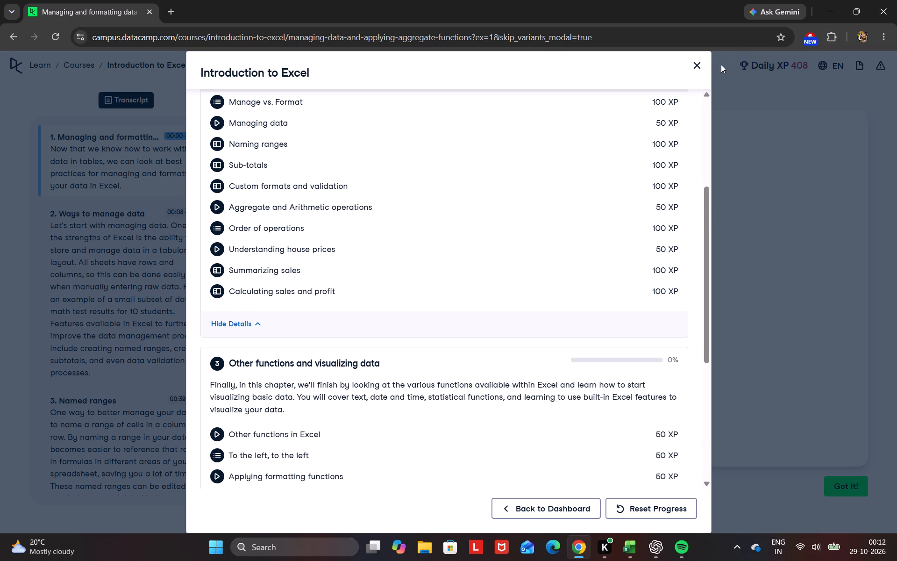
pyautogui.click(701, 69)
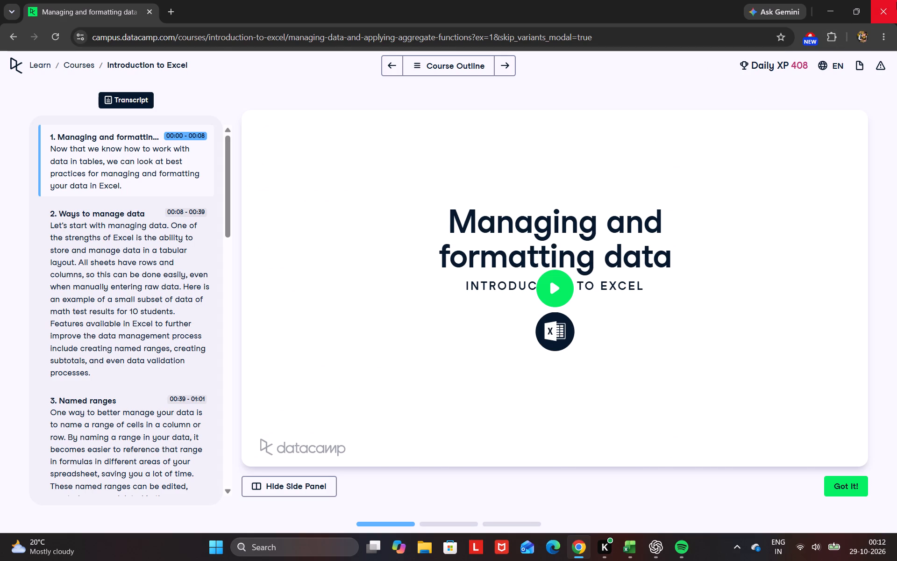
# Close the Chrome window with the DataCamp course.
pyautogui.click(896, 2)
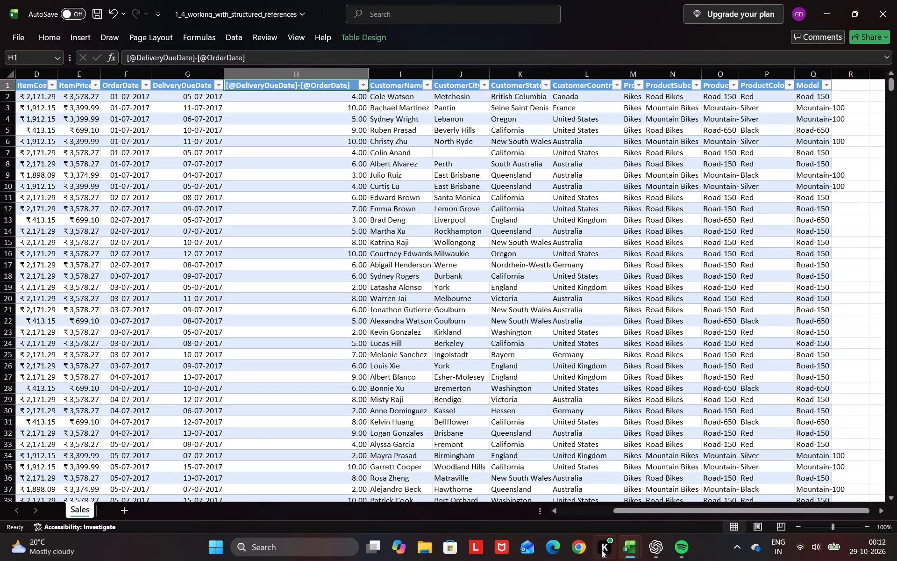
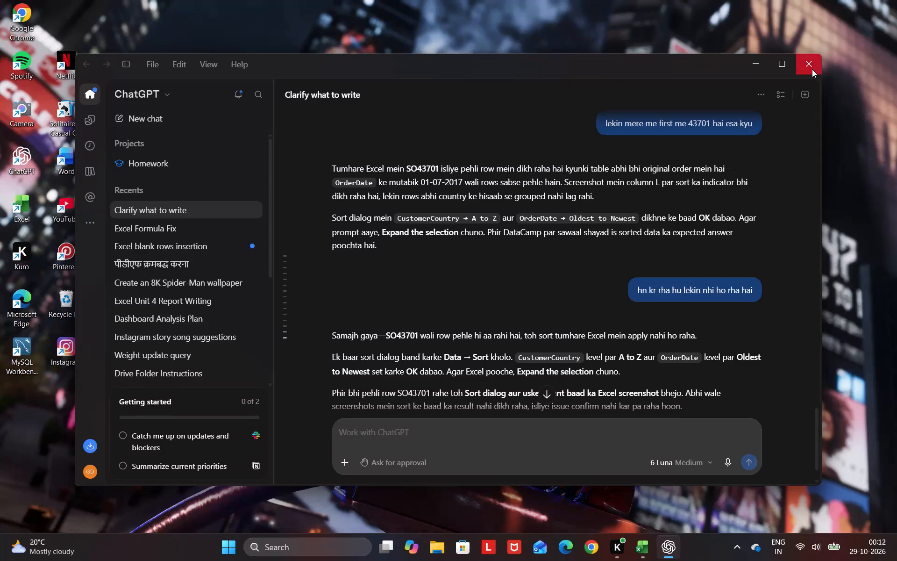
# Close the ChatGPT window with the Clarify what to write conversation.
pyautogui.click(812, 69)
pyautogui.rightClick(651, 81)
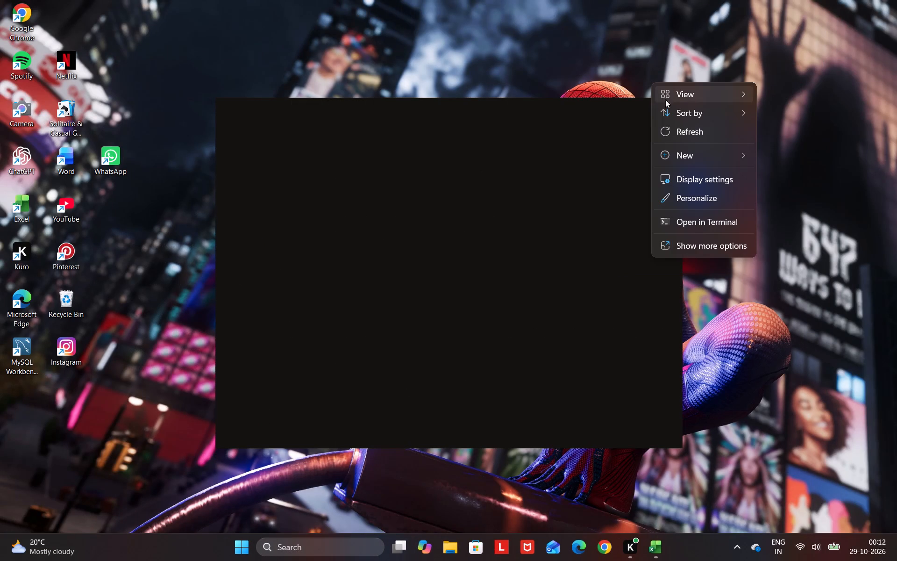
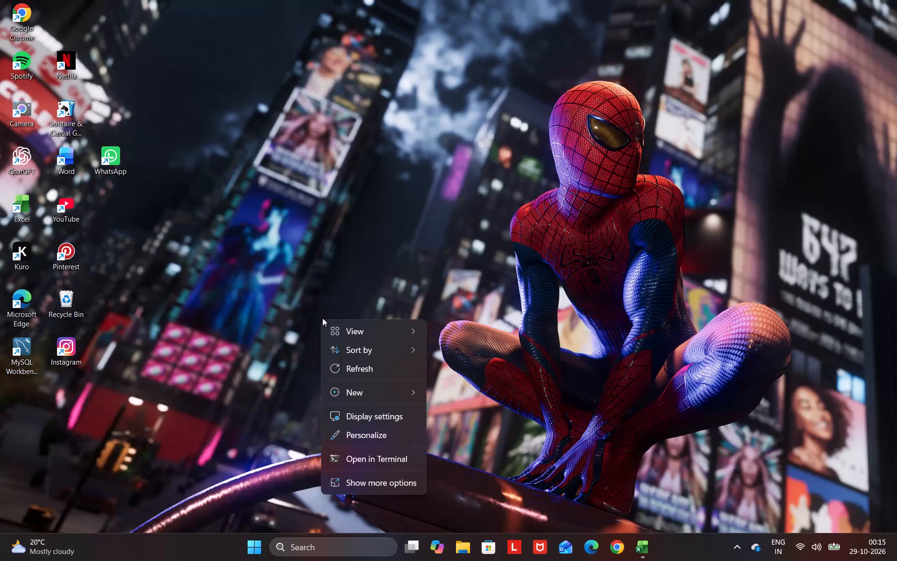
# Refresh the desktop.
pyautogui.click(351, 363)
# Open the computer's power options to shut it down.
pyautogui.click(256, 553)
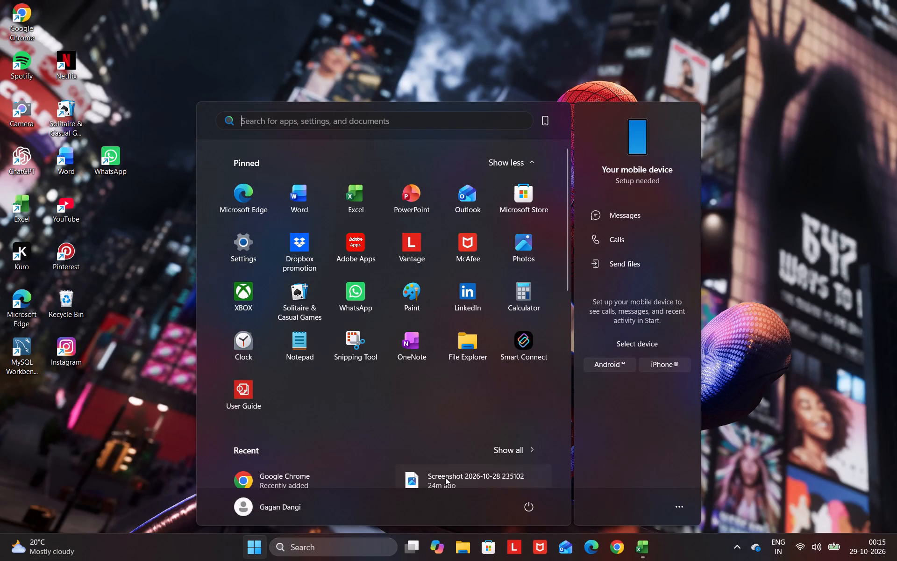
pyautogui.click(535, 503)
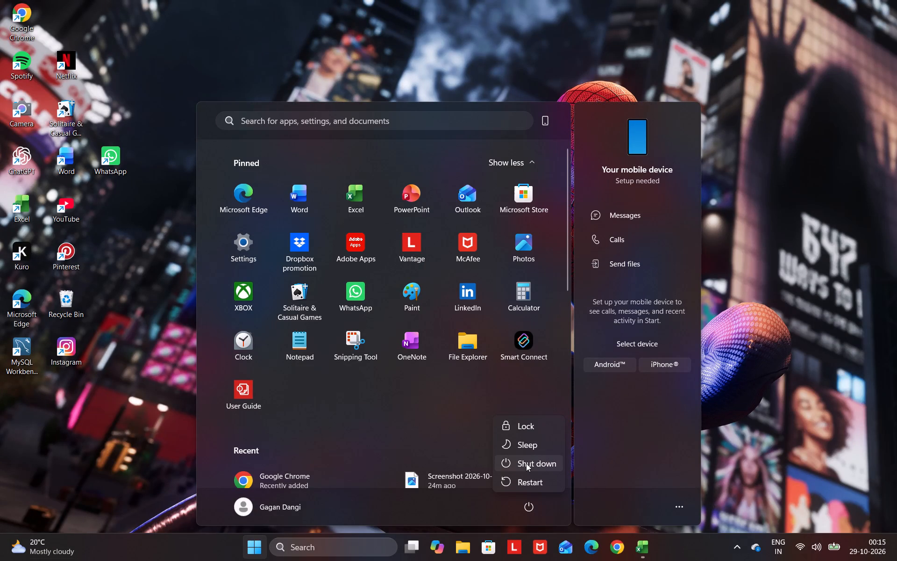